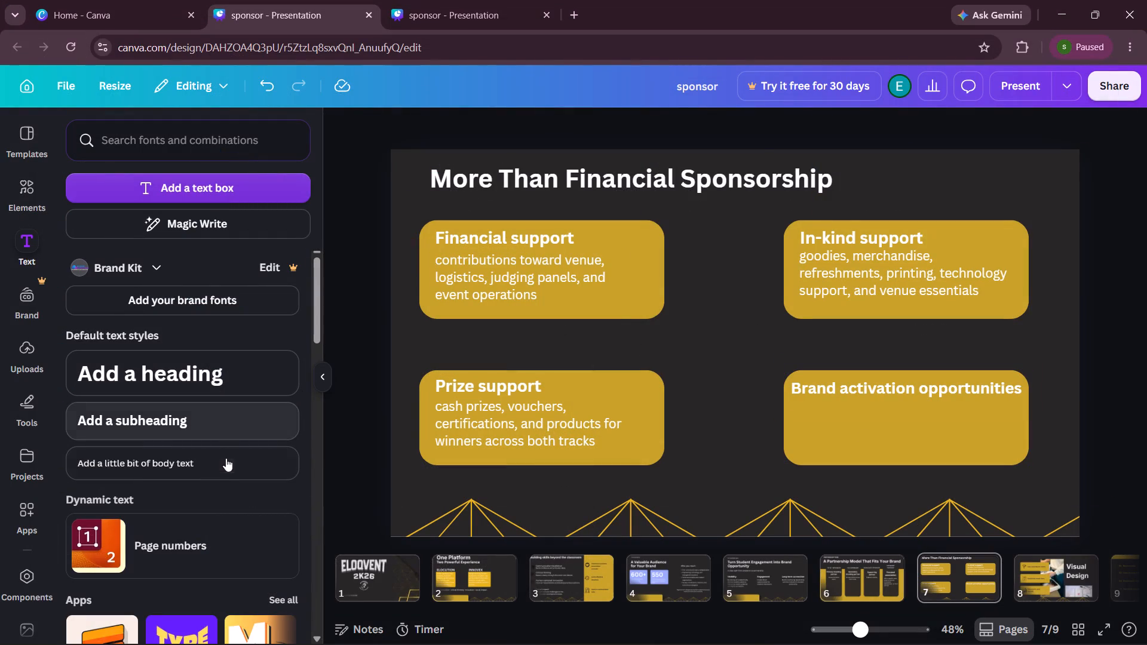
pyautogui.click(225, 465)
pyautogui.hotkey('ctrl', 'v')
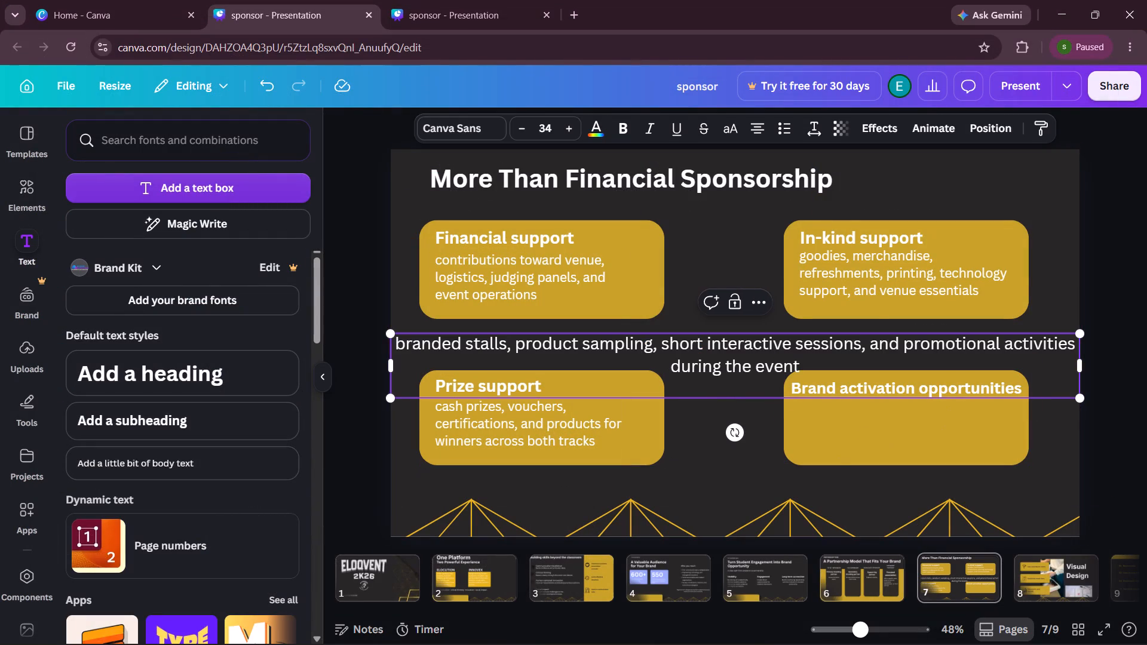
pyautogui.moveTo(1082, 369); pyautogui.dragTo(692, 368)
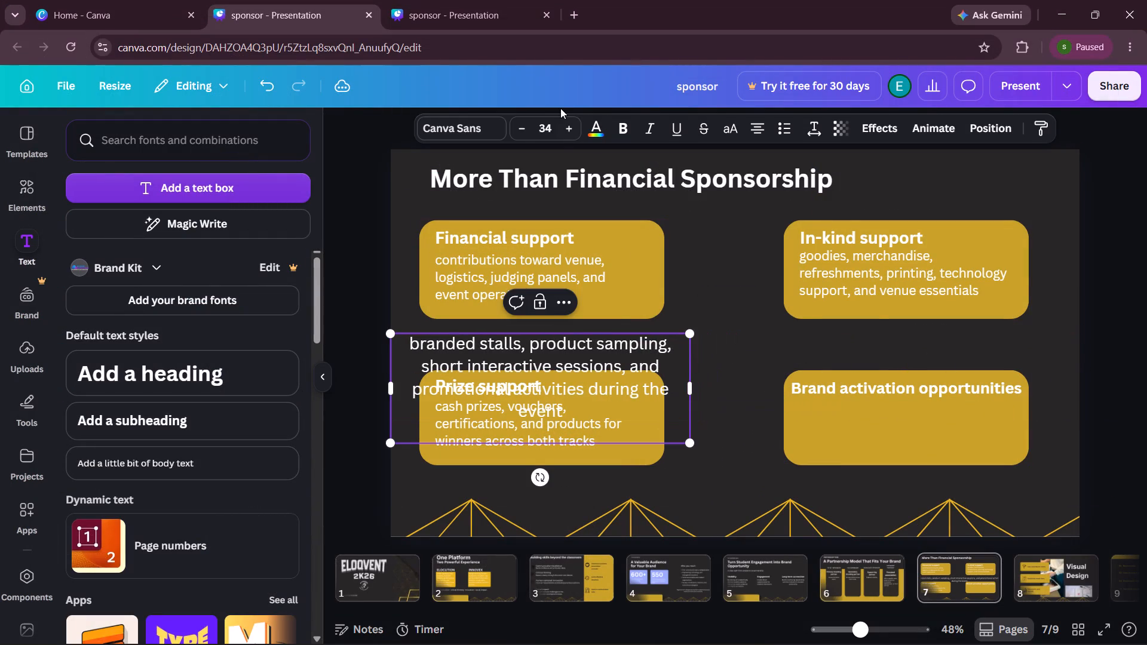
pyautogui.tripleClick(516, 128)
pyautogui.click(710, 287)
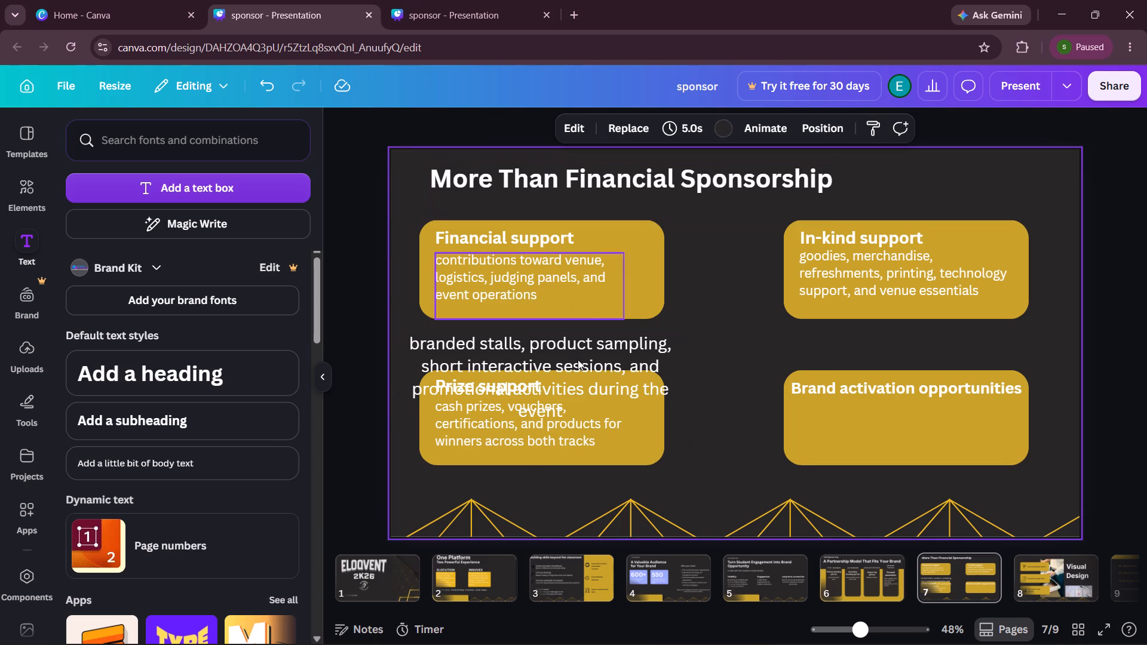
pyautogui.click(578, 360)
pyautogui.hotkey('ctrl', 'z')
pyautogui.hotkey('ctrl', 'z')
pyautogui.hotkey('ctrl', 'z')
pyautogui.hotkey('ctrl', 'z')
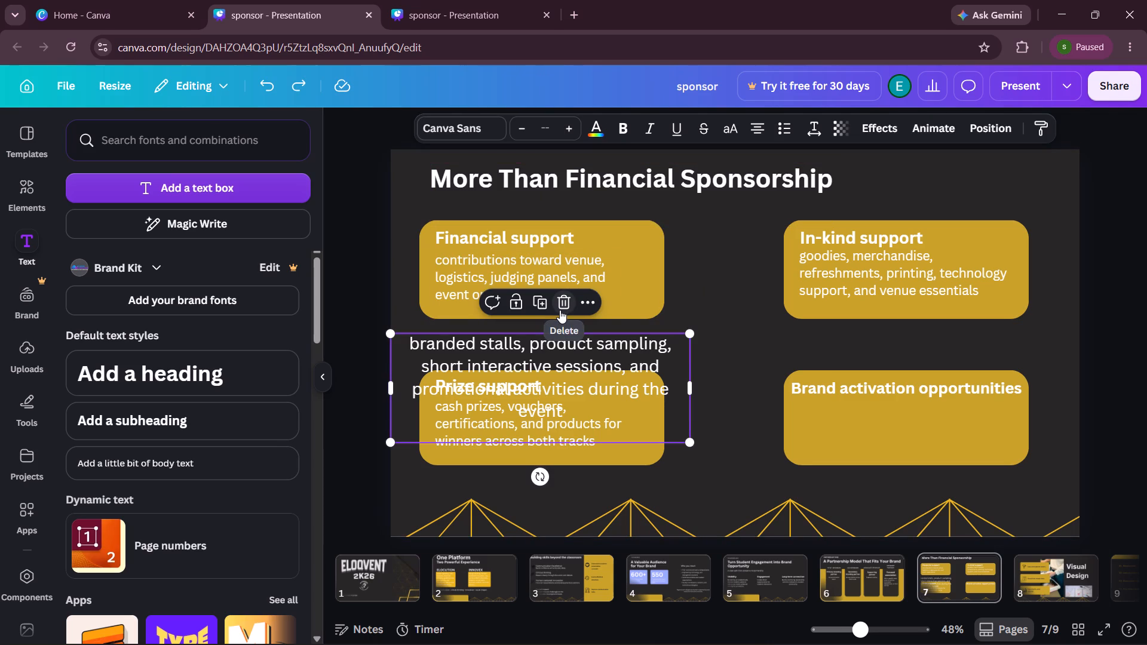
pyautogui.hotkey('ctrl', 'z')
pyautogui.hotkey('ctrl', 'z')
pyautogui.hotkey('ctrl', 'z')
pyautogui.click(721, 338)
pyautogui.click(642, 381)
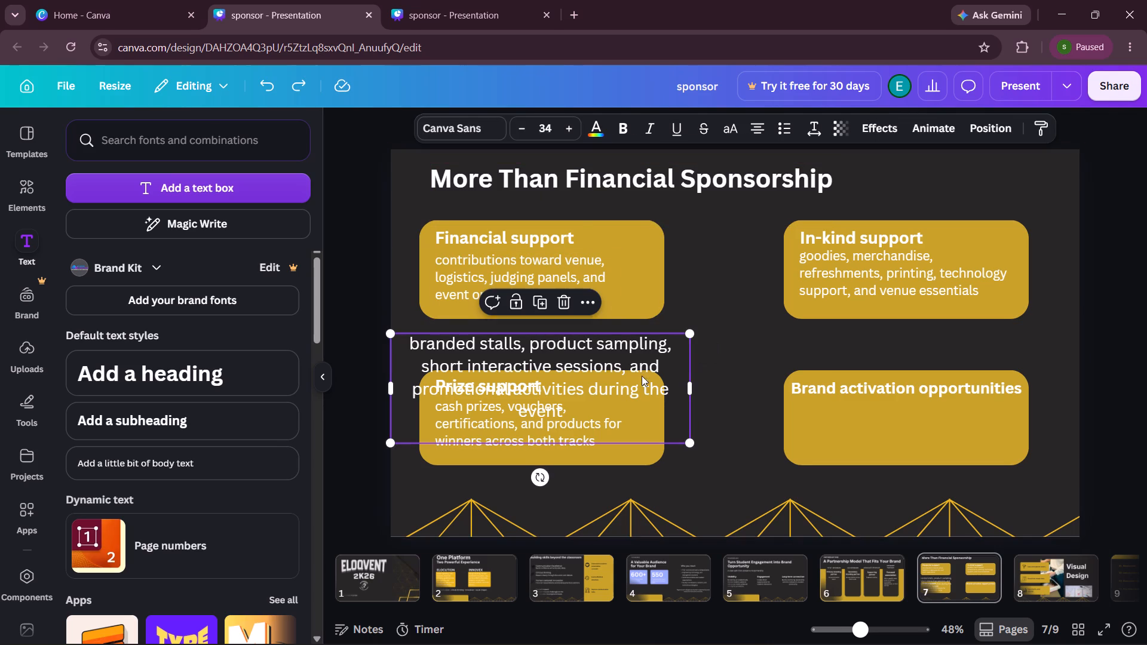
# Set the pasted "branded stalls" description's font size to 26.
pyautogui.tripleClick(529, 133)
pyautogui.tripleClick(529, 133)
pyautogui.doubleClick(529, 133)
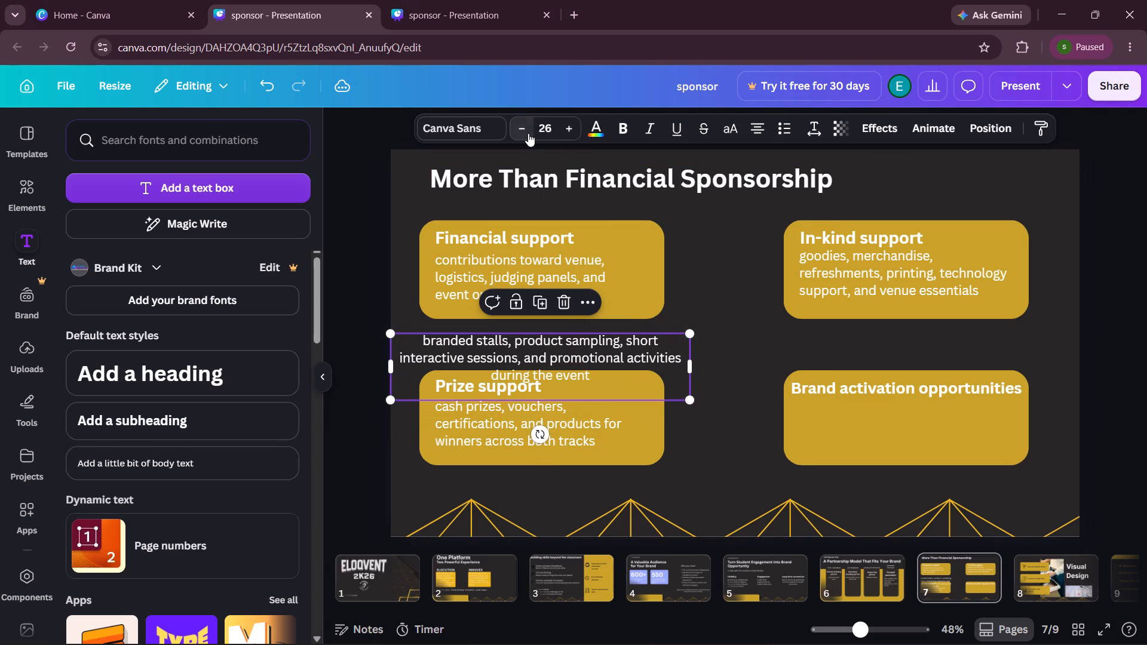
pyautogui.click(717, 422)
# Move the description below the "Brand activation opportunities" heading and narrow its text box to fit the fourth gold box.
pyautogui.moveTo(621, 376); pyautogui.dragTo(1008, 445)
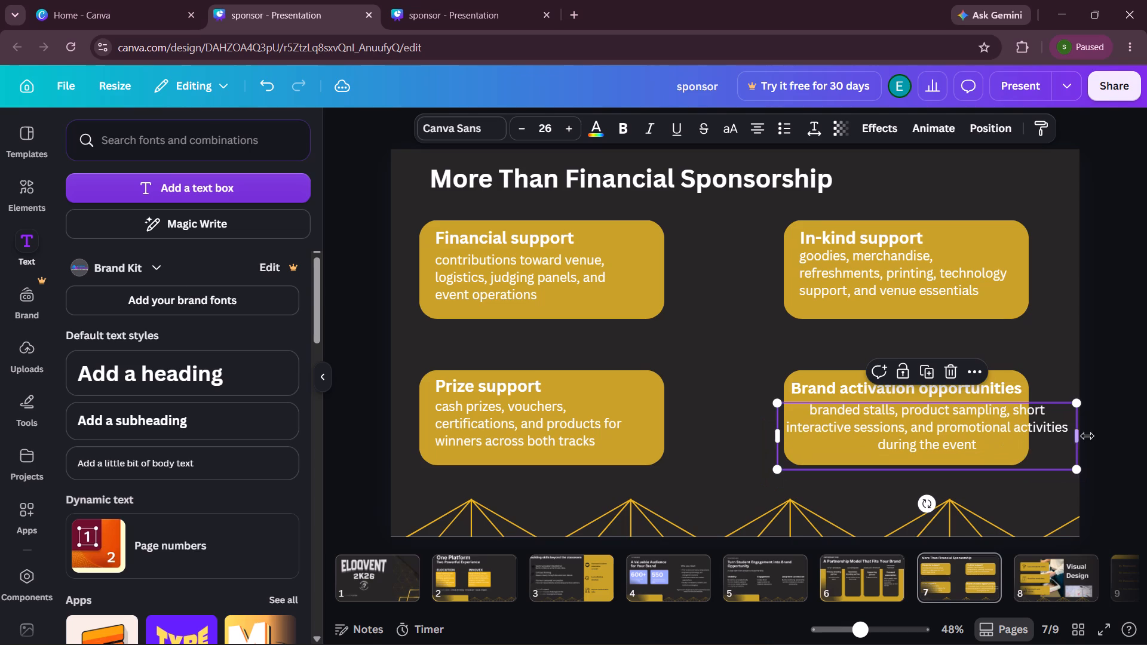
pyautogui.moveTo(1081, 435); pyautogui.dragTo(1031, 439)
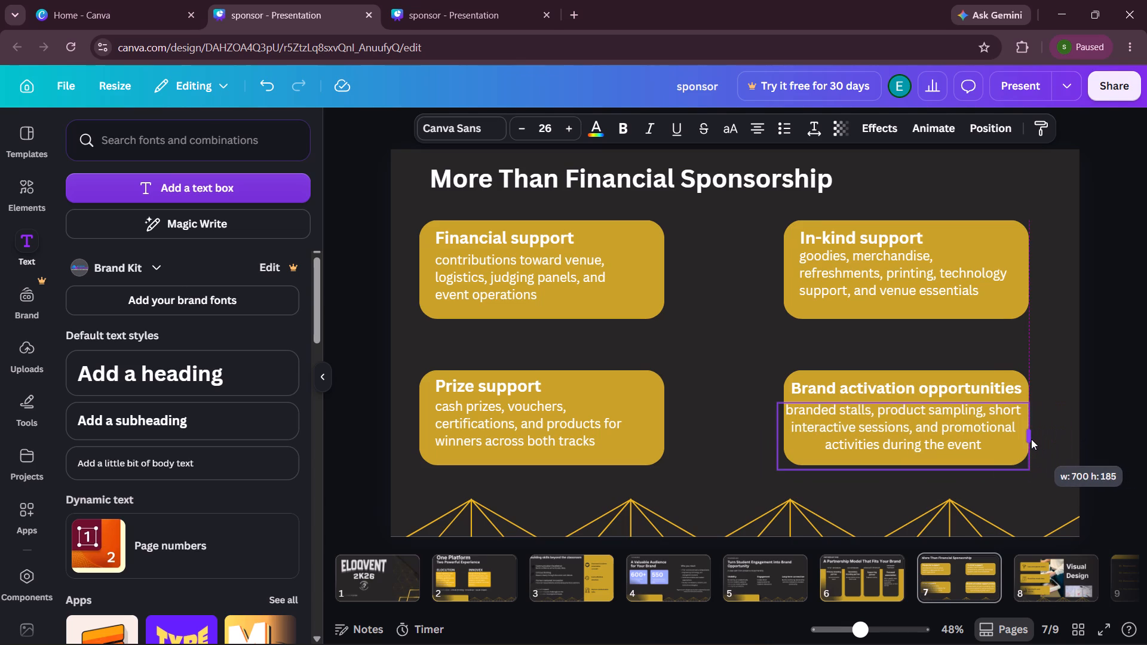
pyautogui.moveTo(1031, 439); pyautogui.dragTo(1028, 439)
pyautogui.click(1142, 423)
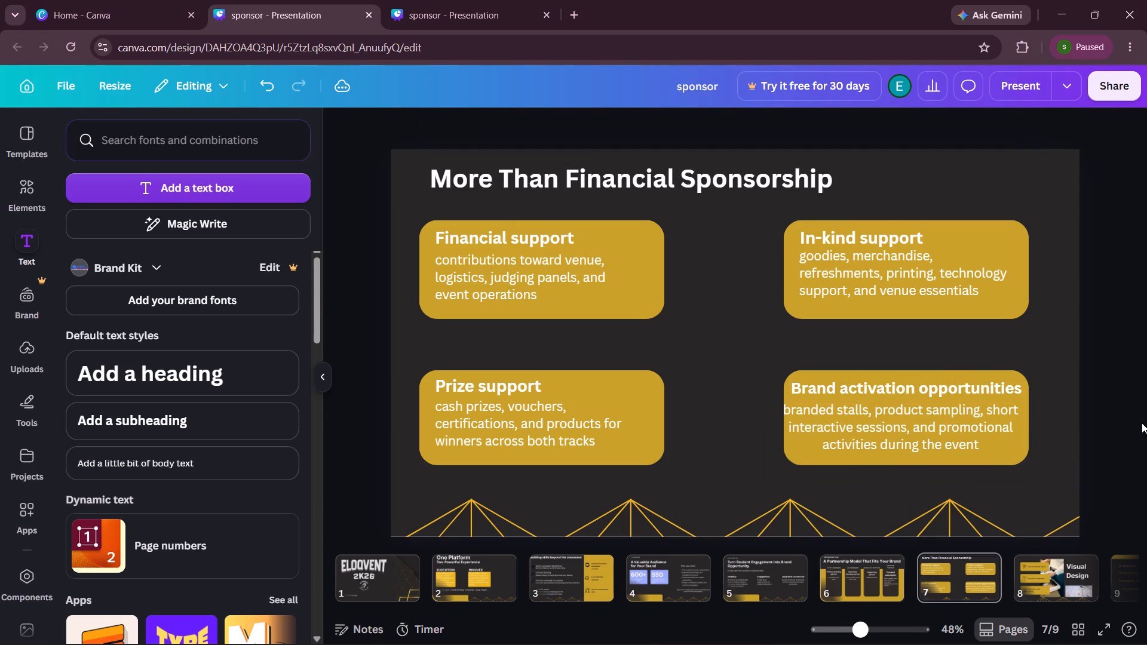
pyautogui.moveTo(964, 423); pyautogui.dragTo(971, 423)
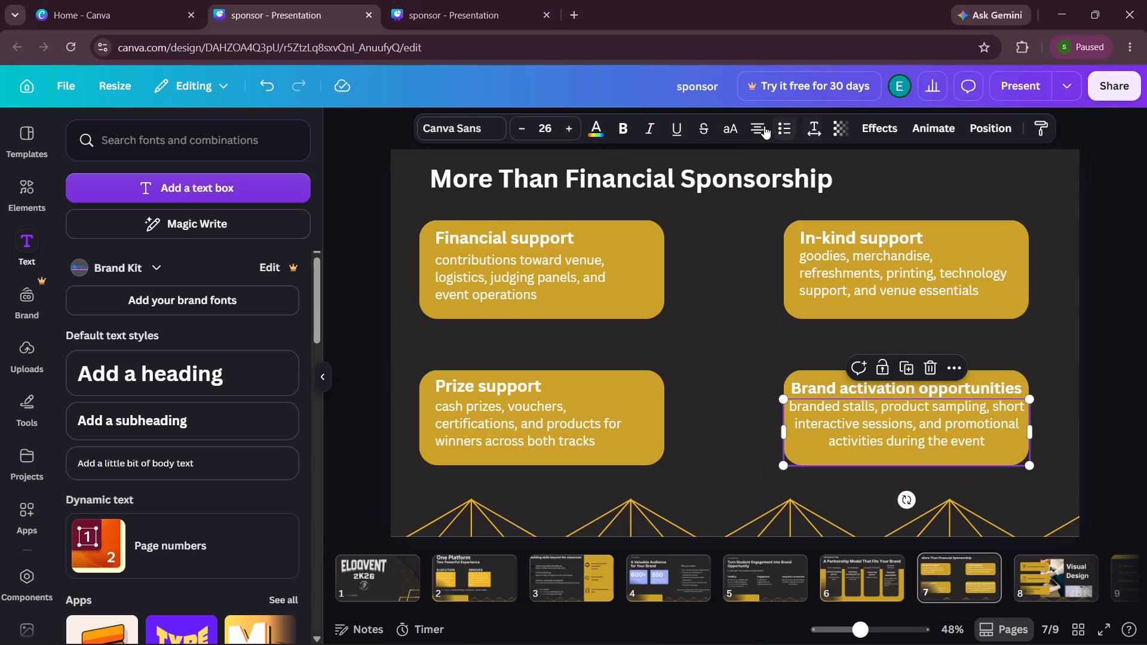
# Left-align the "branded stalls" description and shift it slightly so its lines sit inside the gold box.
pyautogui.click(760, 124)
pyautogui.click(1111, 410)
pyautogui.moveTo(962, 421); pyautogui.dragTo(970, 423)
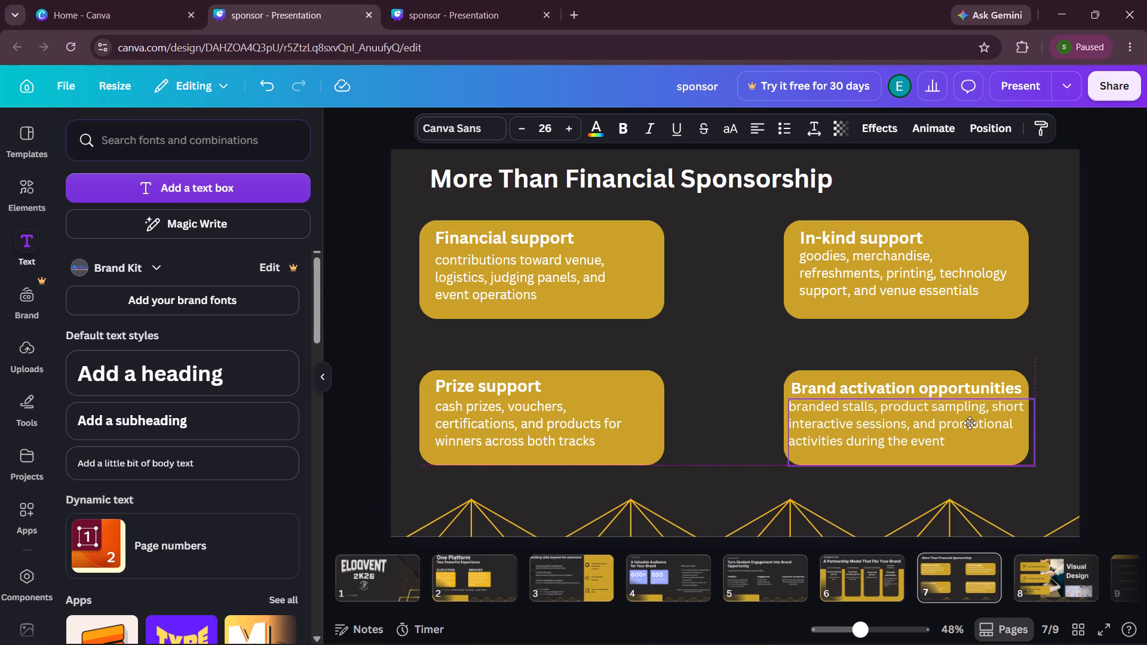
pyautogui.moveTo(970, 423); pyautogui.dragTo(971, 423)
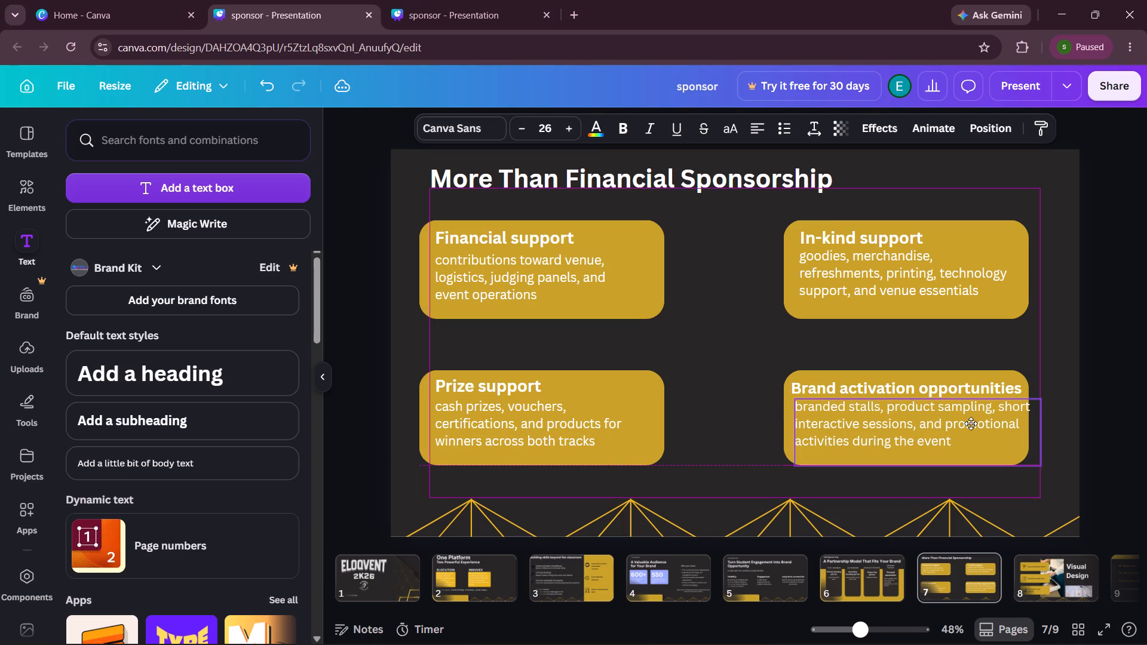
pyautogui.moveTo(971, 423); pyautogui.dragTo(970, 424)
pyautogui.click(1136, 402)
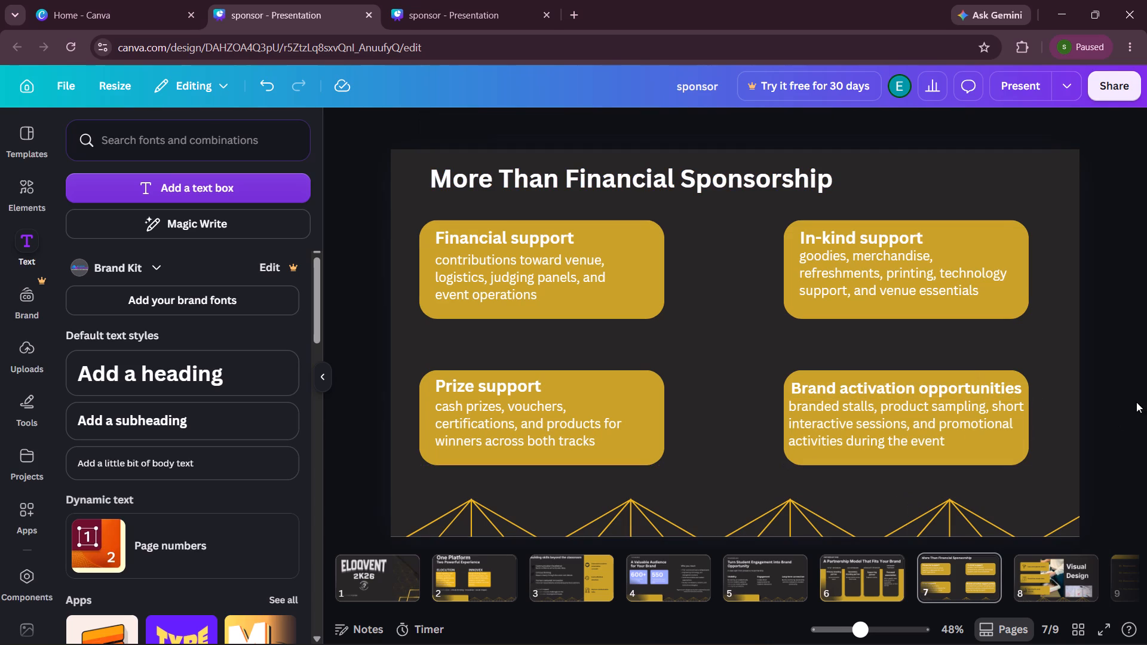
# Extend the "Prize support" gold box slightly downward and lower its description to leave a gap below the heading.
pyautogui.click(631, 429)
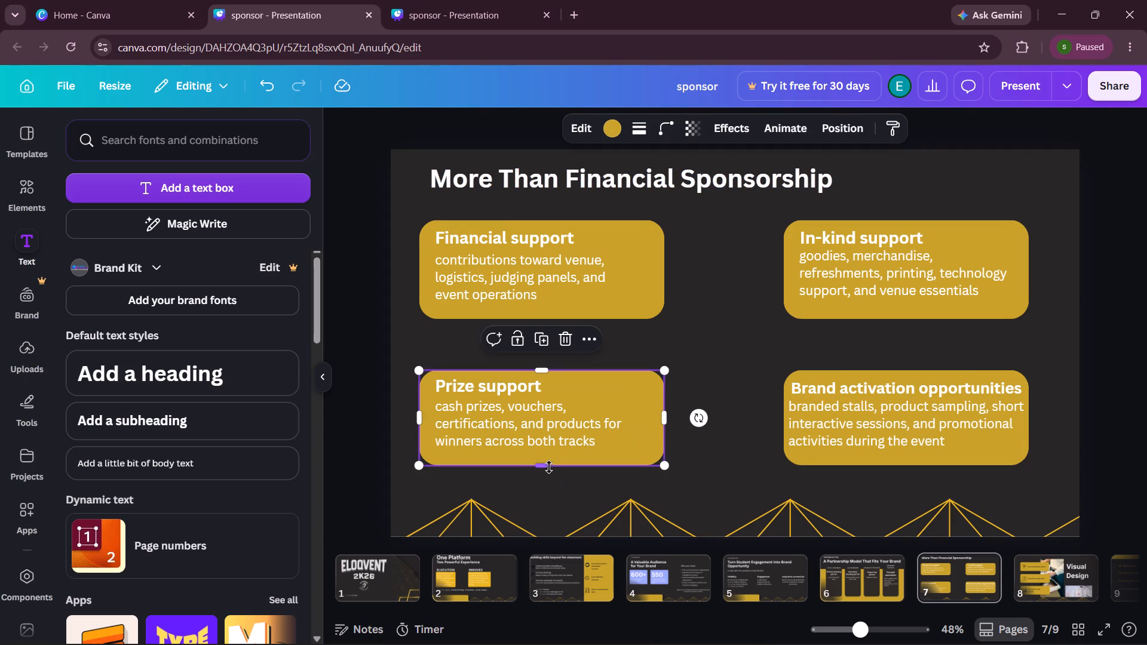
pyautogui.moveTo(548, 466); pyautogui.dragTo(547, 479)
pyautogui.moveTo(539, 441); pyautogui.dragTo(537, 448)
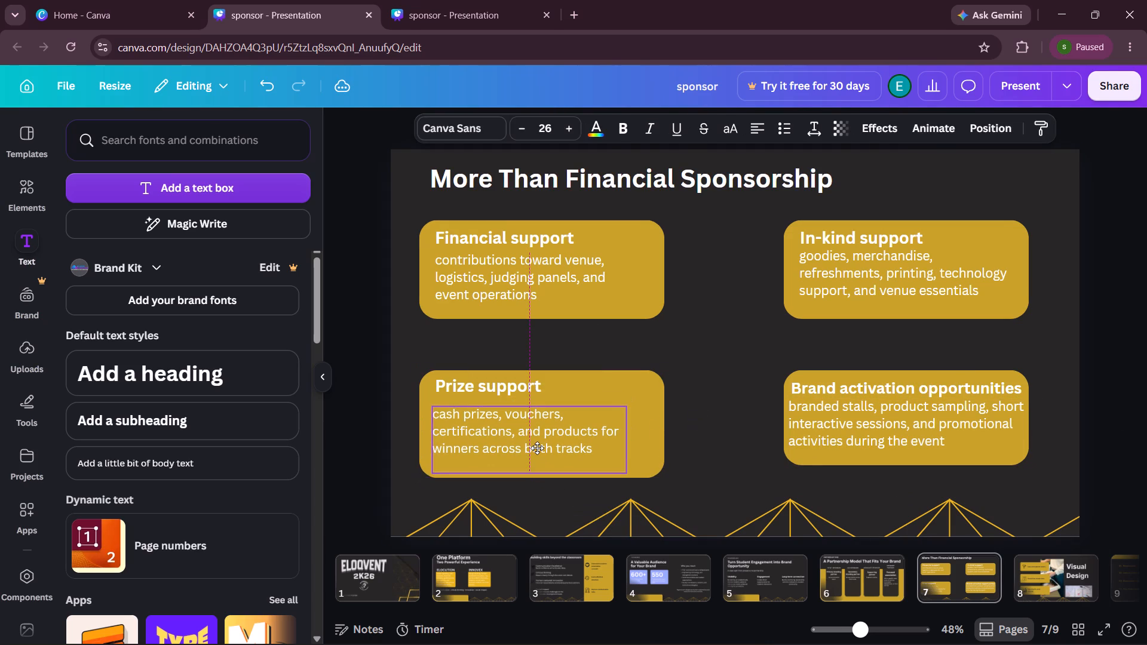
pyautogui.moveTo(537, 448); pyautogui.dragTo(538, 447)
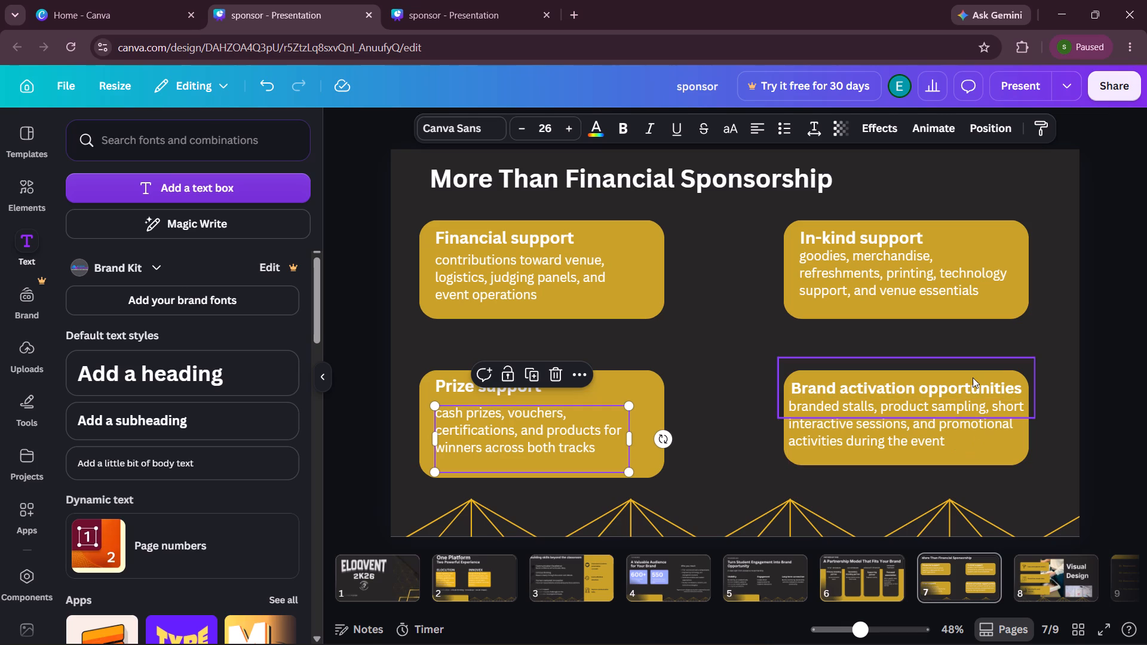
# Extend the "Brand activation opportunities" gold box down to match the "Prize support" box and lower its description slightly.
pyautogui.click(1005, 447)
pyautogui.click(823, 373)
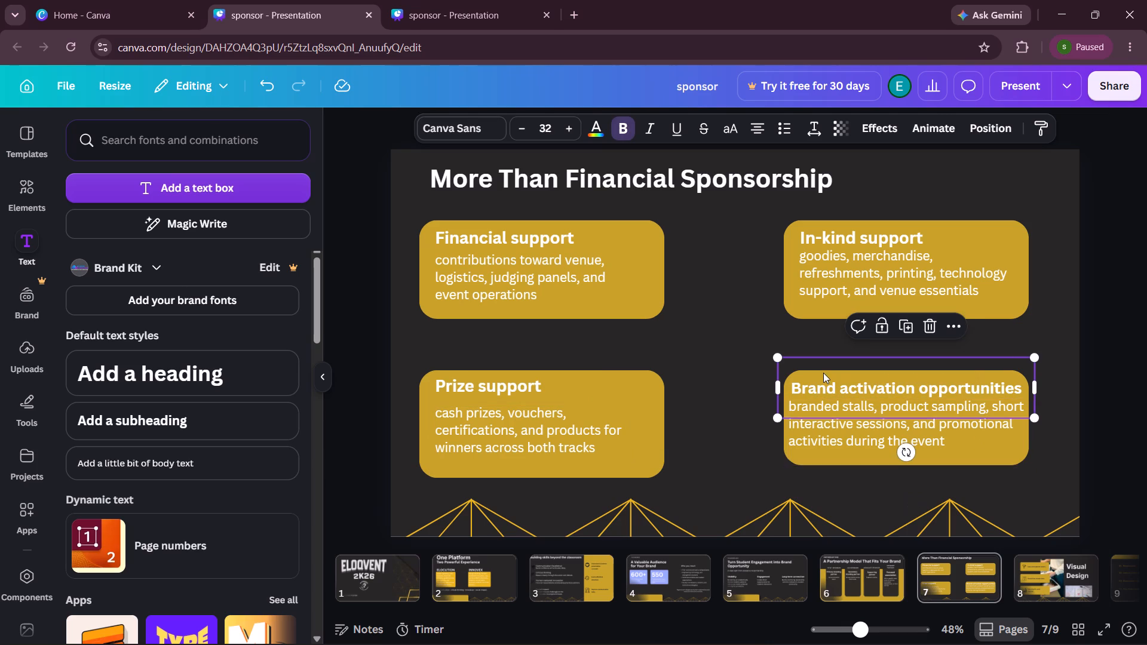
pyautogui.click(784, 431)
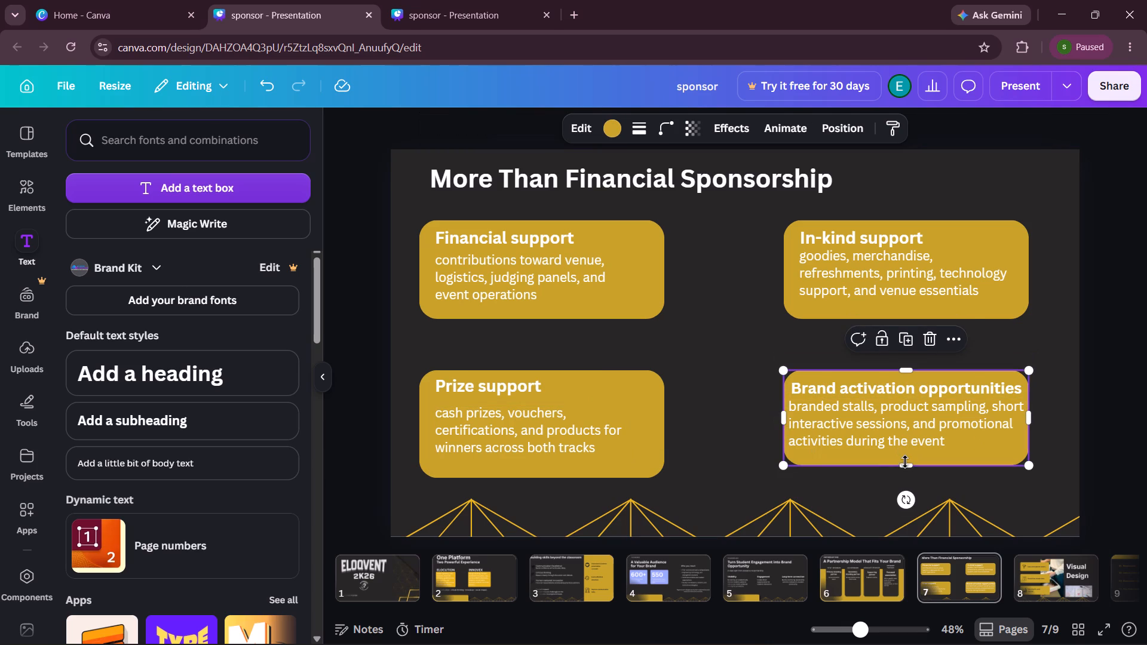
pyautogui.moveTo(905, 462); pyautogui.dragTo(904, 472)
pyautogui.moveTo(892, 423); pyautogui.dragTo(892, 434)
pyautogui.hotkey('ctrl', 'z')
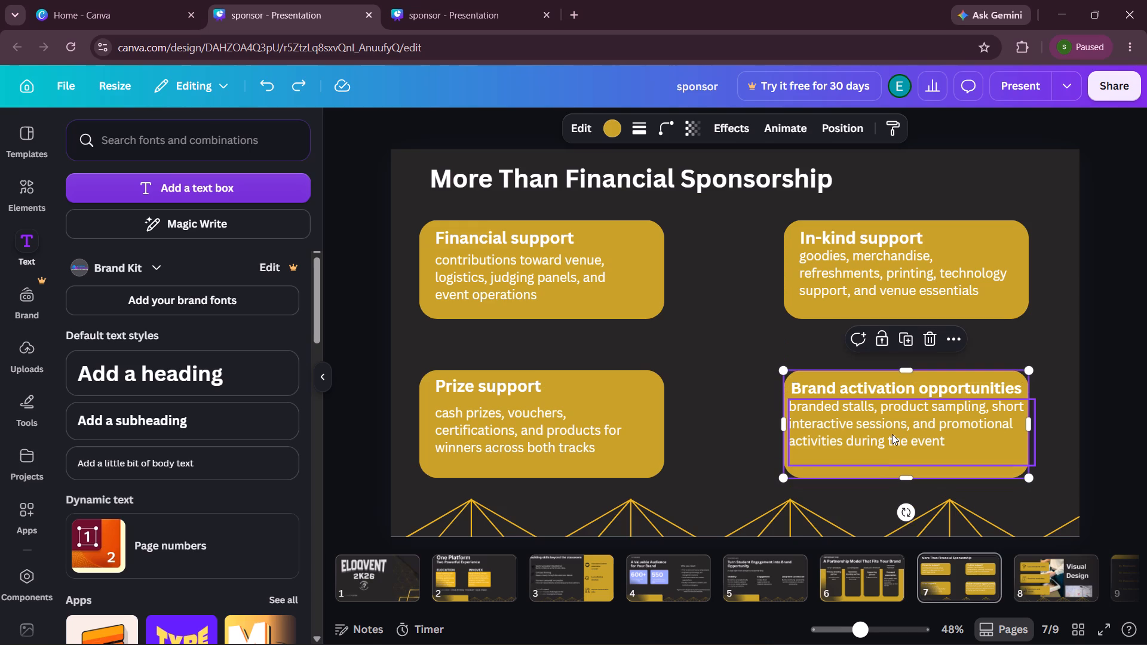
pyautogui.click(1114, 413)
pyautogui.moveTo(932, 425); pyautogui.dragTo(933, 431)
pyautogui.click(1146, 327)
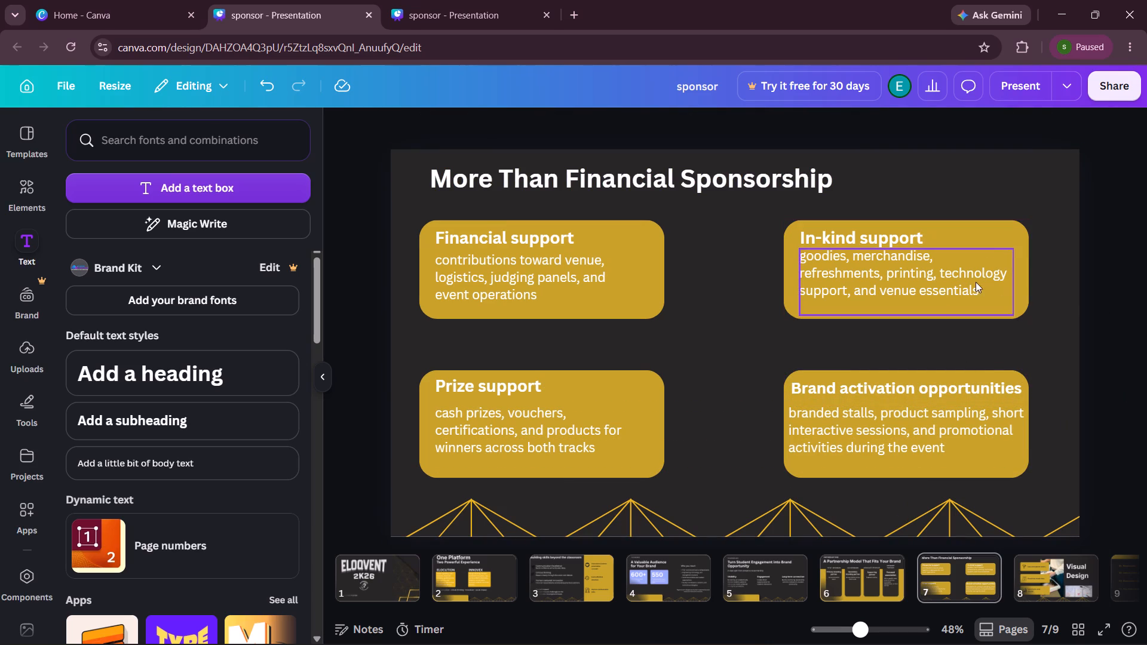
# Extend the "In-kind support" gold box slightly downward and lower its description to leave a gap below the heading.
pyautogui.click(999, 238)
pyautogui.moveTo(903, 315); pyautogui.dragTo(903, 319)
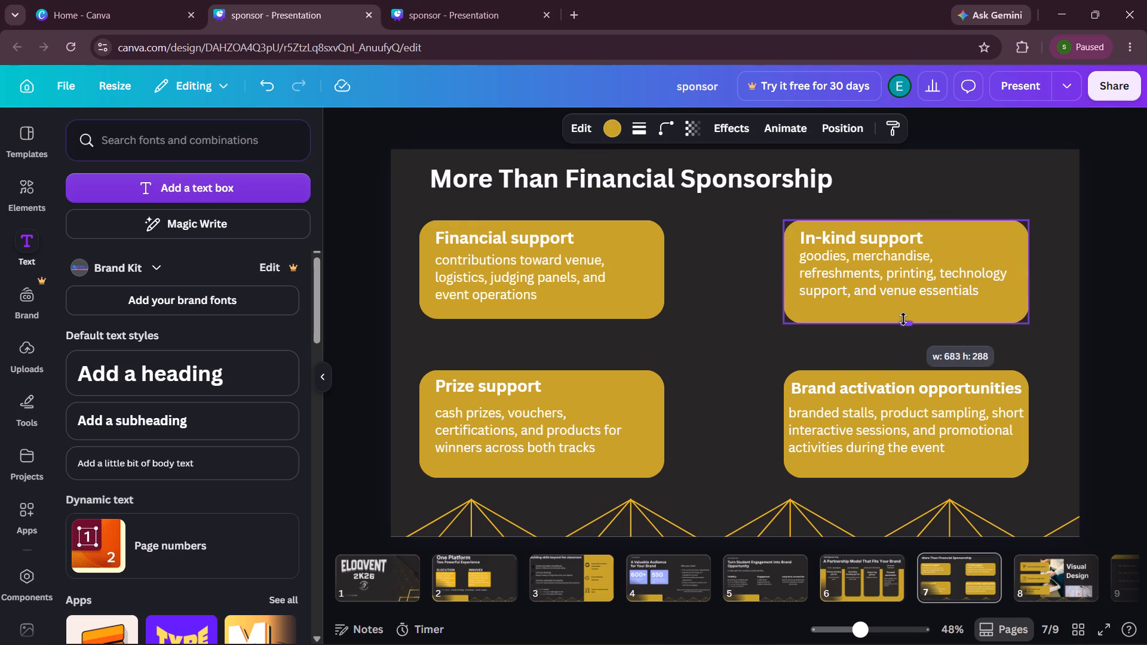
pyautogui.moveTo(903, 319); pyautogui.dragTo(903, 321)
pyautogui.moveTo(895, 288); pyautogui.dragTo(894, 294)
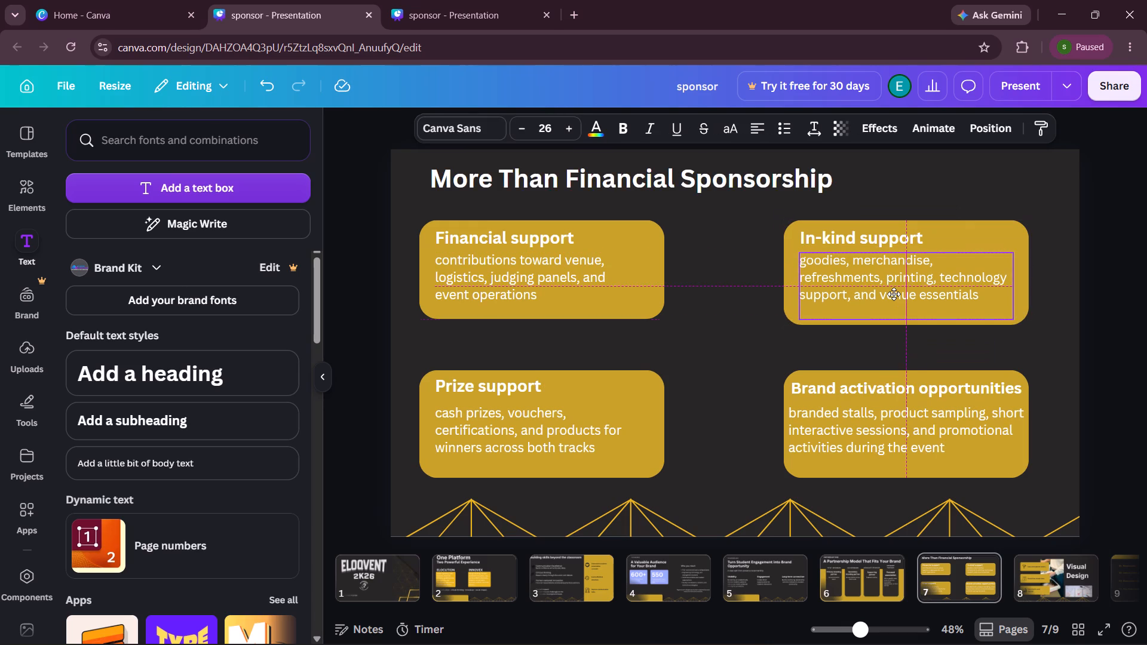
pyautogui.moveTo(894, 294); pyautogui.dragTo(894, 296)
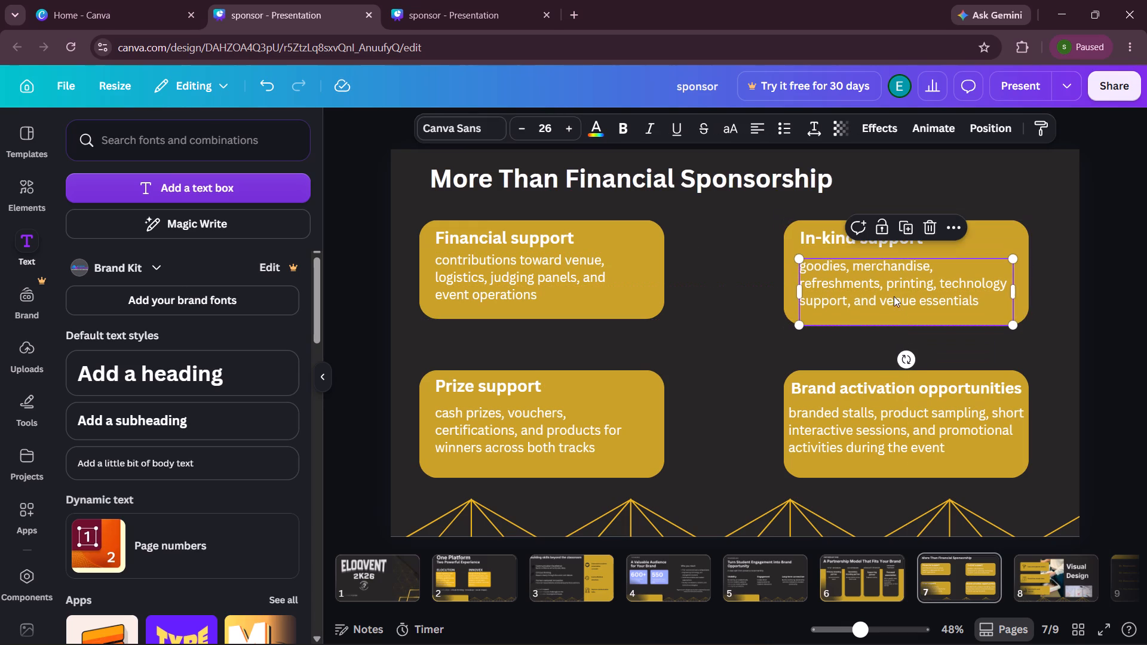
# Extend the "Financial support" gold box down to a height of about 292 and lower its description to match "In-kind support".
pyautogui.click(651, 298)
pyautogui.click(547, 318)
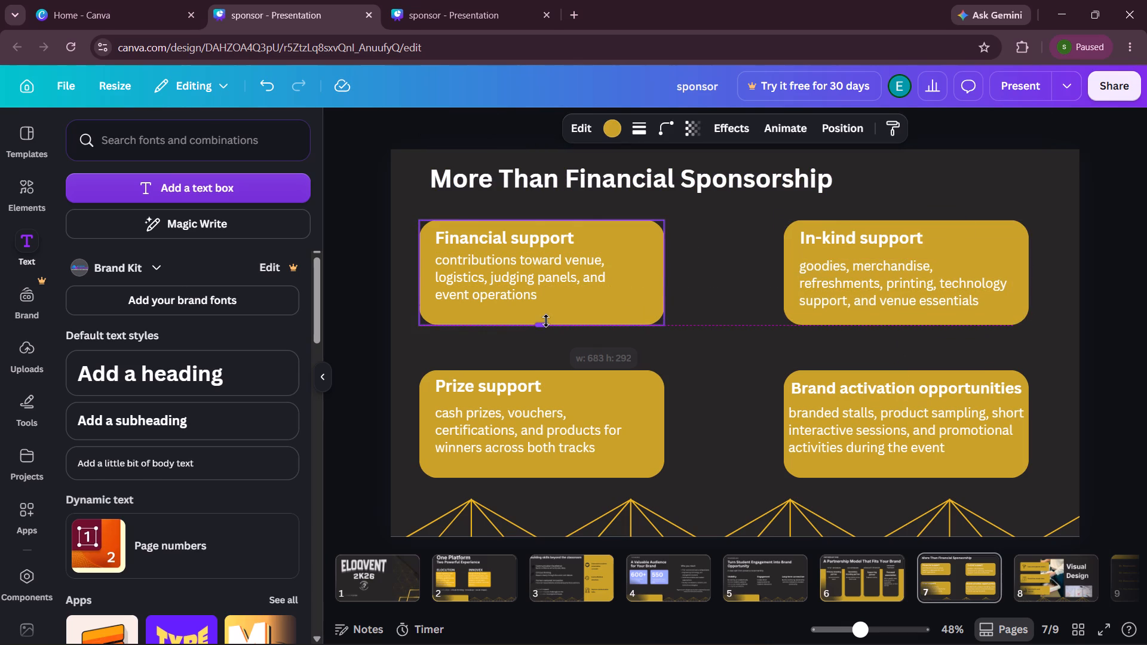
pyautogui.moveTo(557, 271); pyautogui.dragTo(556, 278)
pyautogui.click(1037, 305)
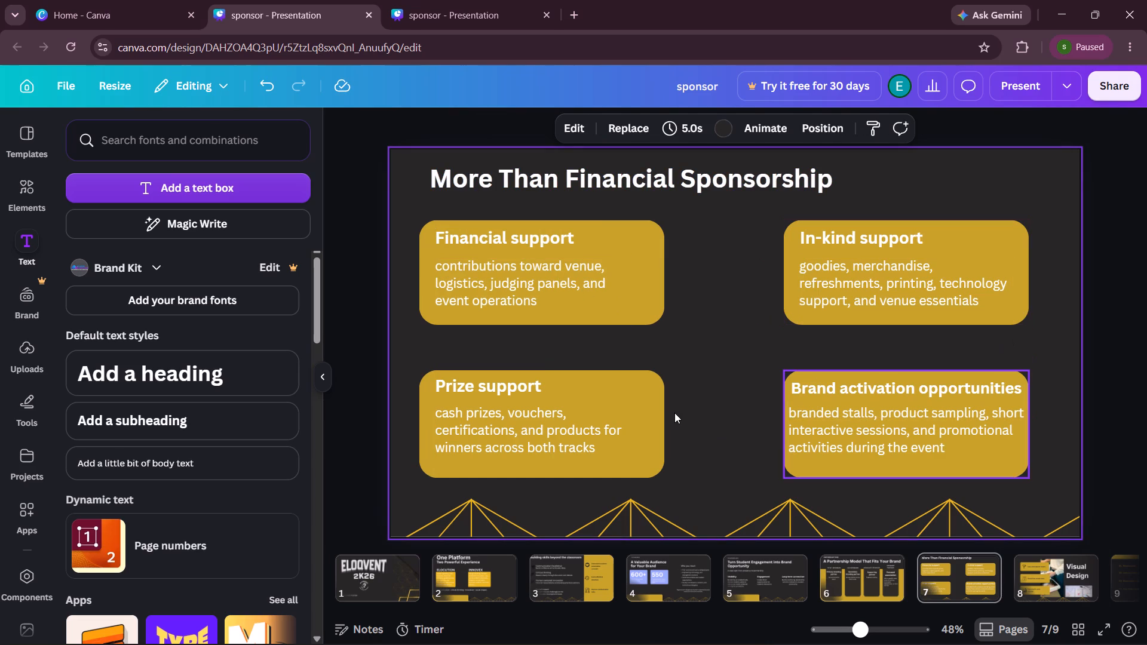
pyautogui.scroll(-1, 675, 413)
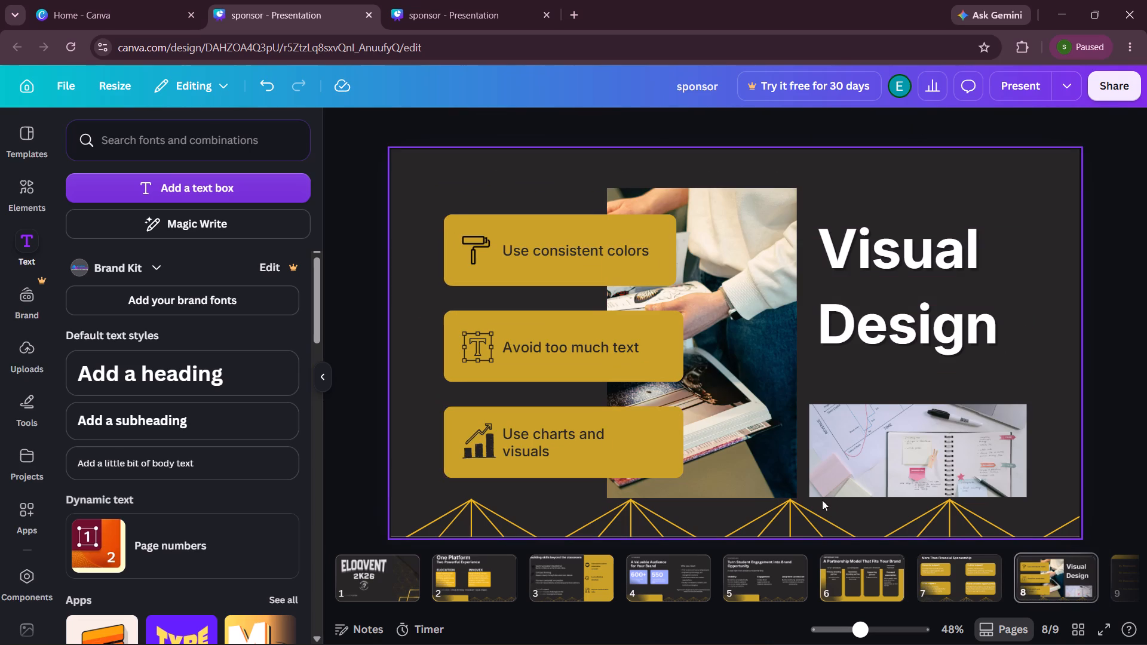
pyautogui.scroll(-3, 910, 575)
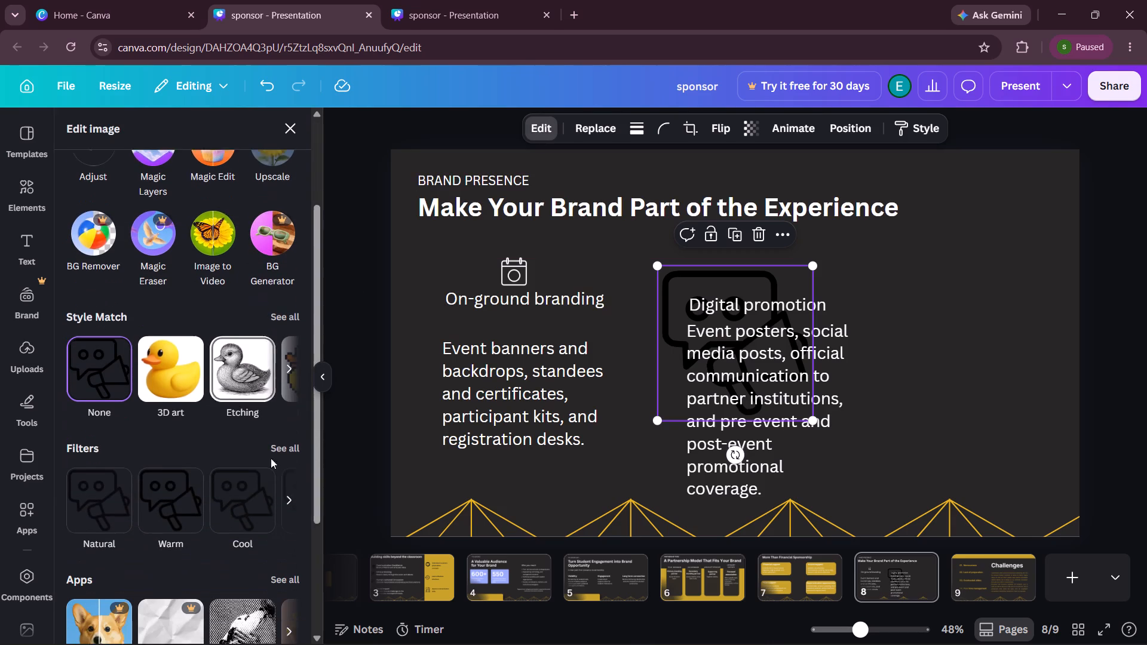
pyautogui.click(281, 446)
pyautogui.scroll(-3, 176, 454)
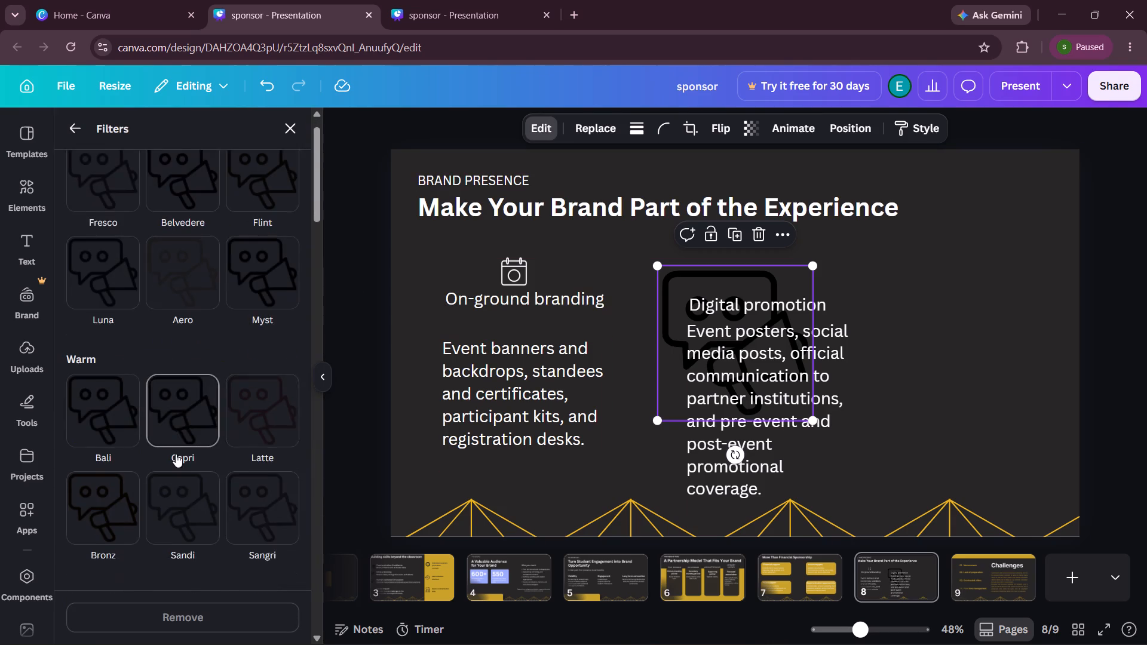
pyautogui.scroll(-2, 176, 454)
pyautogui.scroll(1, 176, 456)
pyautogui.scroll(-13, 199, 469)
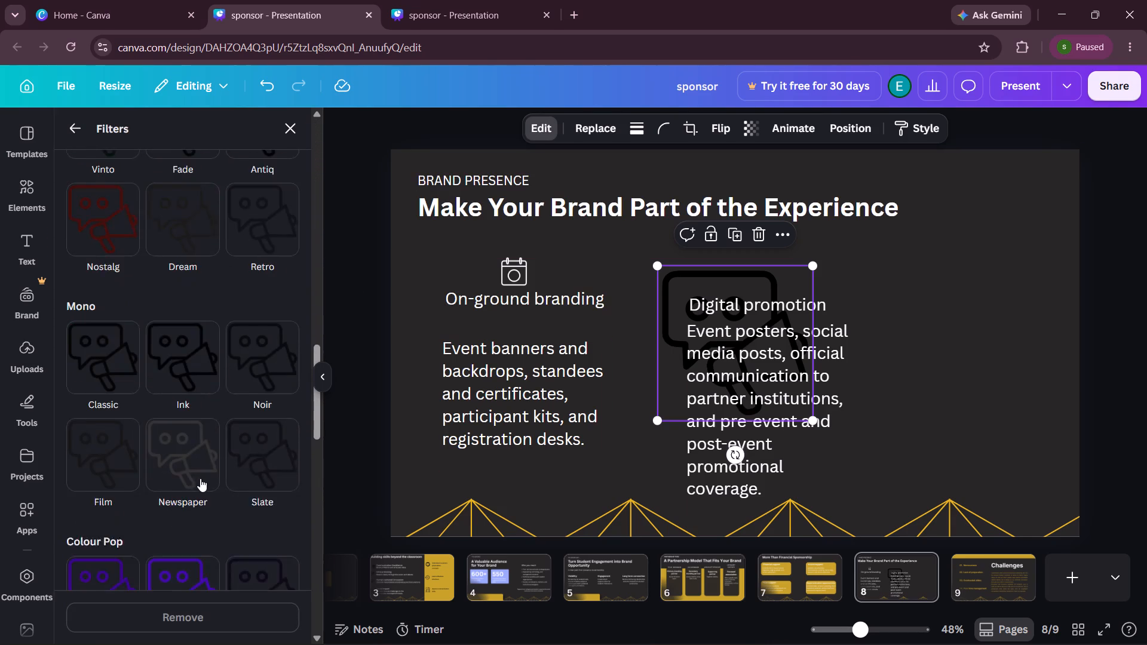
pyautogui.scroll(-9, 200, 478)
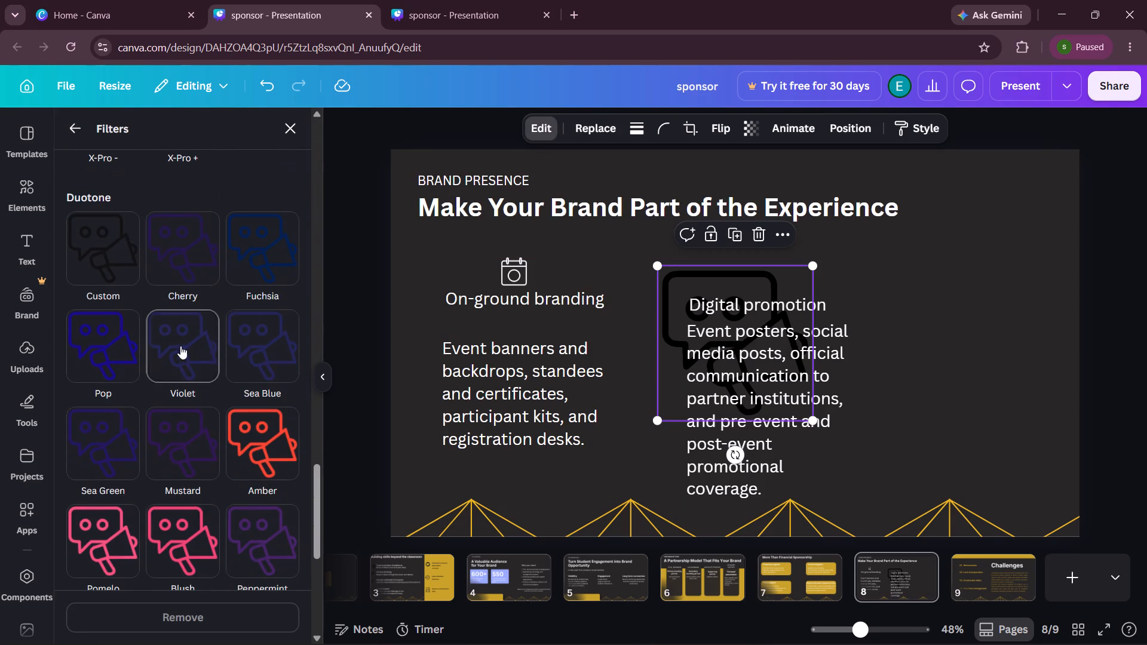
pyautogui.click(91, 245)
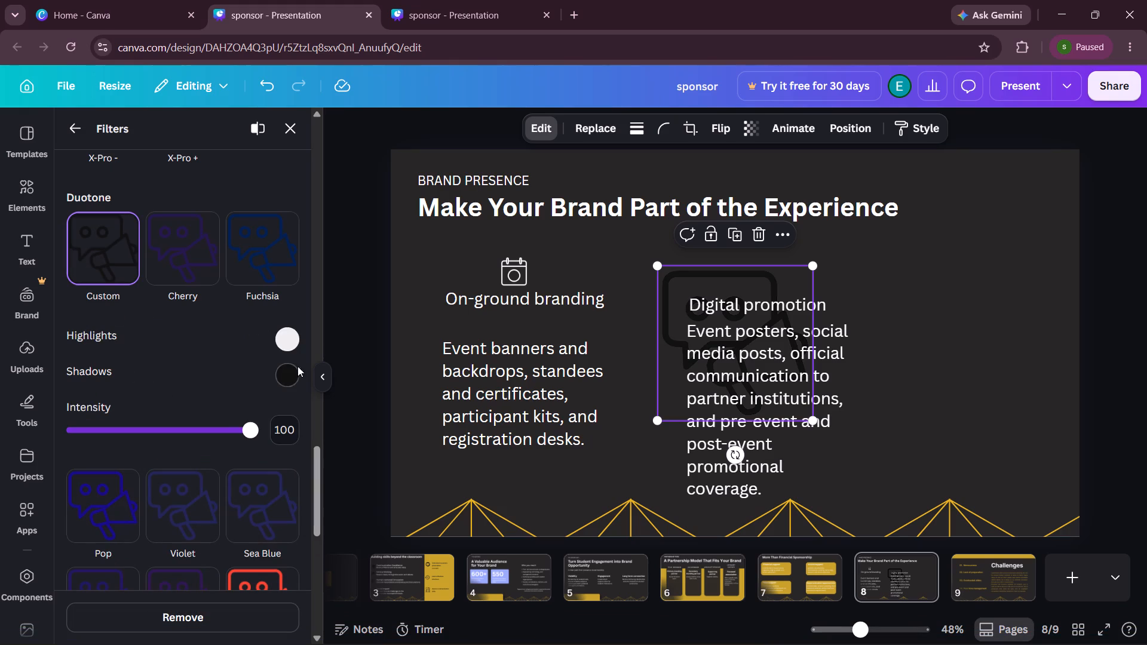
pyautogui.click(286, 374)
pyautogui.moveTo(292, 474); pyautogui.dragTo(293, 417)
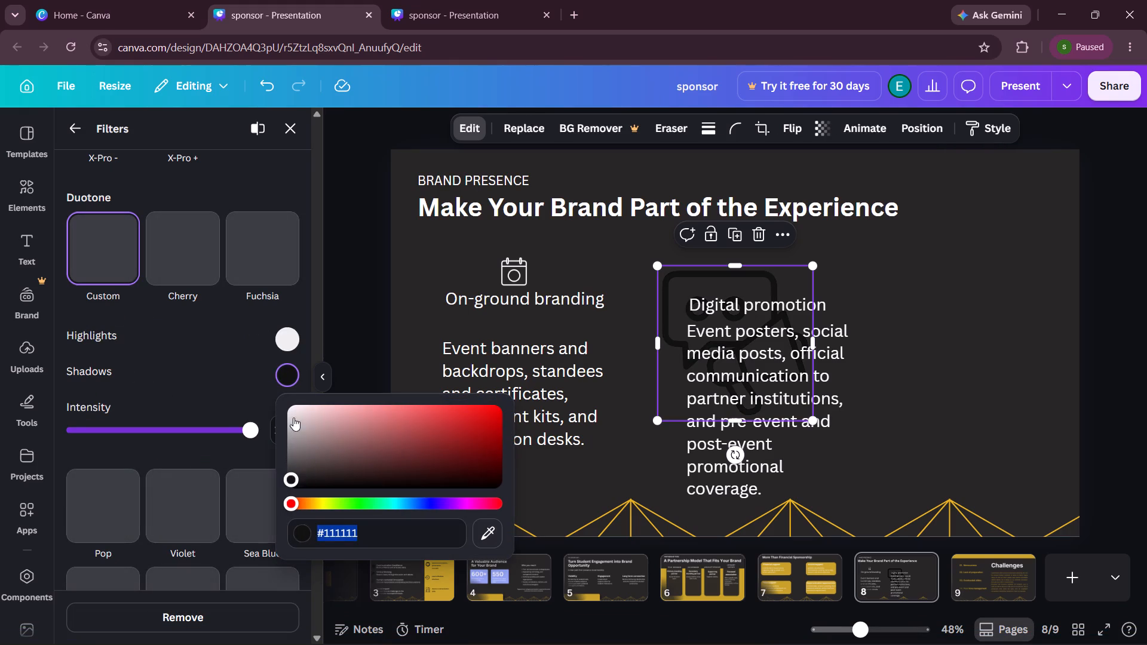
pyautogui.moveTo(293, 417); pyautogui.dragTo(283, 405)
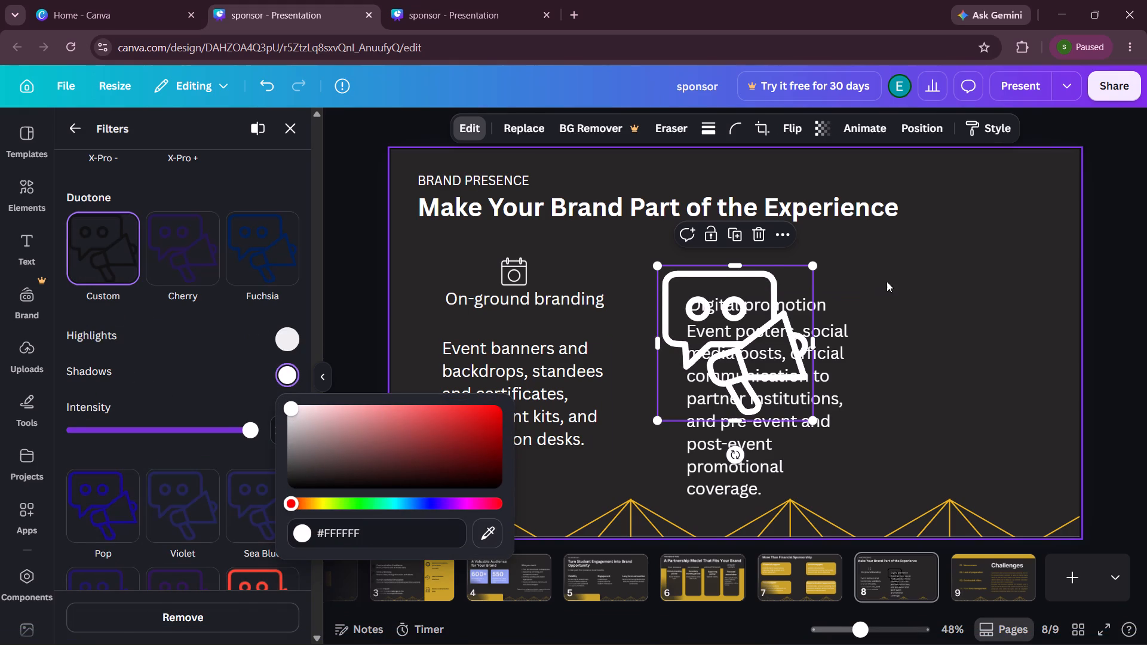
pyautogui.click(887, 281)
# Shrink the megaphone icon to about the calendar icon's size and place it just above the "Digital promotion" label.
pyautogui.moveTo(757, 279); pyautogui.dragTo(843, 259)
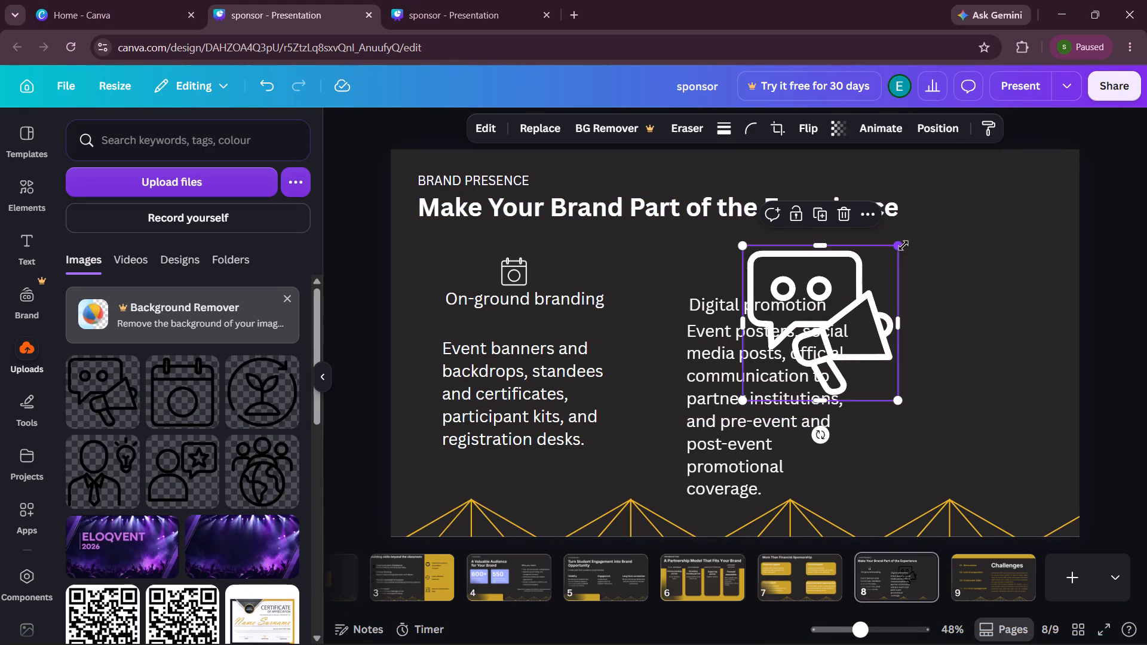
pyautogui.moveTo(902, 248); pyautogui.dragTo(784, 356)
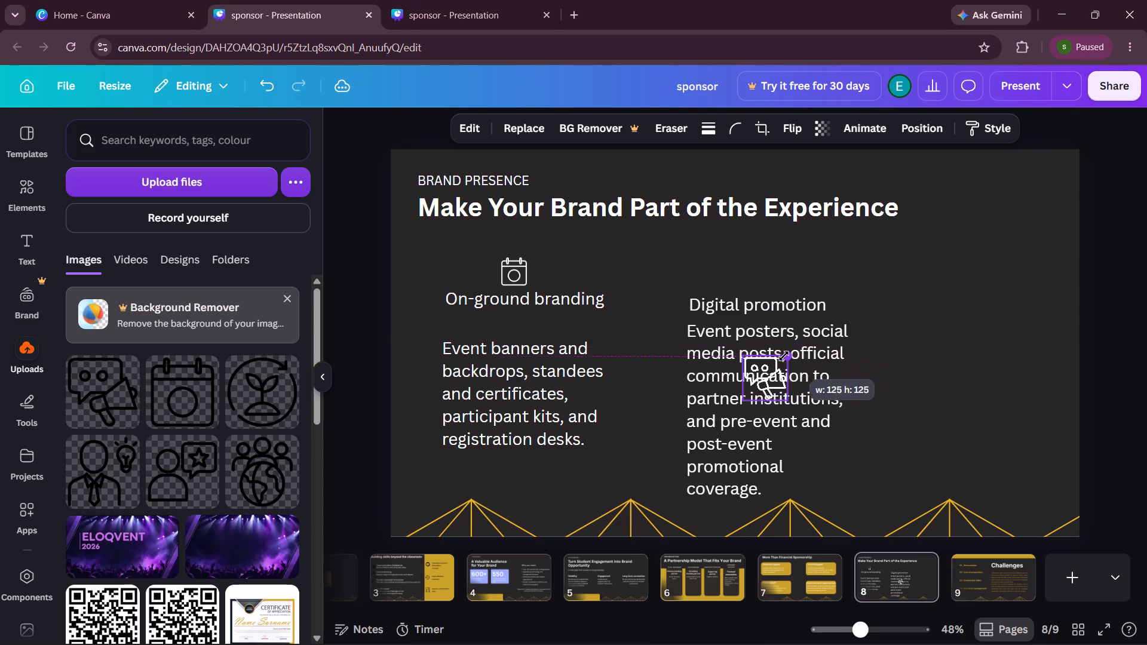
pyautogui.moveTo(784, 356); pyautogui.dragTo(783, 358)
pyautogui.moveTo(781, 430); pyautogui.dragTo(773, 315)
pyautogui.moveTo(776, 245); pyautogui.dragTo(770, 253)
pyautogui.click(835, 268)
pyautogui.moveTo(760, 266); pyautogui.dragTo(760, 273)
pyautogui.click(855, 275)
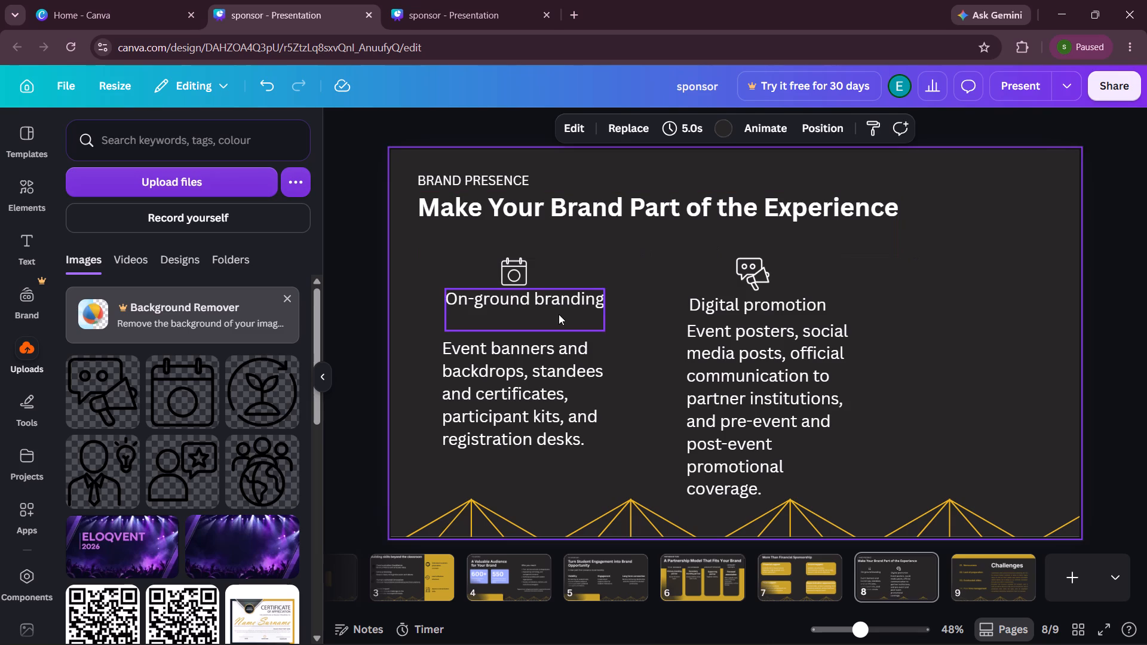
# Make the "On-ground branding" and "Digital promotion" labels bold.
pyautogui.click(559, 314)
pyautogui.click(632, 131)
pyautogui.click(756, 311)
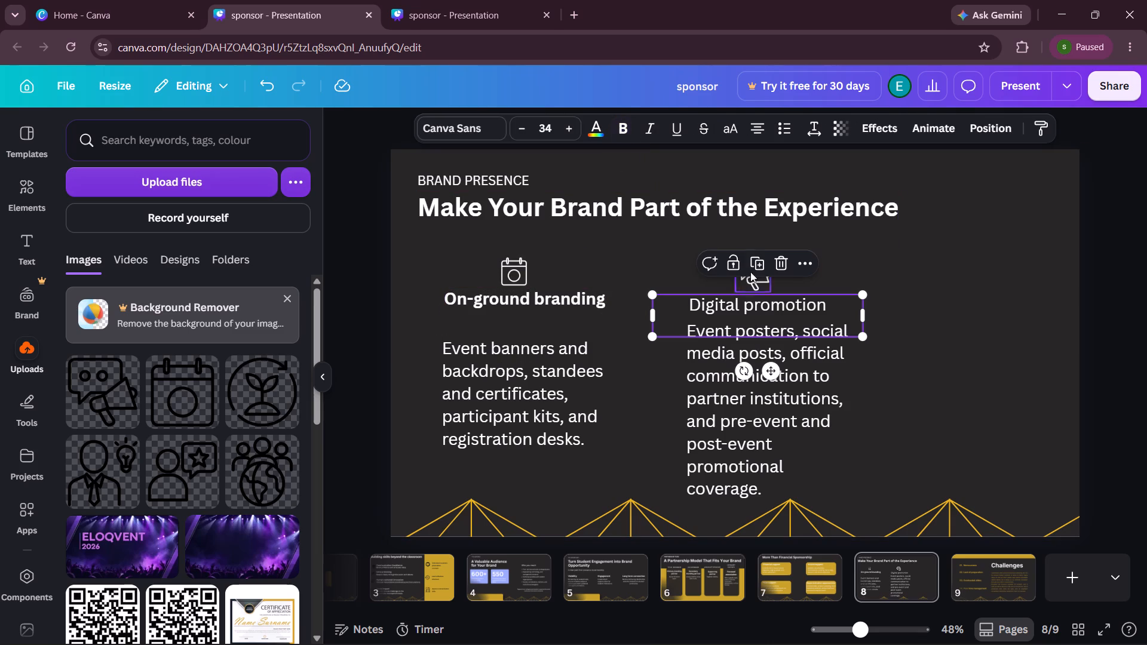
pyautogui.click(624, 128)
pyautogui.click(960, 293)
# Shift the "Digital promotion" label slightly right and down, closer to its description.
pyautogui.moveTo(777, 312); pyautogui.dragTo(787, 316)
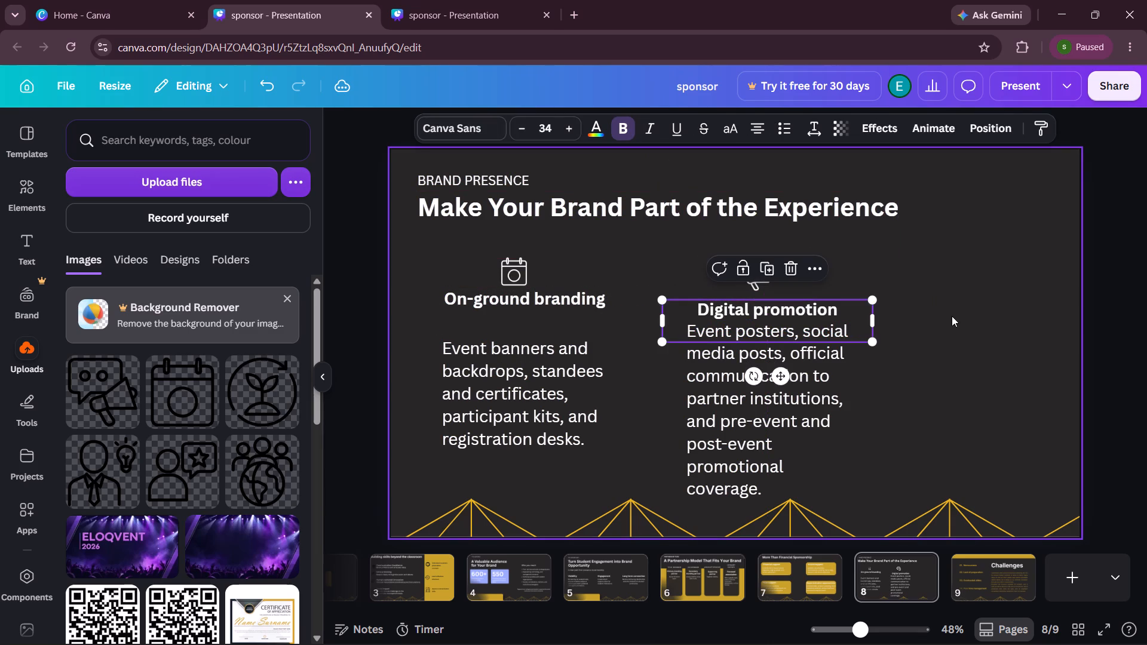
pyautogui.click(952, 315)
# Spread the columns apart by moving the megaphone icon and "Digital promotion" description toward the page's right side and the calendar icon slightly right.
pyautogui.moveTo(755, 265); pyautogui.dragTo(933, 266)
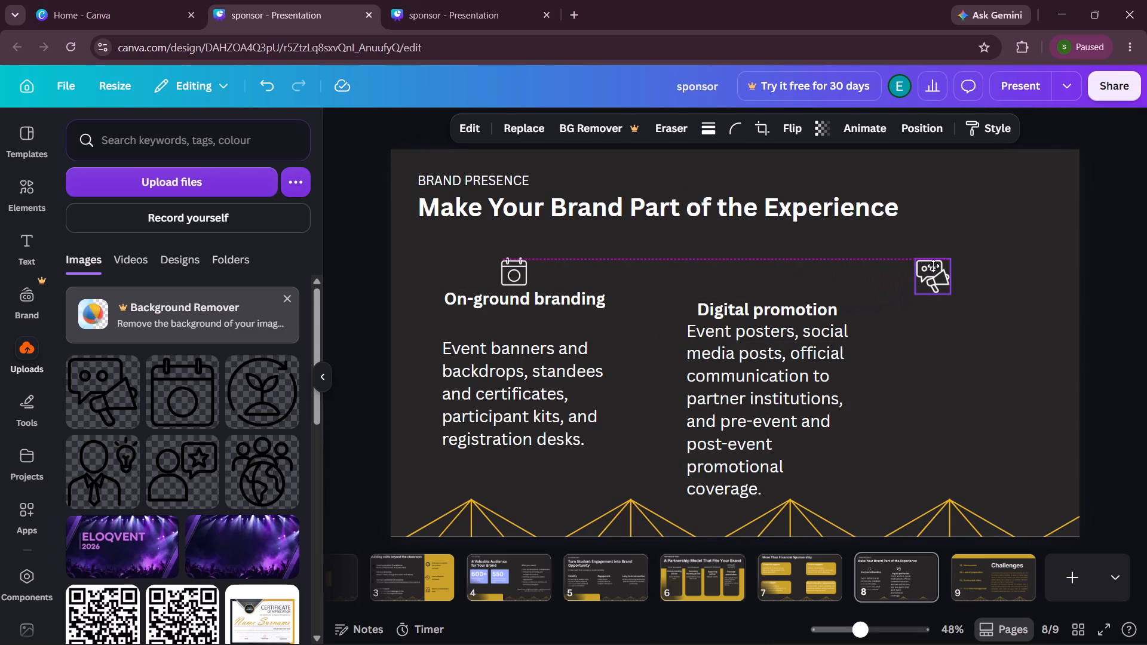
pyautogui.moveTo(933, 266); pyautogui.dragTo(925, 266)
pyautogui.moveTo(514, 270); pyautogui.dragTo(538, 270)
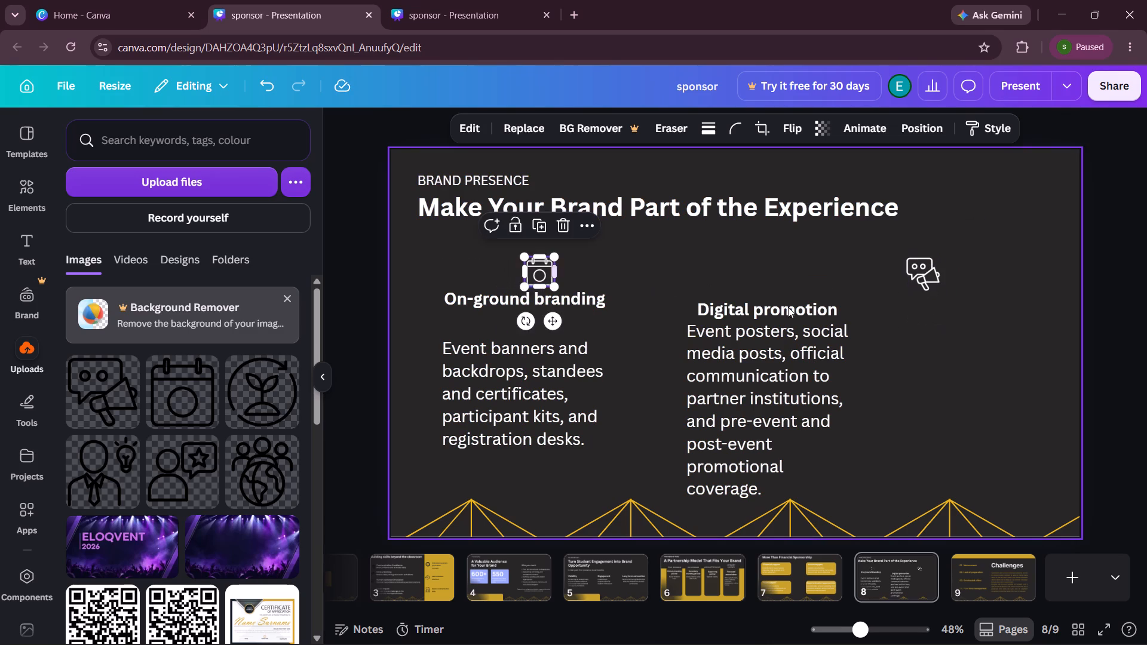
pyautogui.click(929, 352)
pyautogui.moveTo(760, 400); pyautogui.dragTo(872, 434)
# Reduce the font size of both column descriptions to 28.
pyautogui.click(533, 394)
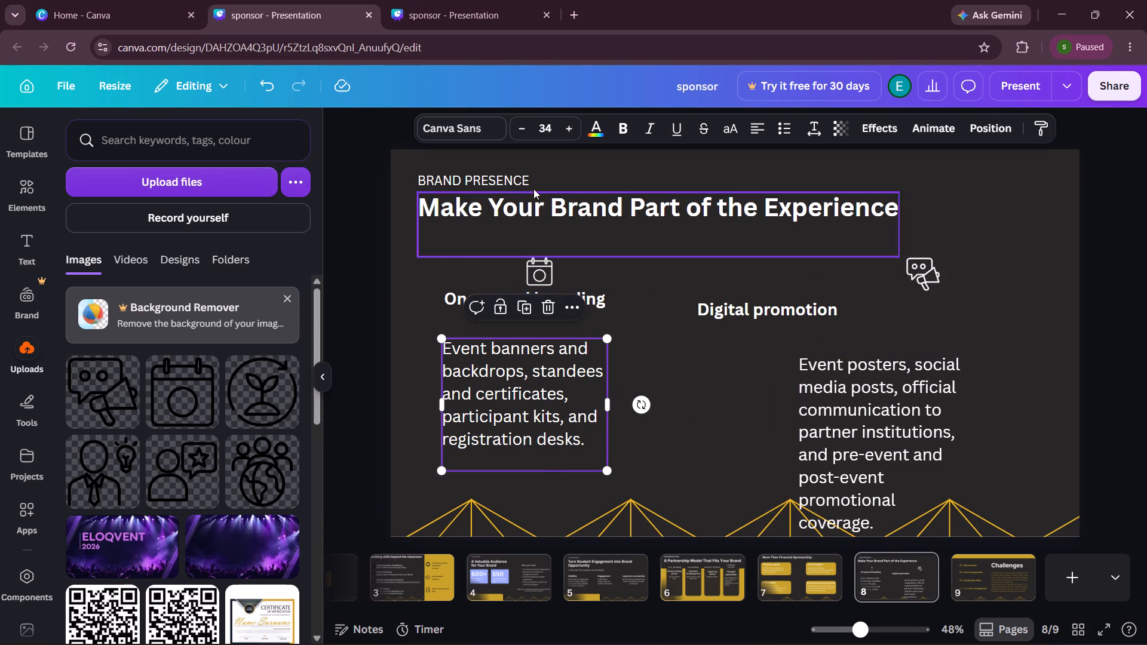
pyautogui.tripleClick(513, 136)
pyautogui.doubleClick(513, 136)
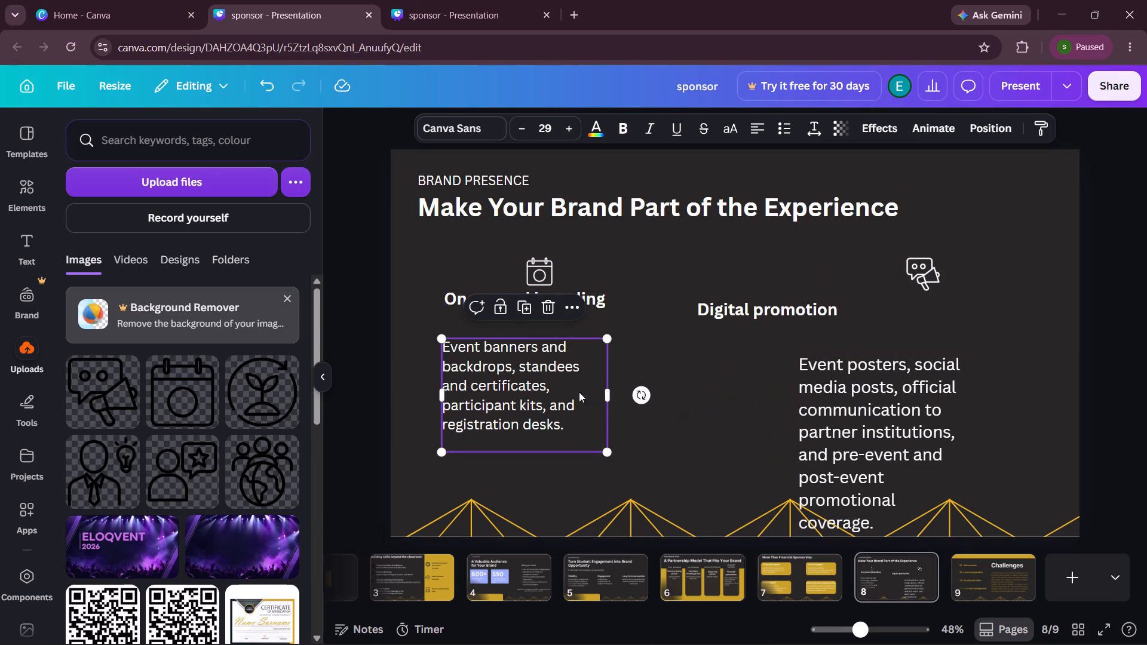
pyautogui.click(524, 127)
pyautogui.click(838, 462)
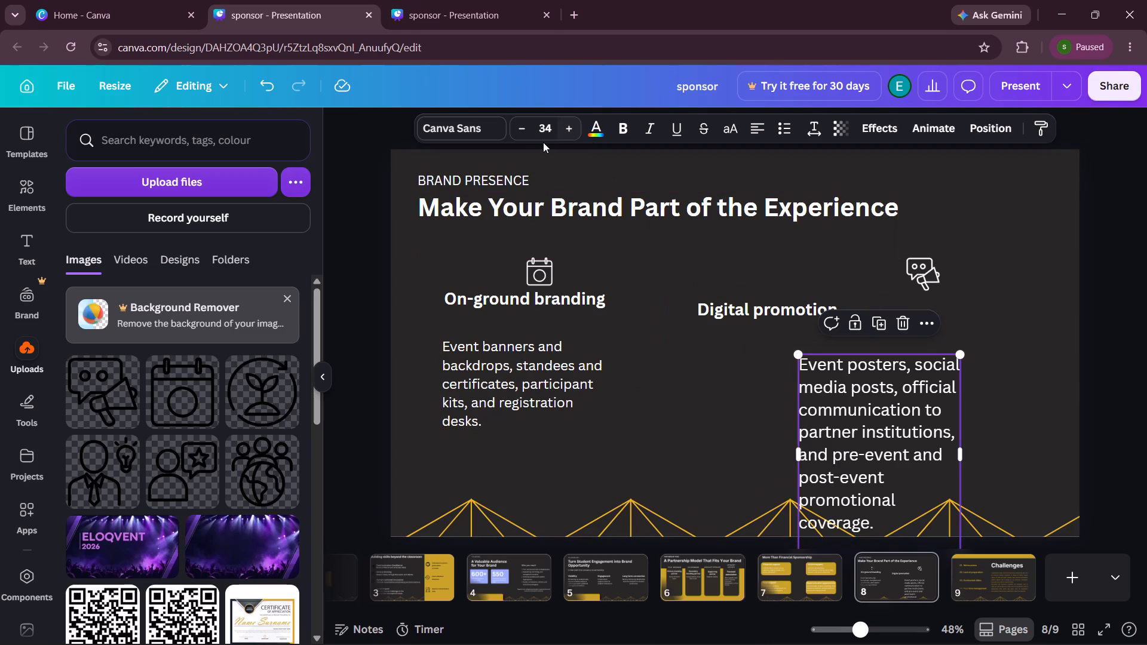
pyautogui.tripleClick(520, 136)
pyautogui.tripleClick(520, 136)
pyautogui.click(746, 405)
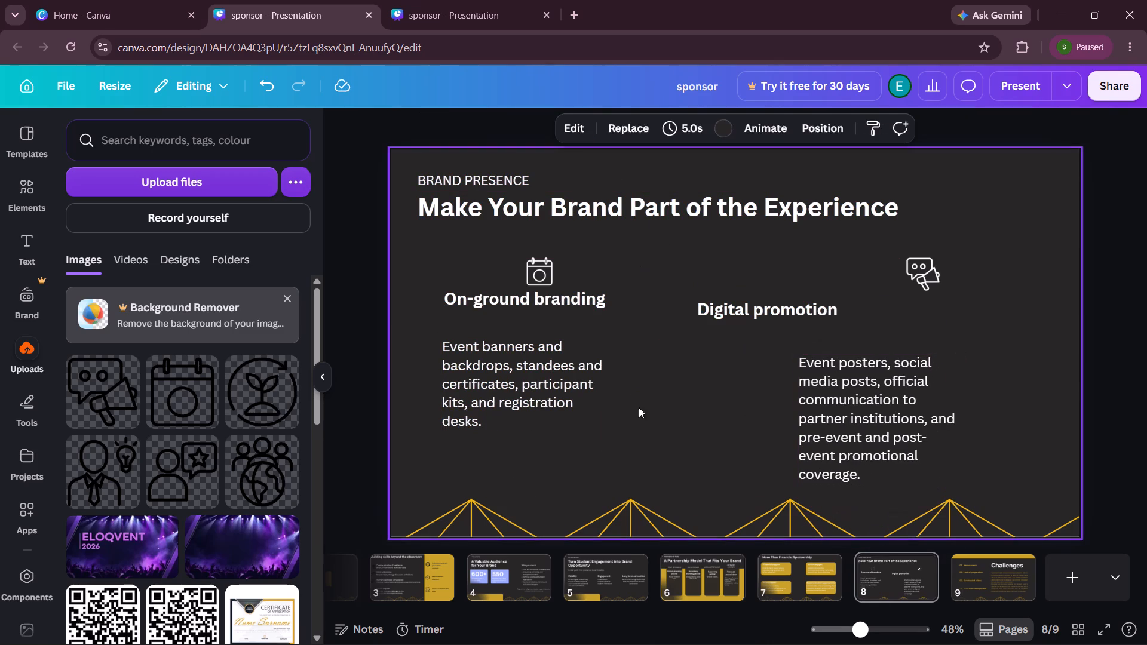
pyautogui.click(464, 392)
pyautogui.click(689, 409)
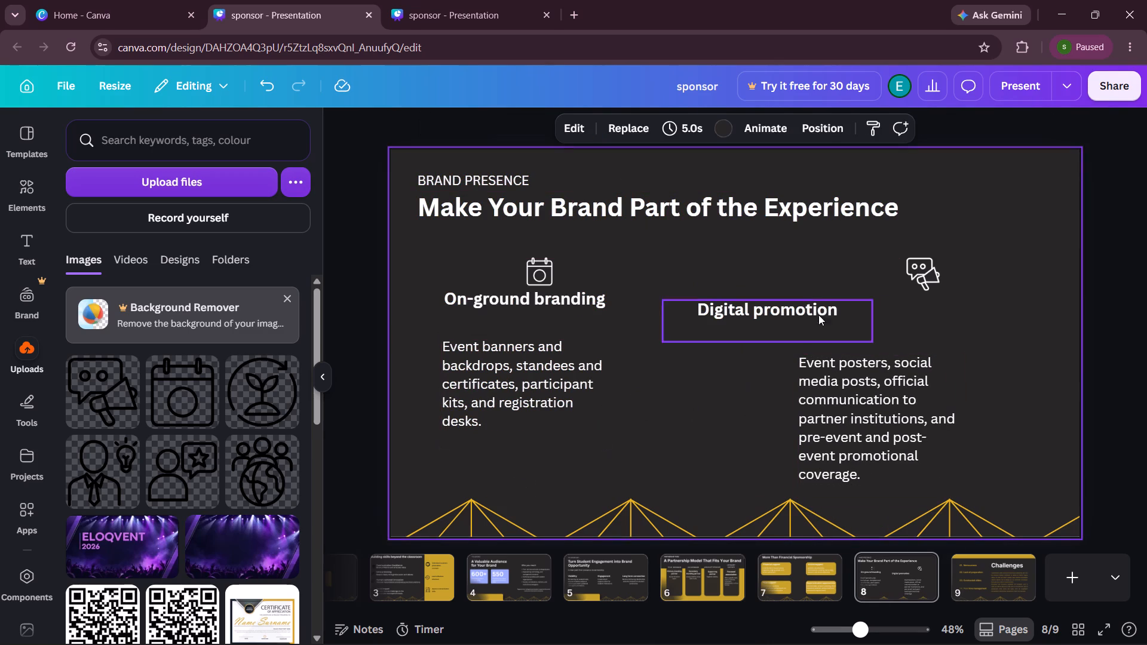
# Place the "Digital promotion" label below the megaphone icon and line up its description directly beneath the label.
pyautogui.moveTo(806, 295); pyautogui.dragTo(851, 315)
pyautogui.click(918, 333)
pyautogui.moveTo(795, 327); pyautogui.dragTo(935, 326)
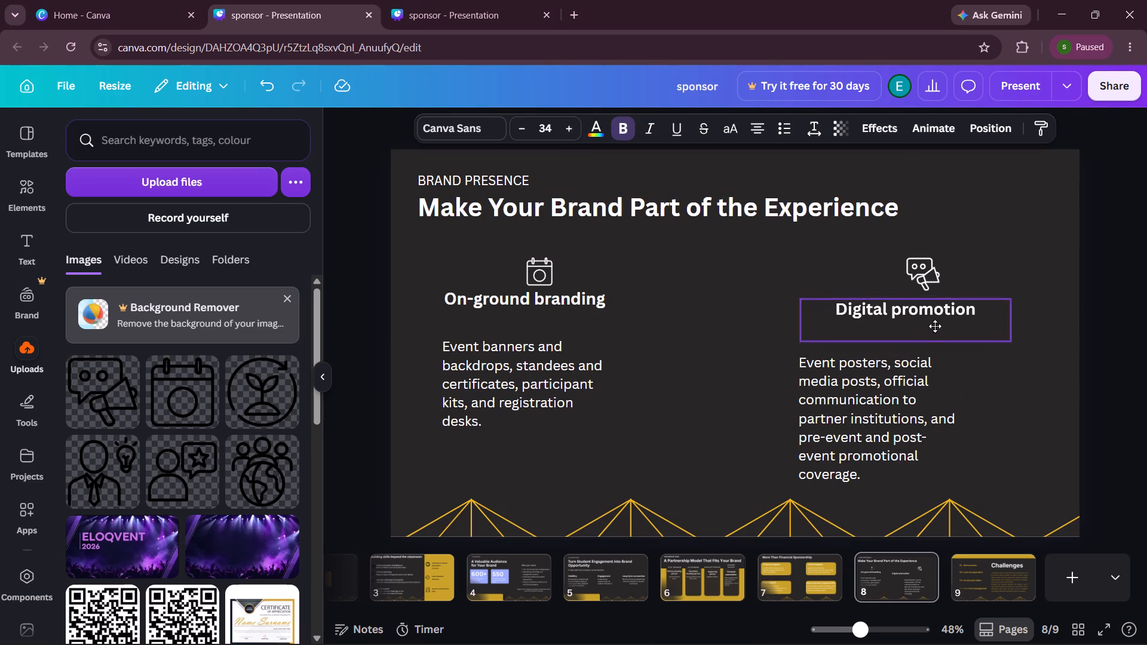
pyautogui.moveTo(935, 326); pyautogui.dragTo(950, 332)
pyautogui.moveTo(856, 412); pyautogui.dragTo(904, 403)
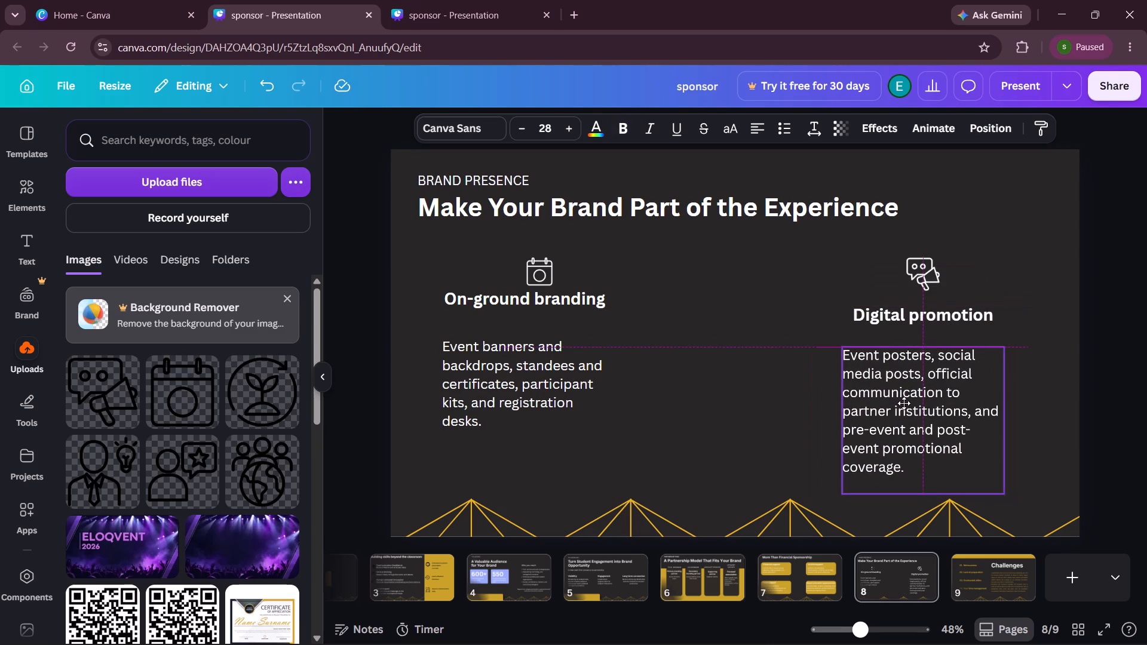
pyautogui.moveTo(904, 403); pyautogui.dragTo(910, 400)
pyautogui.click(676, 426)
# Move the "On-ground branding" label slightly right and down, centred beneath the calendar icon.
pyautogui.moveTo(548, 301); pyautogui.dragTo(562, 320)
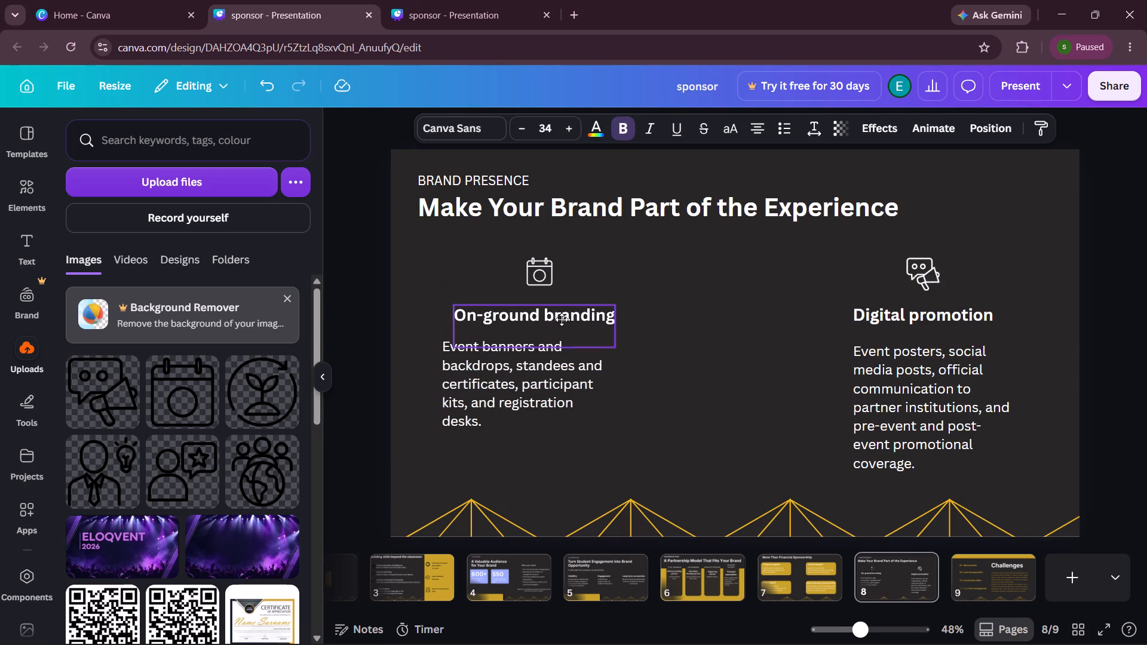
pyautogui.moveTo(562, 320); pyautogui.dragTo(571, 319)
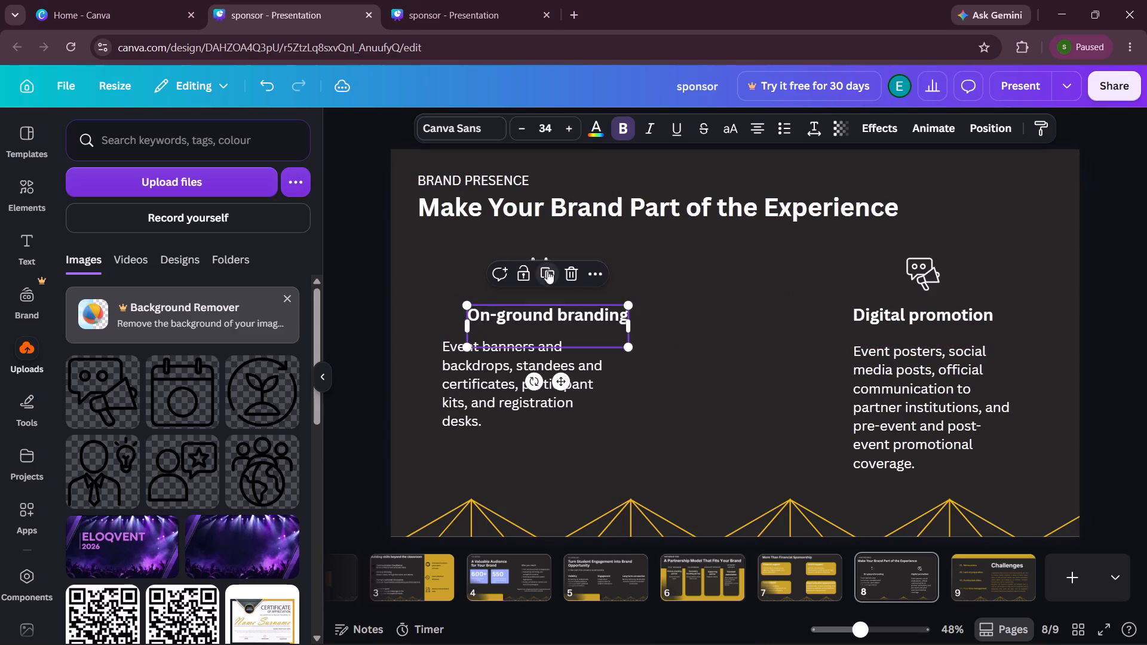
pyautogui.click(739, 288)
pyautogui.click(542, 268)
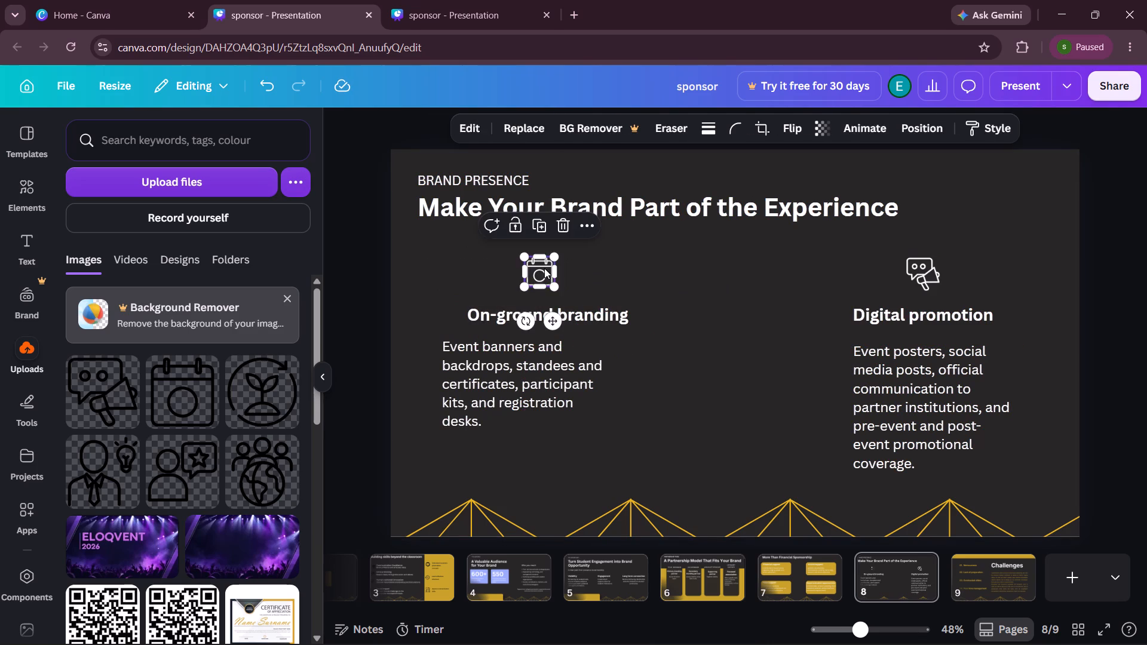
pyautogui.click(683, 349)
pyautogui.moveTo(551, 315); pyautogui.dragTo(547, 312)
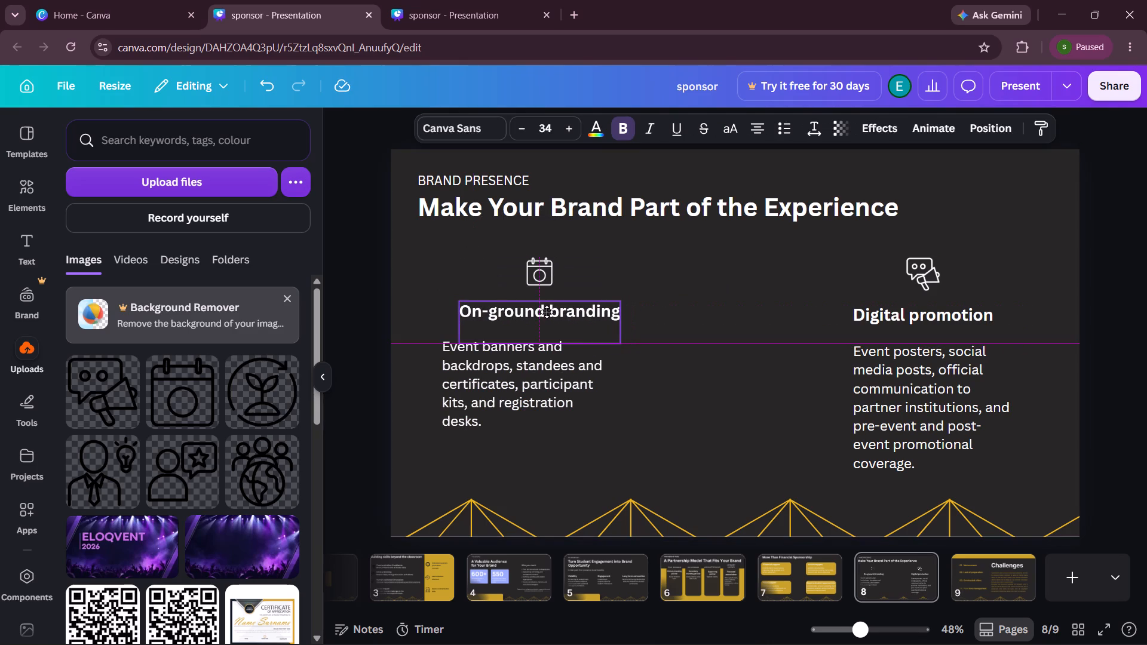
pyautogui.moveTo(547, 312); pyautogui.dragTo(546, 312)
pyautogui.click(661, 364)
# Align the event banners description with the left edge of "On-ground branding", level with the "Digital promotion" description.
pyautogui.moveTo(538, 386); pyautogui.dragTo(565, 388)
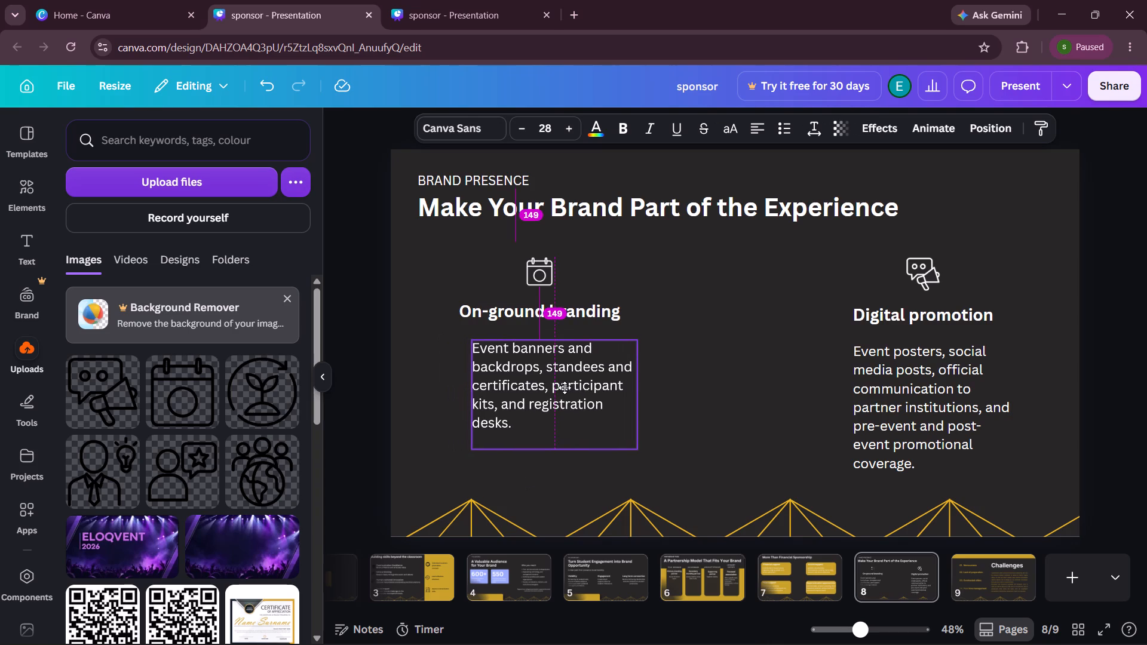
pyautogui.moveTo(565, 388); pyautogui.dragTo(561, 391)
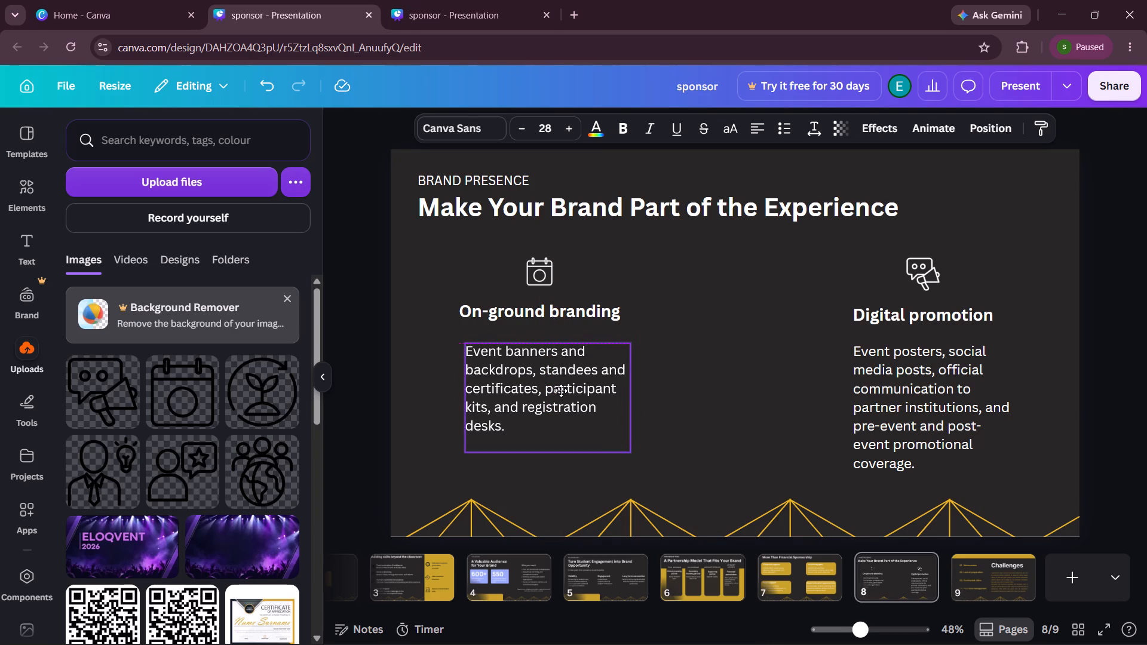
pyautogui.moveTo(561, 391); pyautogui.dragTo(560, 388)
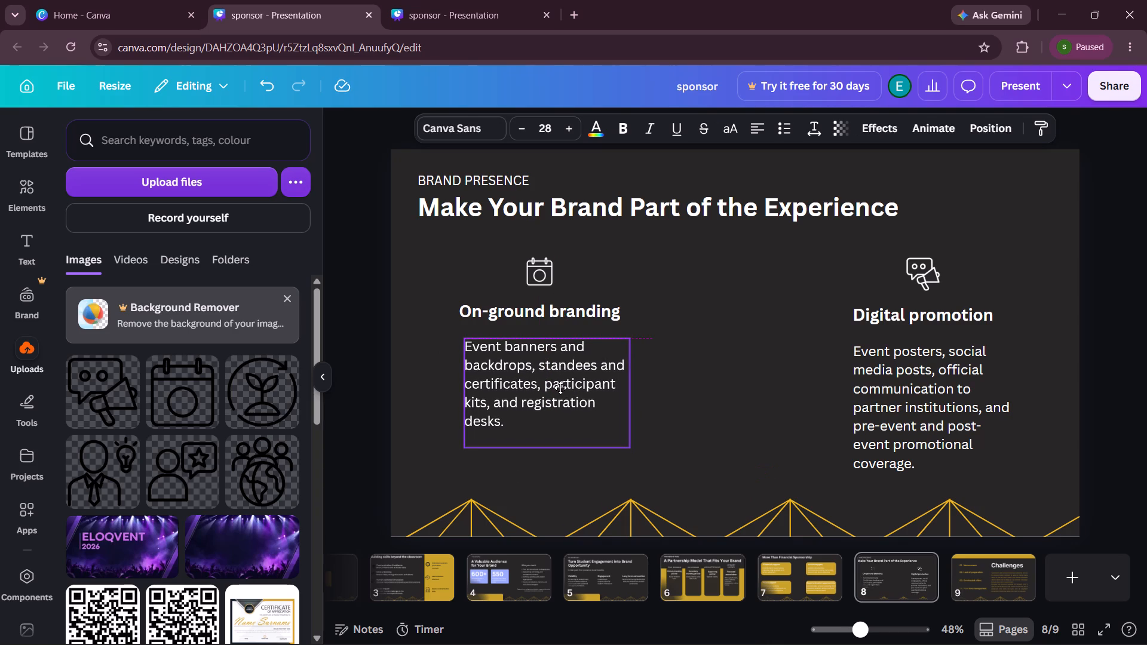
pyautogui.moveTo(560, 388); pyautogui.dragTo(560, 392)
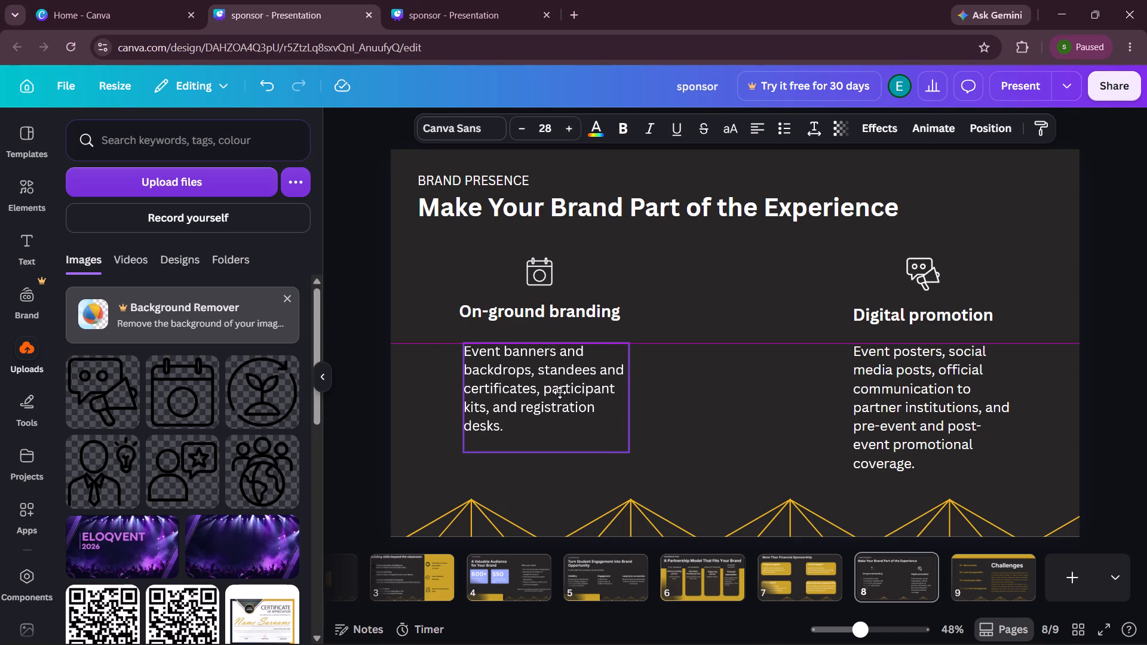
pyautogui.moveTo(560, 392); pyautogui.dragTo(559, 392)
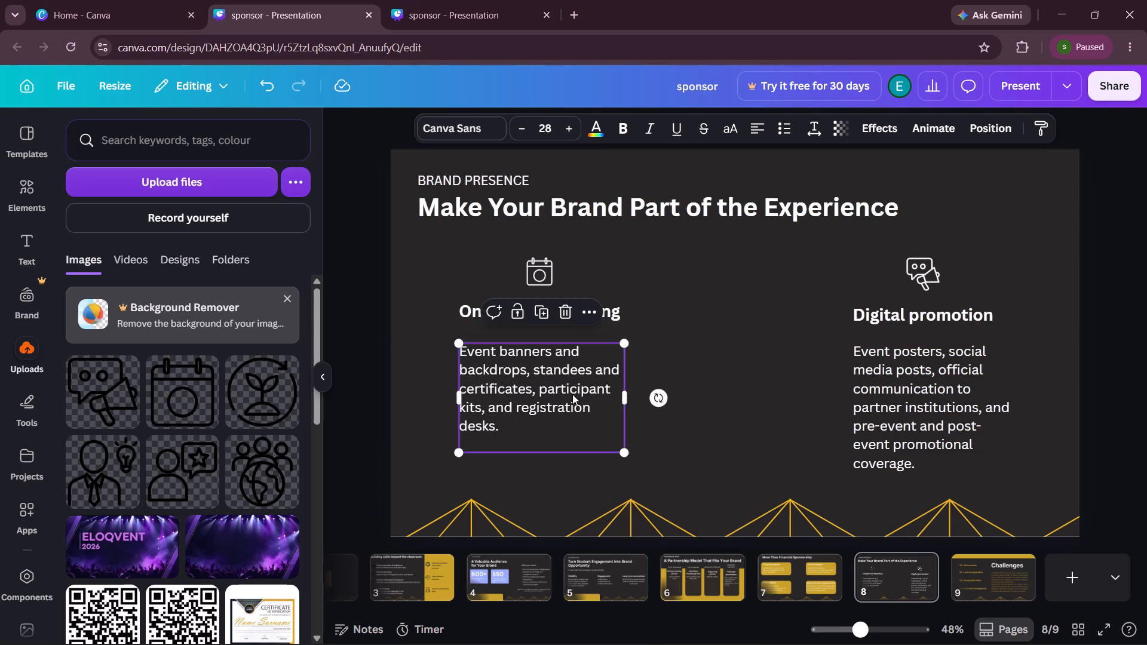
pyautogui.click(752, 367)
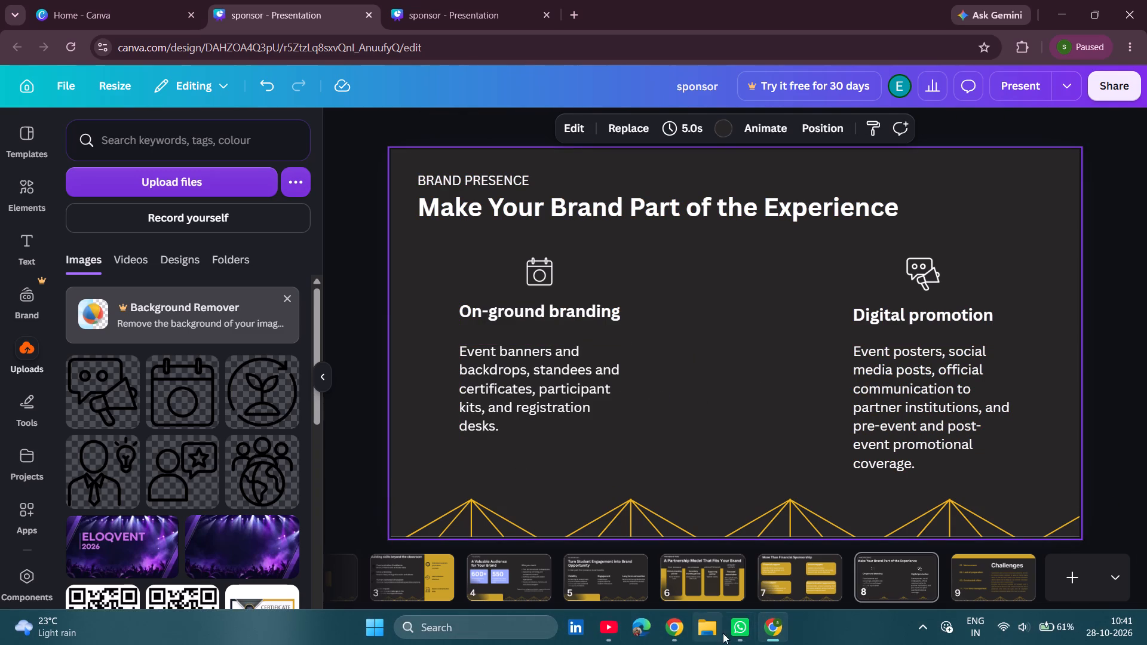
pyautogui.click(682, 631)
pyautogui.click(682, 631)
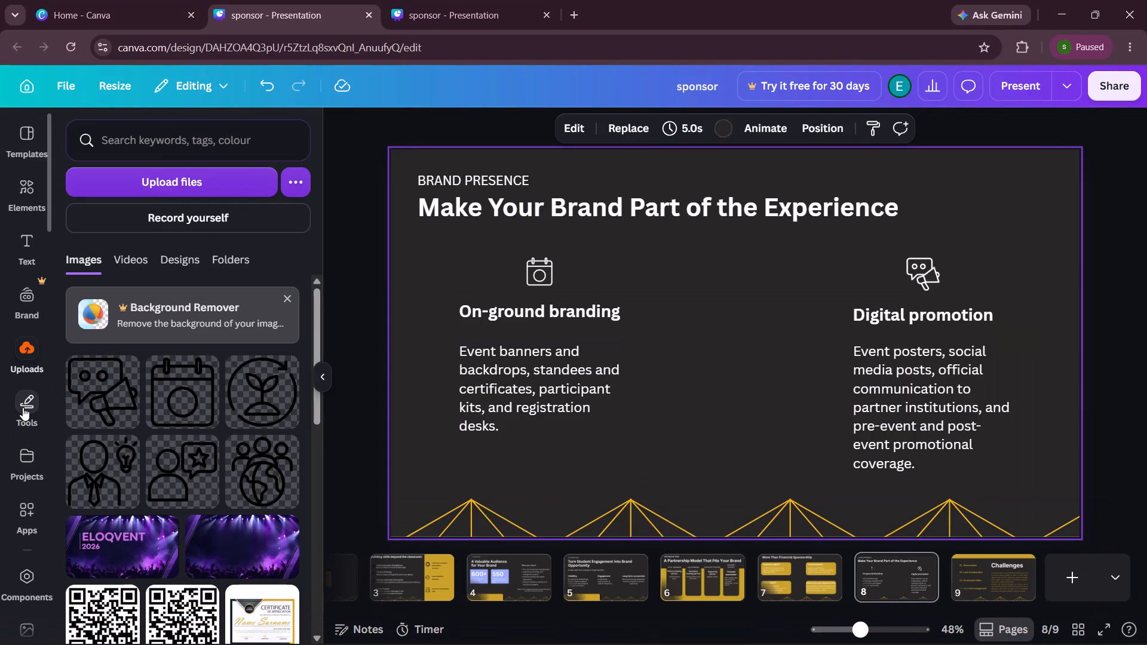
# Add a gold rounded rectangle over the "On-ground branding" column and stretch it to cover the label and description.
pyautogui.click(23, 407)
pyautogui.click(72, 305)
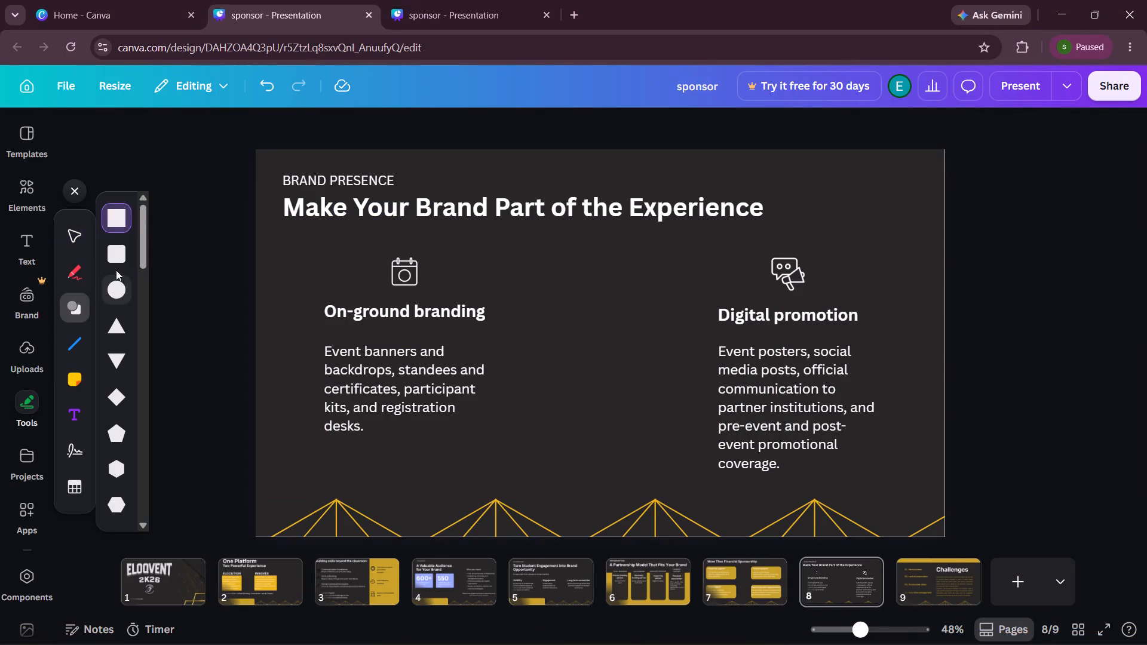
pyautogui.click(116, 260)
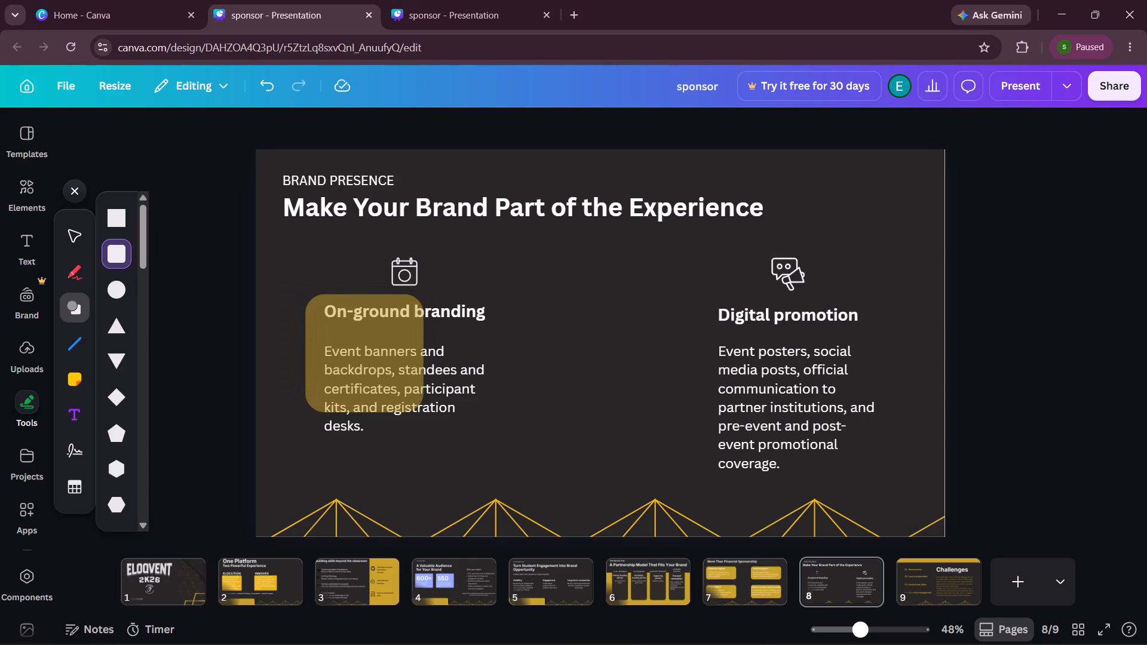
pyautogui.click(307, 296)
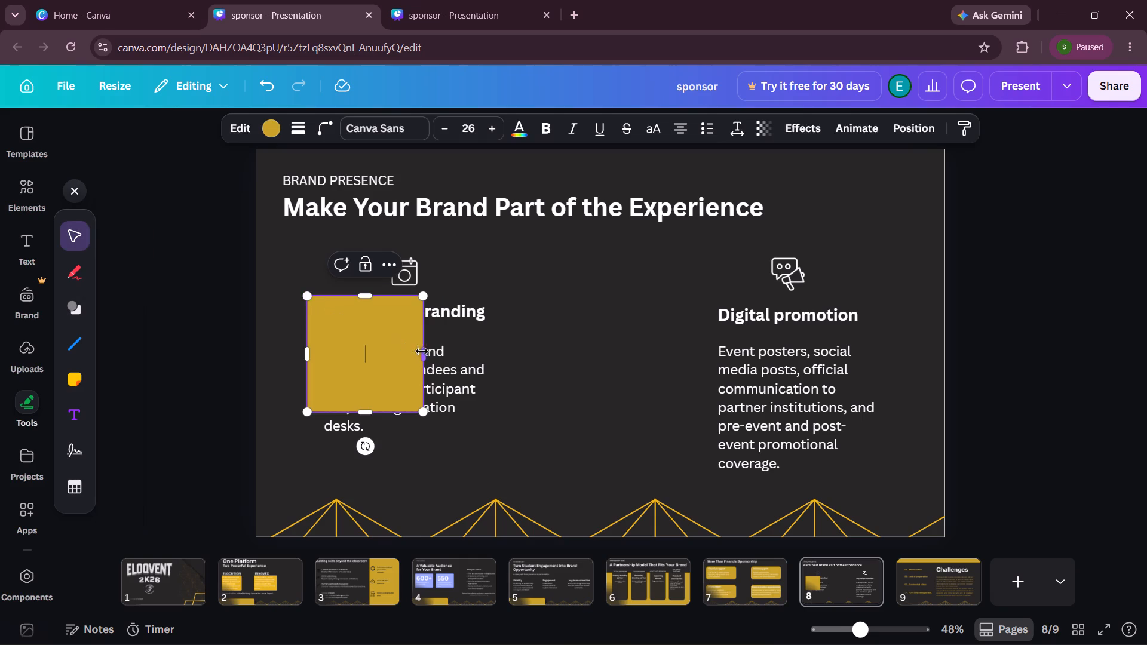
pyautogui.moveTo(424, 355); pyautogui.dragTo(496, 358)
pyautogui.moveTo(399, 412); pyautogui.dragTo(404, 461)
pyautogui.click(607, 400)
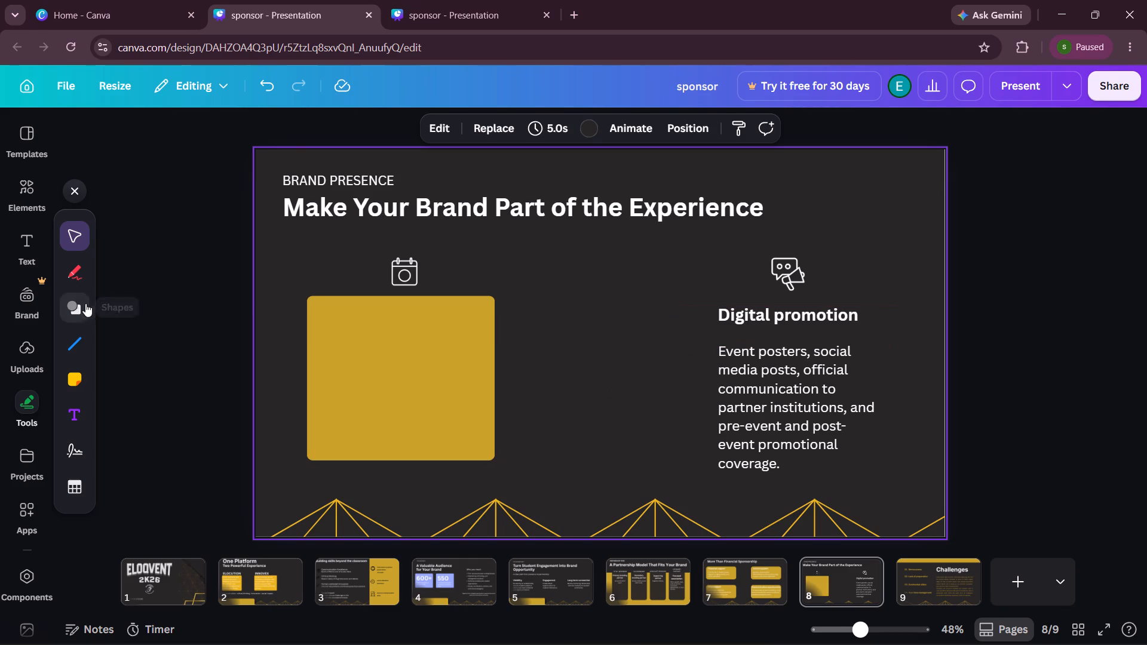
# Add a second rounded rectangle over the "Digital promotion" column, about 513 wide and tall enough to cover its label and description.
pyautogui.click(81, 305)
pyautogui.click(120, 257)
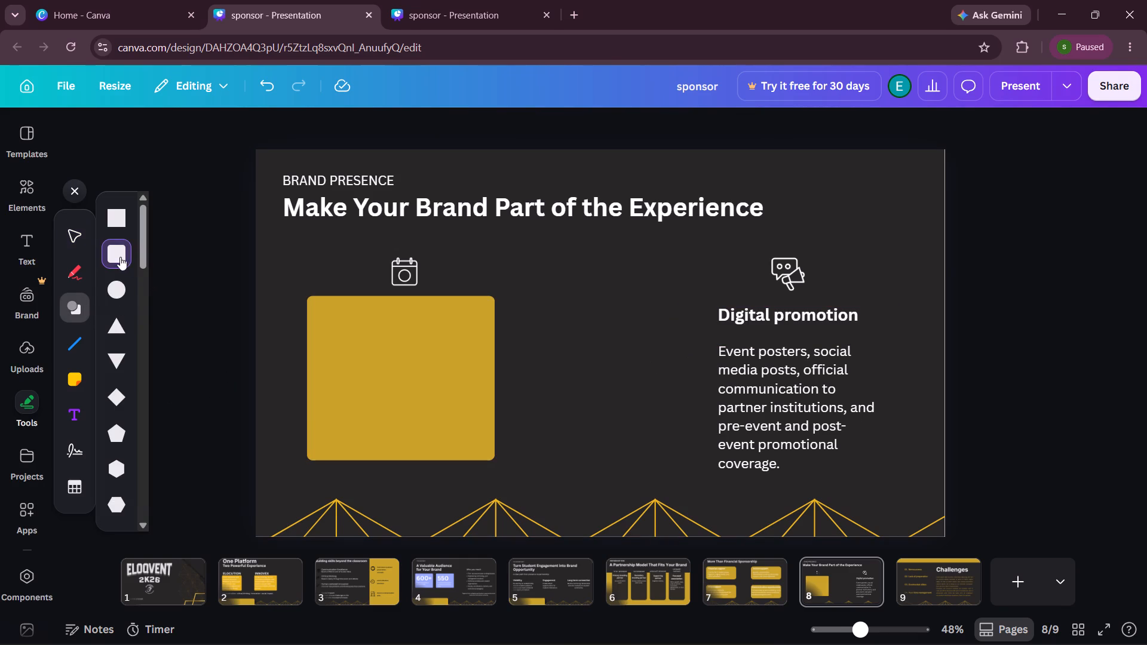
pyautogui.click(701, 299)
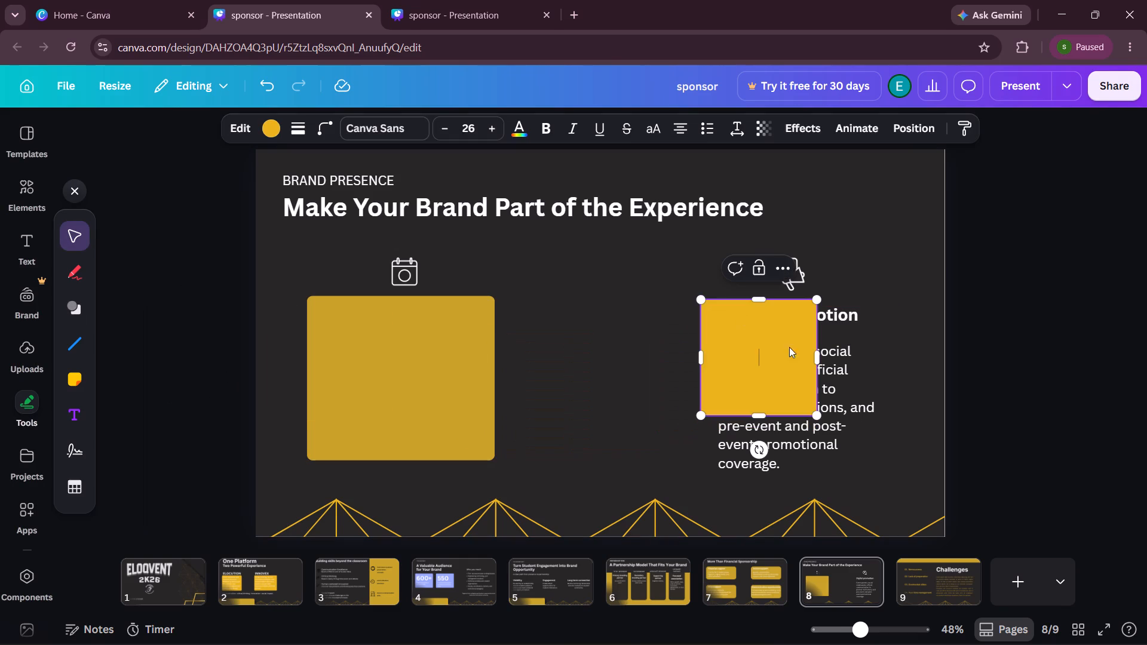
pyautogui.moveTo(815, 361); pyautogui.dragTo(881, 367)
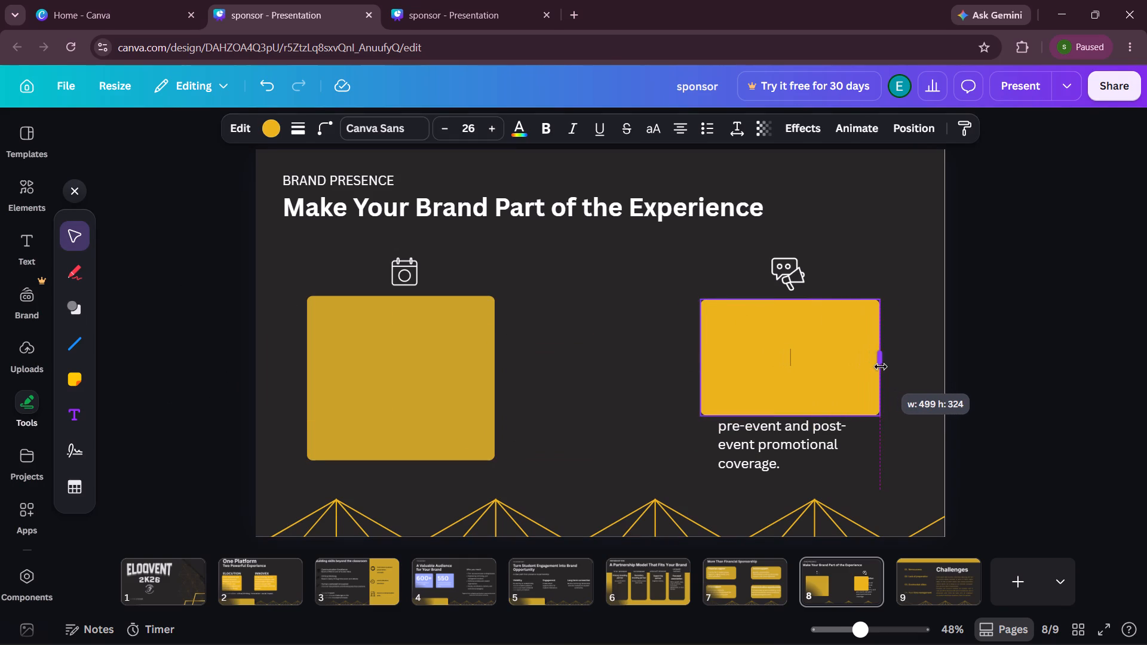
pyautogui.moveTo(881, 367); pyautogui.dragTo(884, 368)
pyautogui.moveTo(797, 412); pyautogui.dragTo(795, 464)
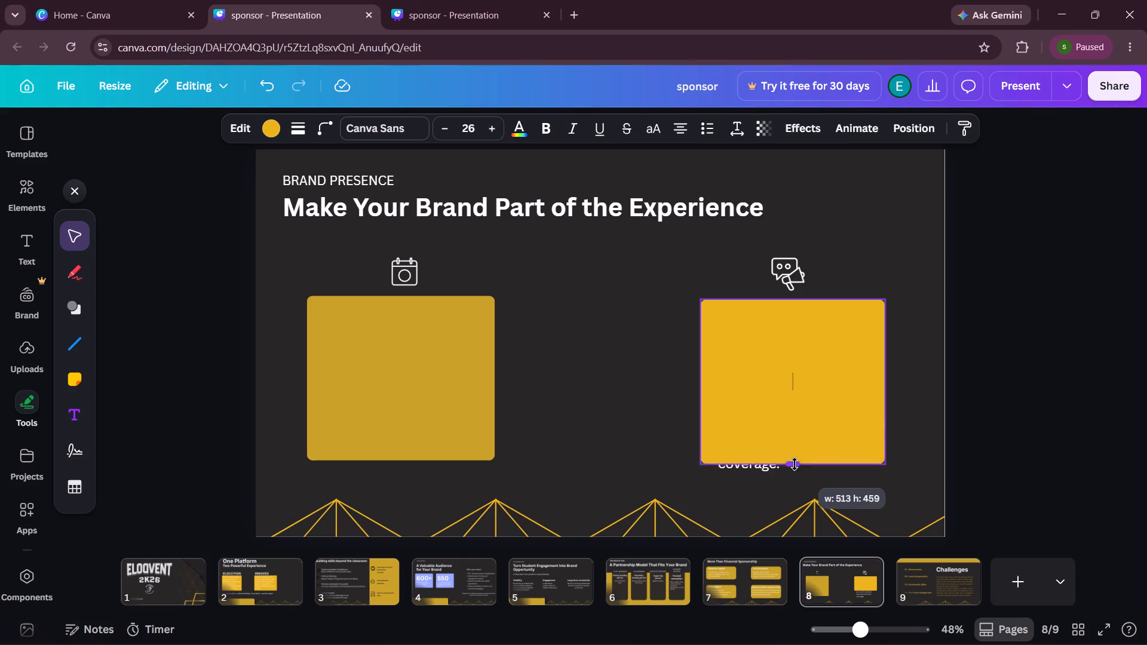
pyautogui.moveTo(795, 464); pyautogui.dragTo(795, 477)
pyautogui.click(614, 334)
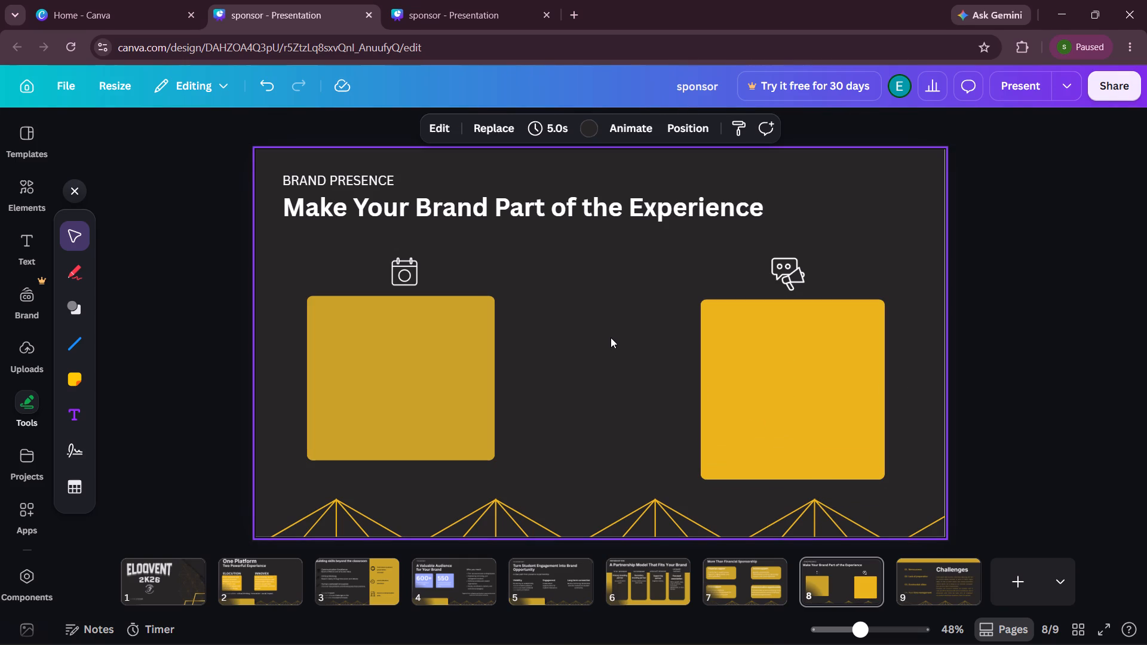
# Reorder the layers so both gold rectangles sit behind the column labels and descriptions.
pyautogui.hotkey('alt', '1')
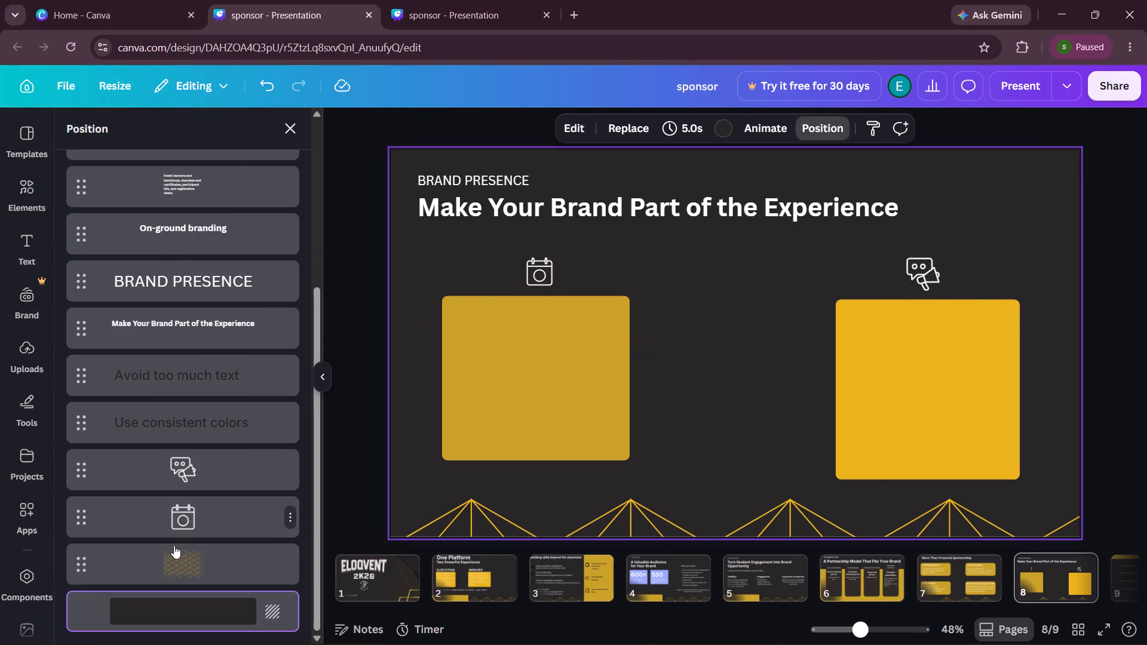
pyautogui.scroll(6, 189, 514)
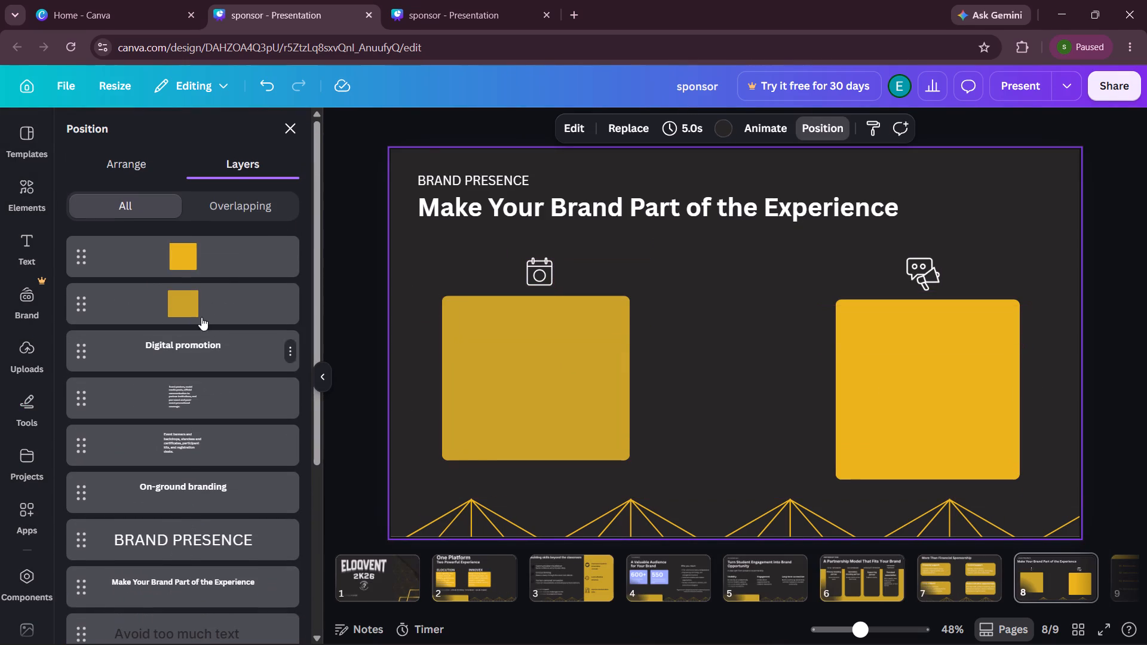
pyautogui.moveTo(203, 307); pyautogui.dragTo(200, 518)
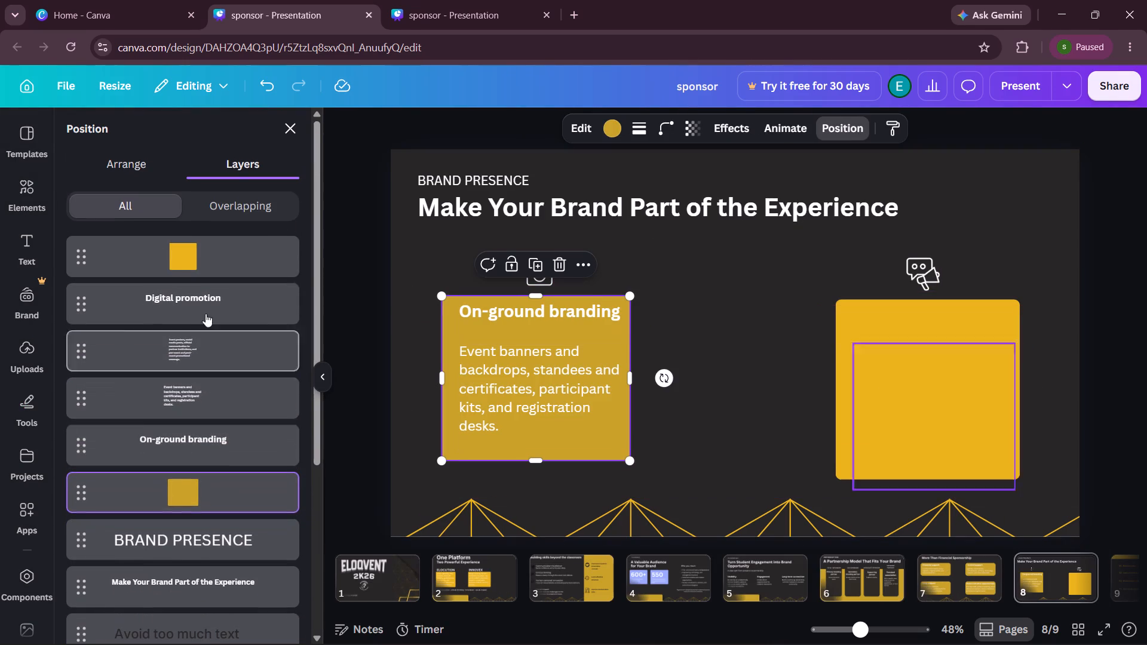
pyautogui.moveTo(211, 266); pyautogui.dragTo(211, 477)
pyautogui.click(750, 398)
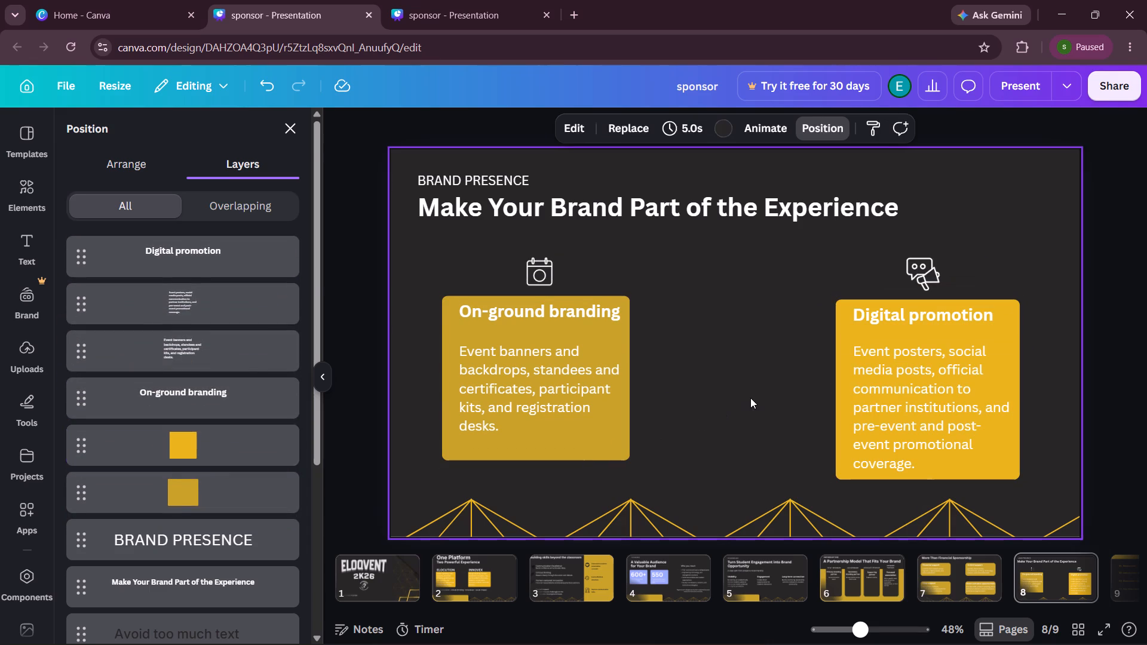
# Set the transparency of the gold rectangle behind "On-ground branding" to 70.
pyautogui.click(278, 247)
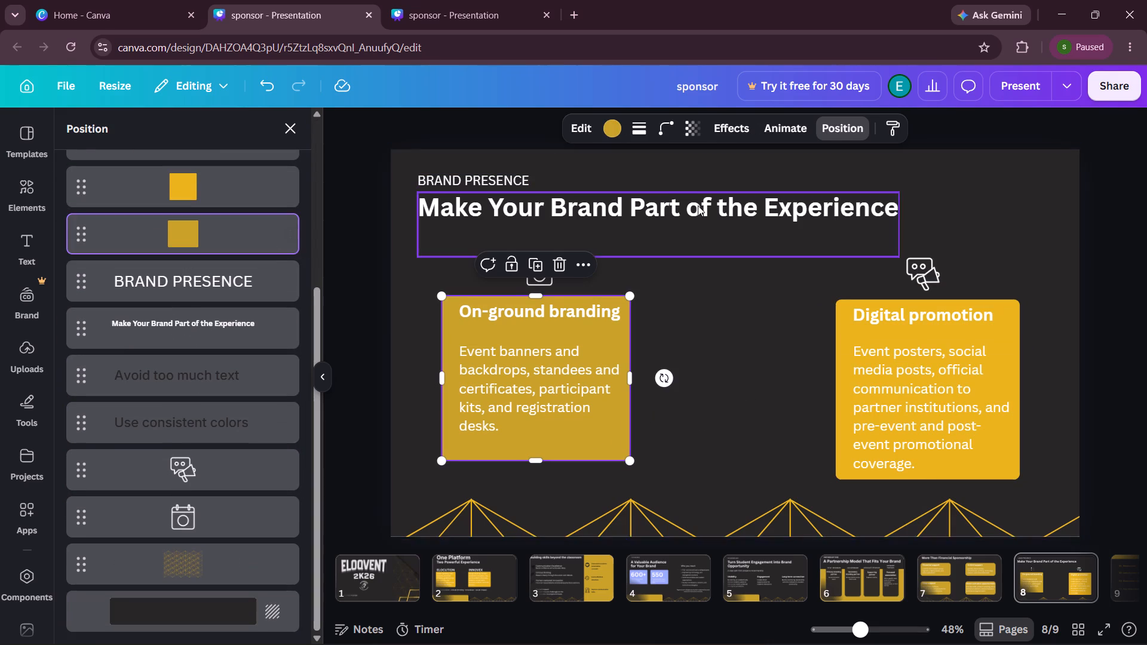
pyautogui.click(675, 127)
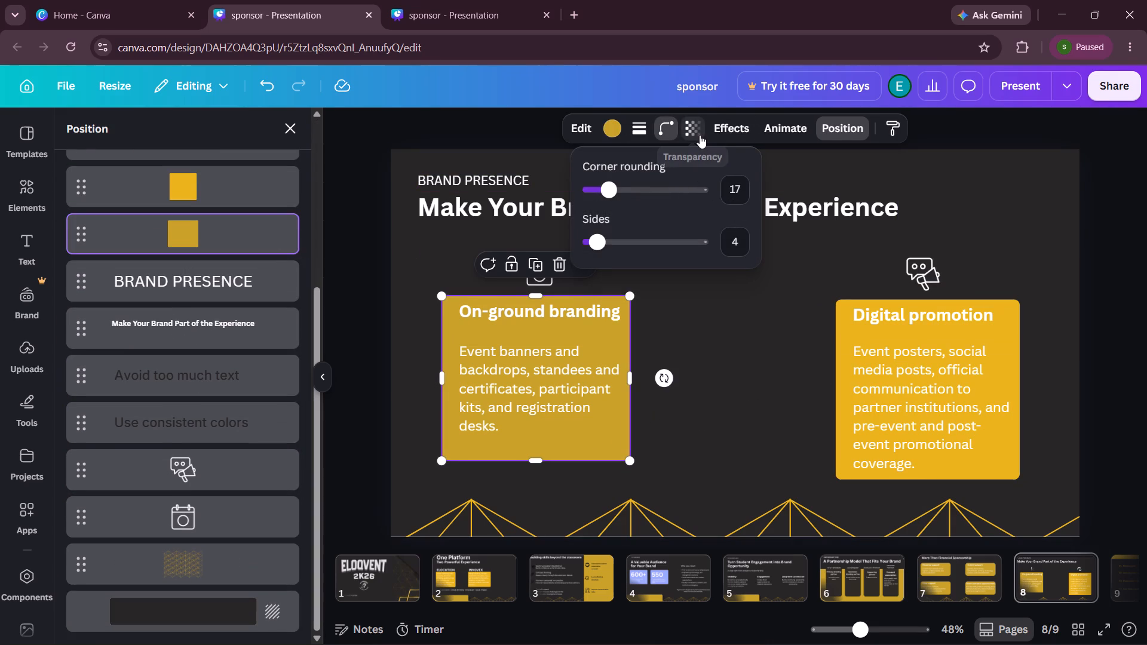
pyautogui.click(700, 135)
pyautogui.moveTo(721, 188); pyautogui.dragTo(696, 192)
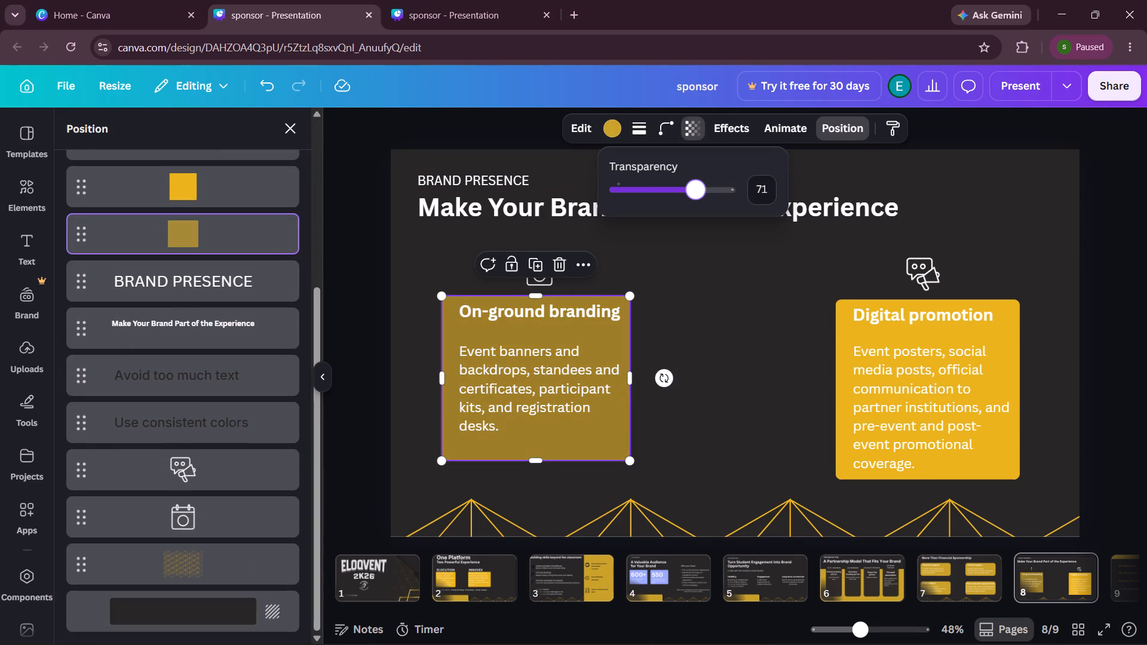
pyautogui.moveTo(696, 192); pyautogui.dragTo(695, 192)
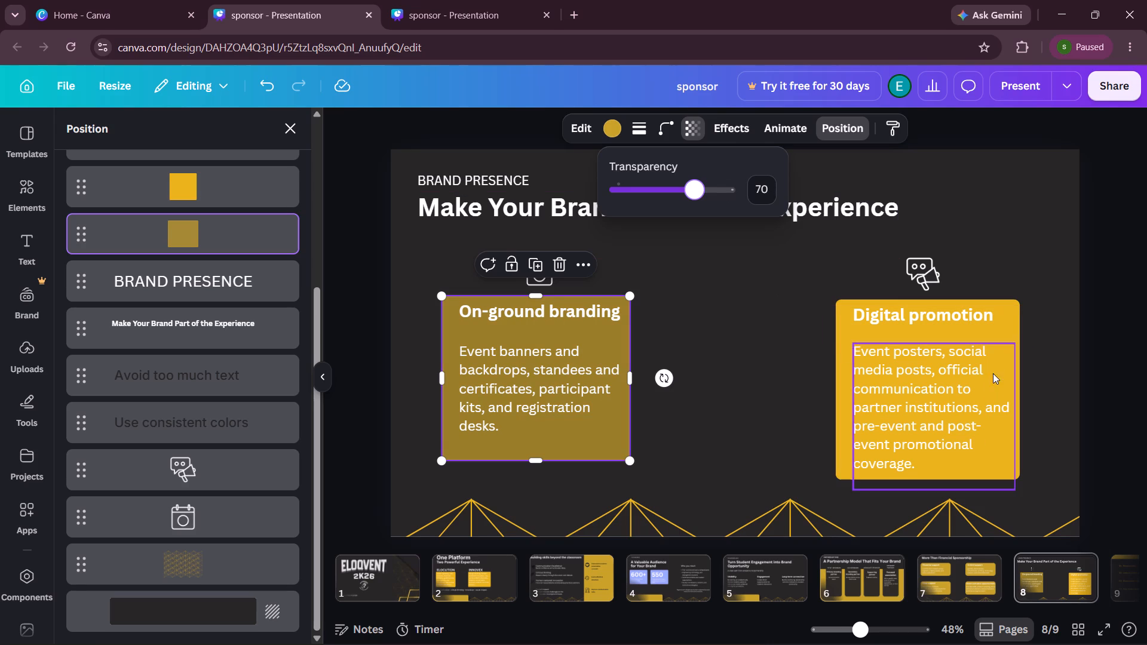
# Set the transparency of the gold rectangle behind "Digital promotion" to 70.
pyautogui.click(1011, 301)
pyautogui.click(688, 120)
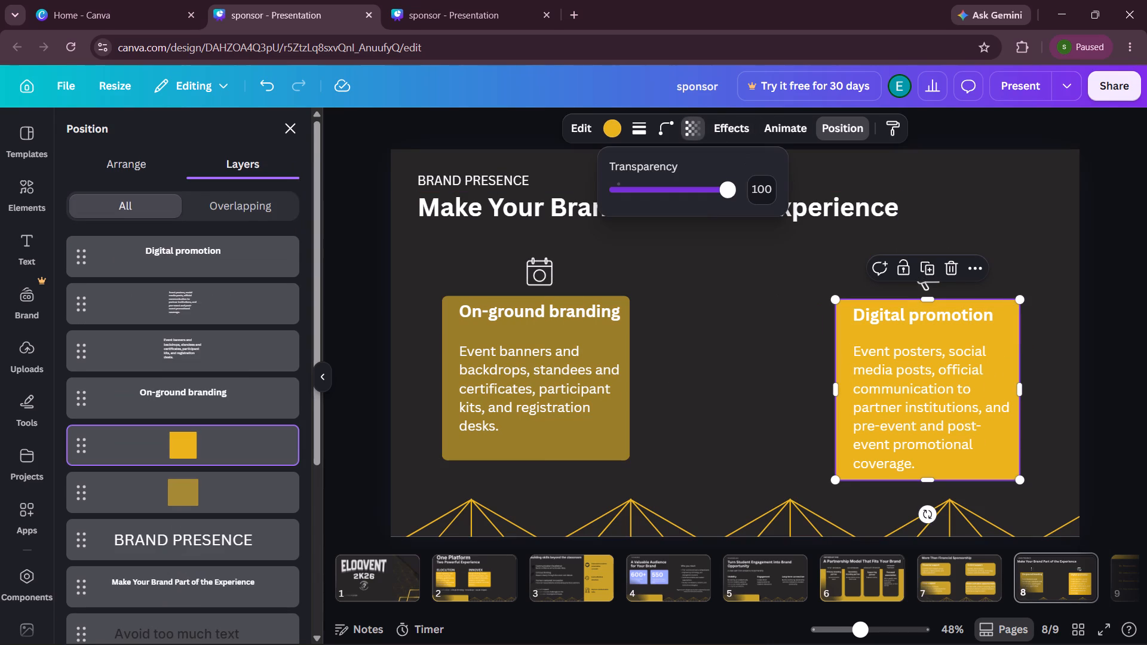
pyautogui.moveTo(729, 188); pyautogui.dragTo(698, 193)
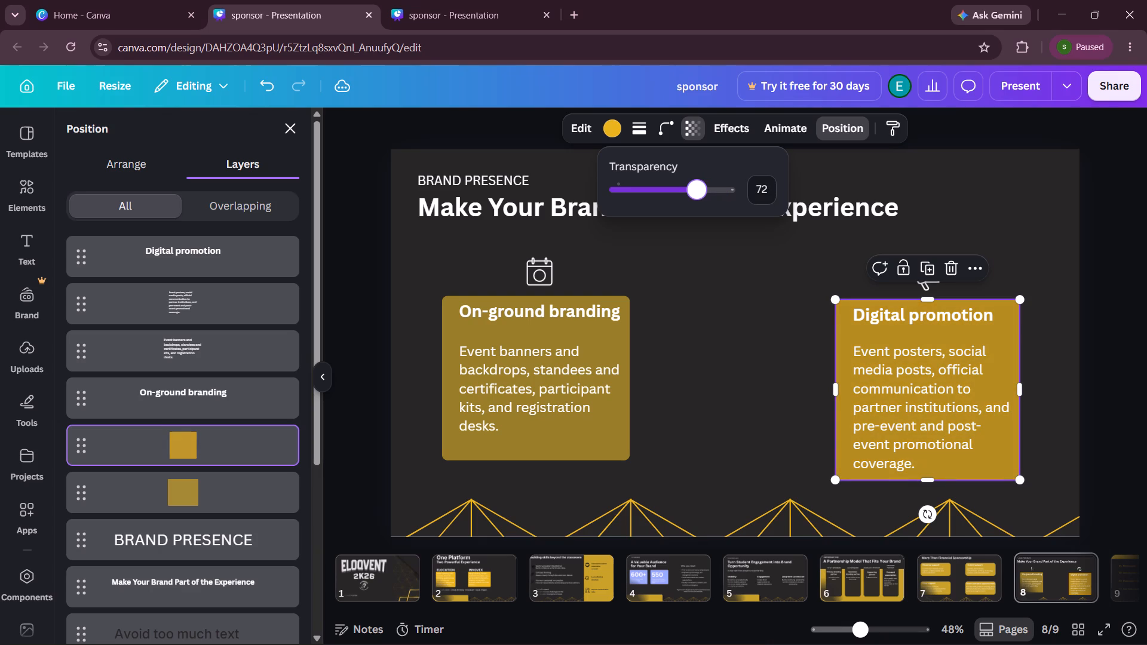
pyautogui.moveTo(698, 193); pyautogui.dragTo(697, 195)
pyautogui.moveTo(697, 195); pyautogui.dragTo(695, 196)
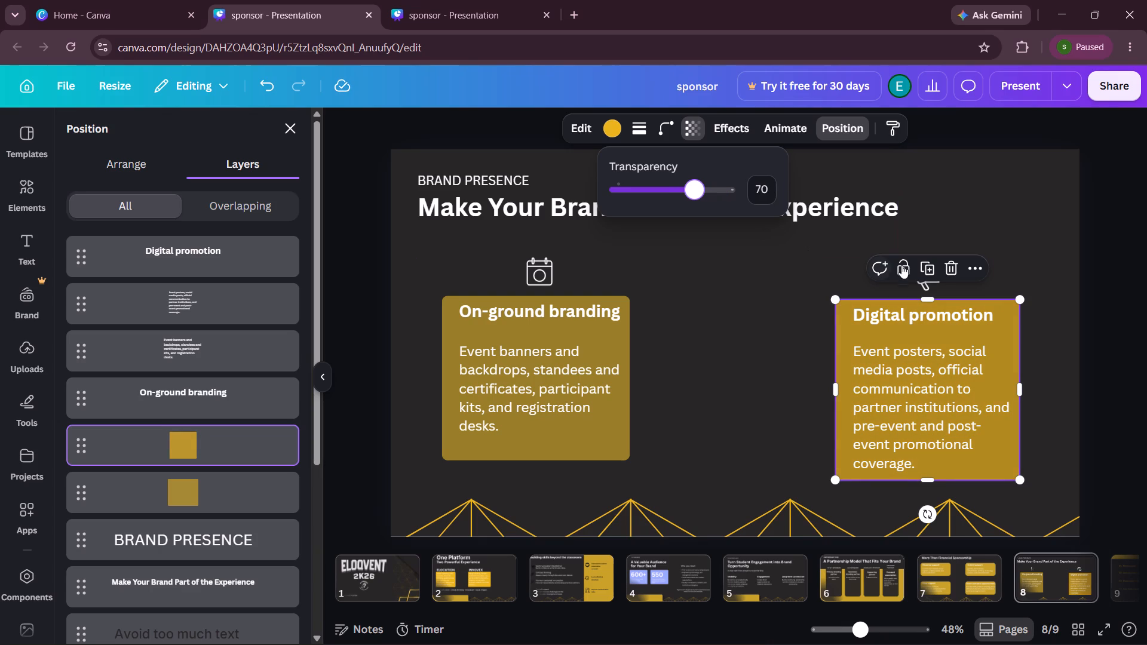
pyautogui.doubleClick(1079, 284)
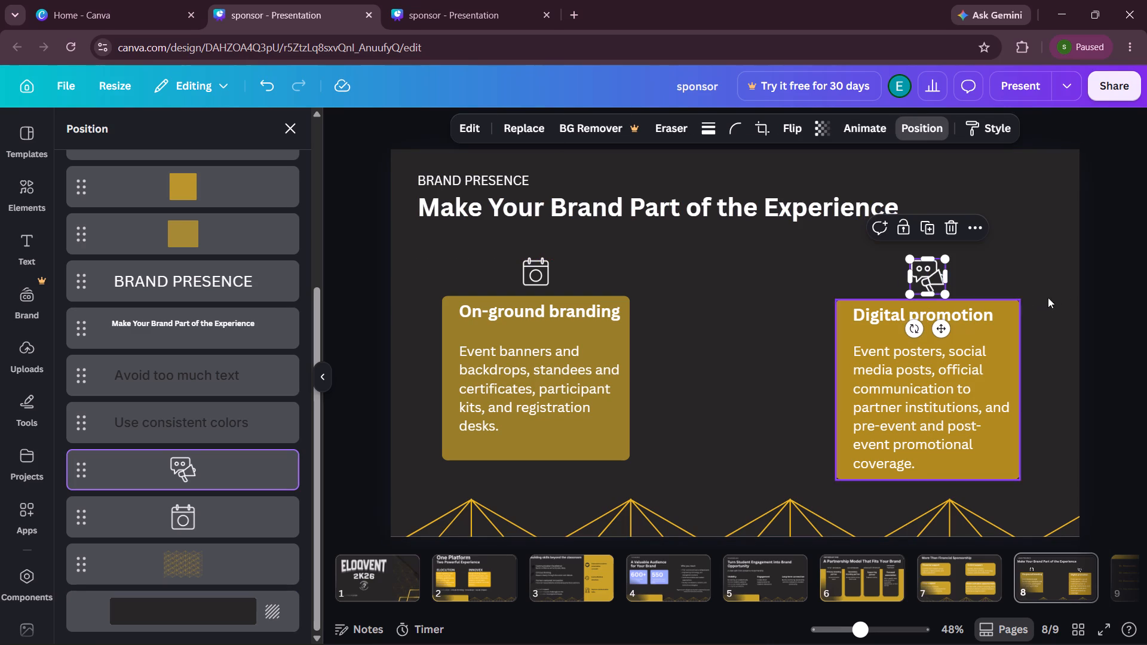
pyautogui.click(1114, 282)
pyautogui.click(553, 420)
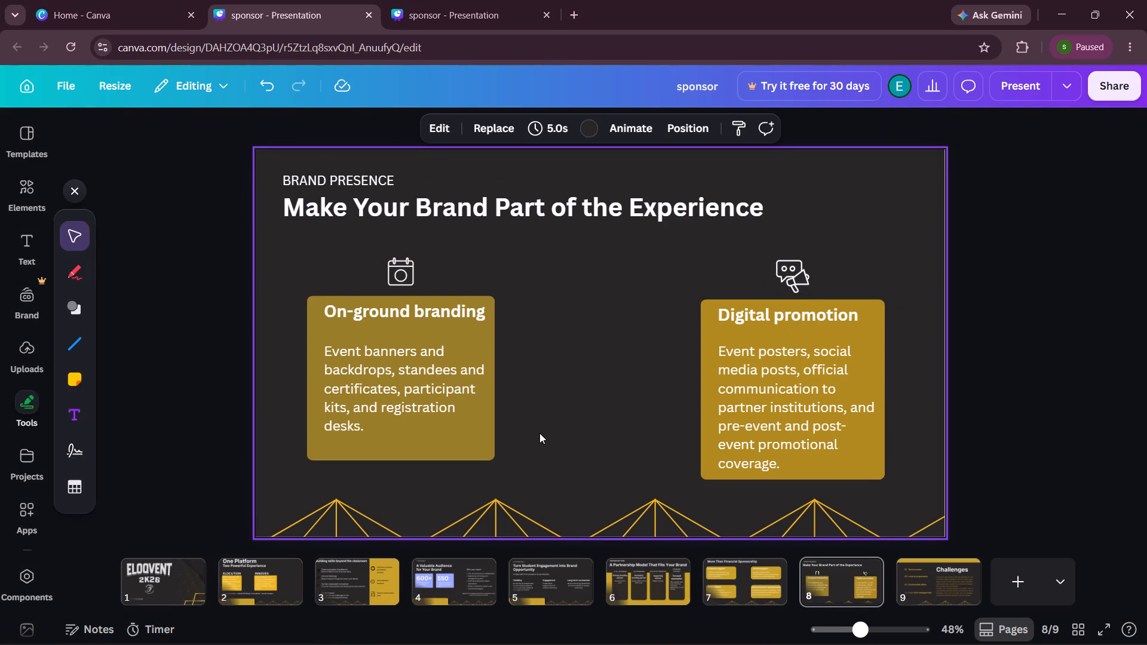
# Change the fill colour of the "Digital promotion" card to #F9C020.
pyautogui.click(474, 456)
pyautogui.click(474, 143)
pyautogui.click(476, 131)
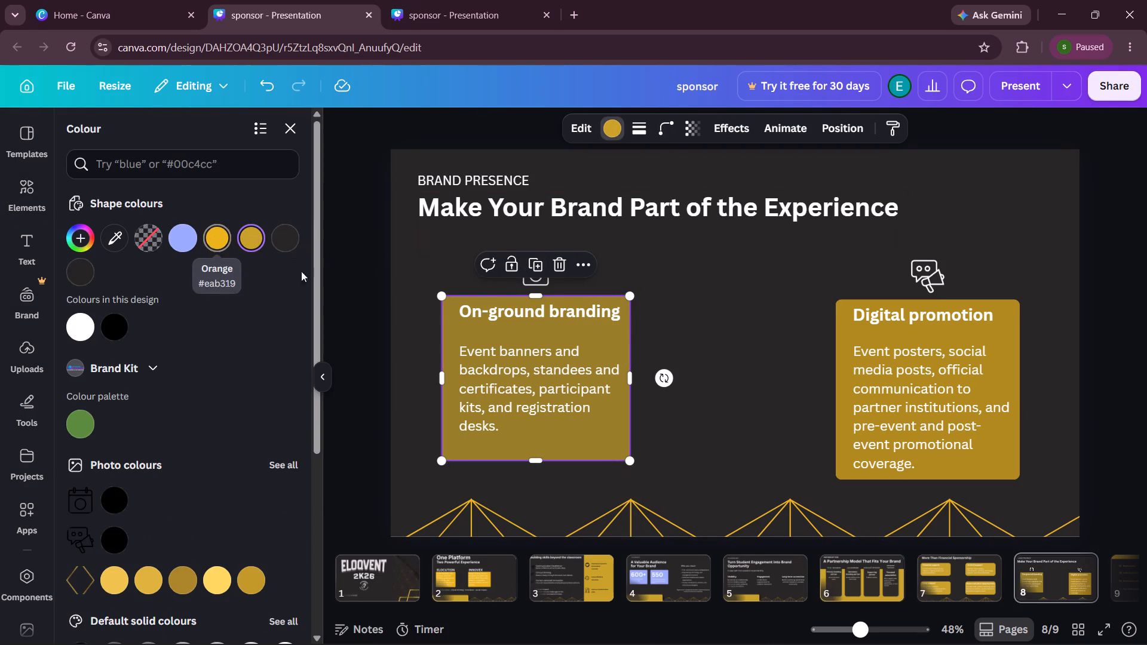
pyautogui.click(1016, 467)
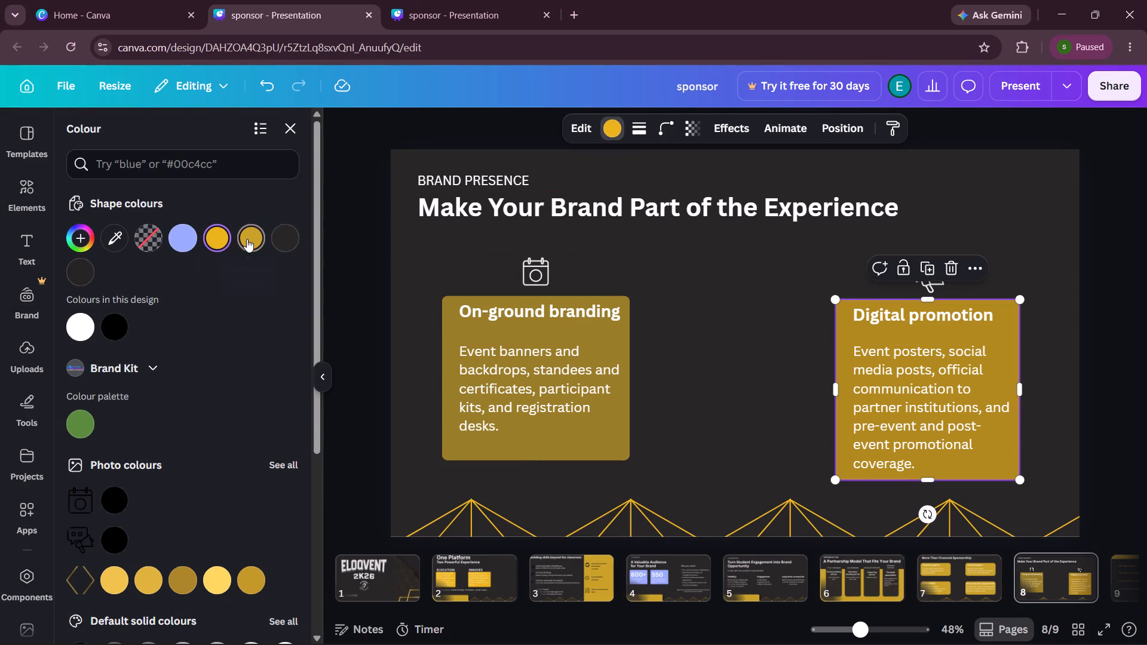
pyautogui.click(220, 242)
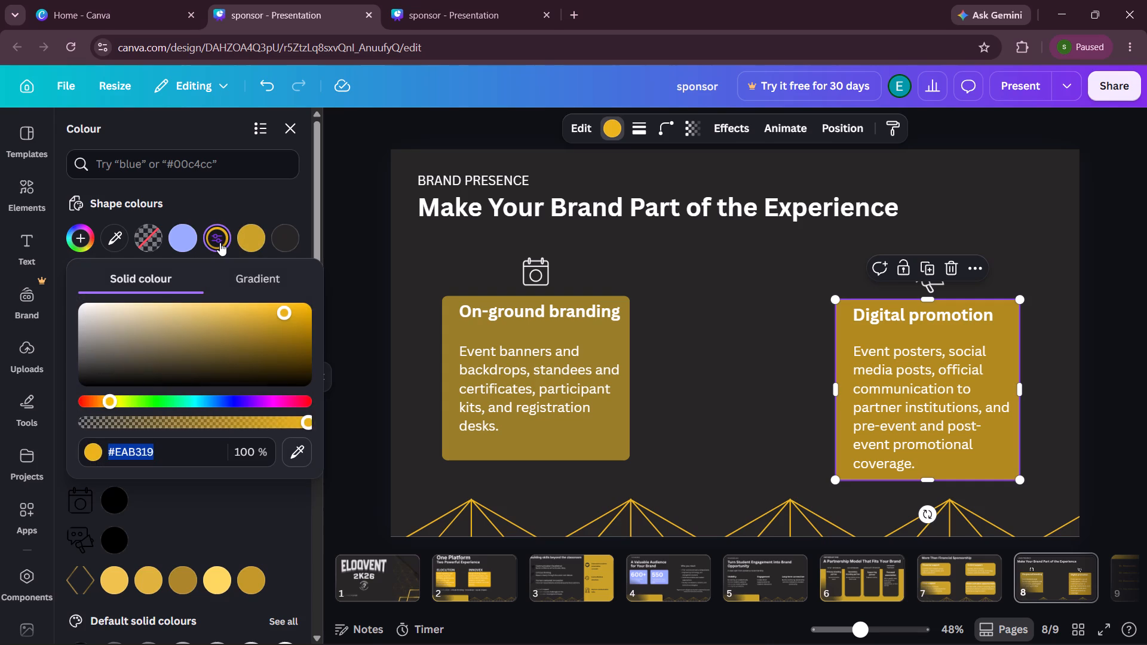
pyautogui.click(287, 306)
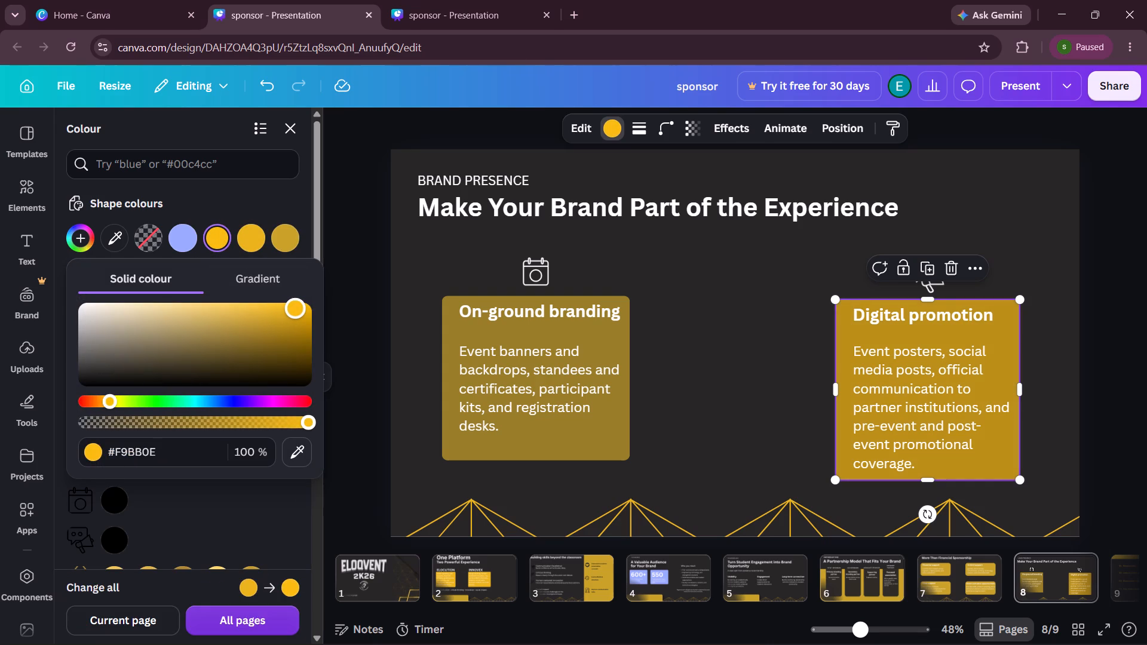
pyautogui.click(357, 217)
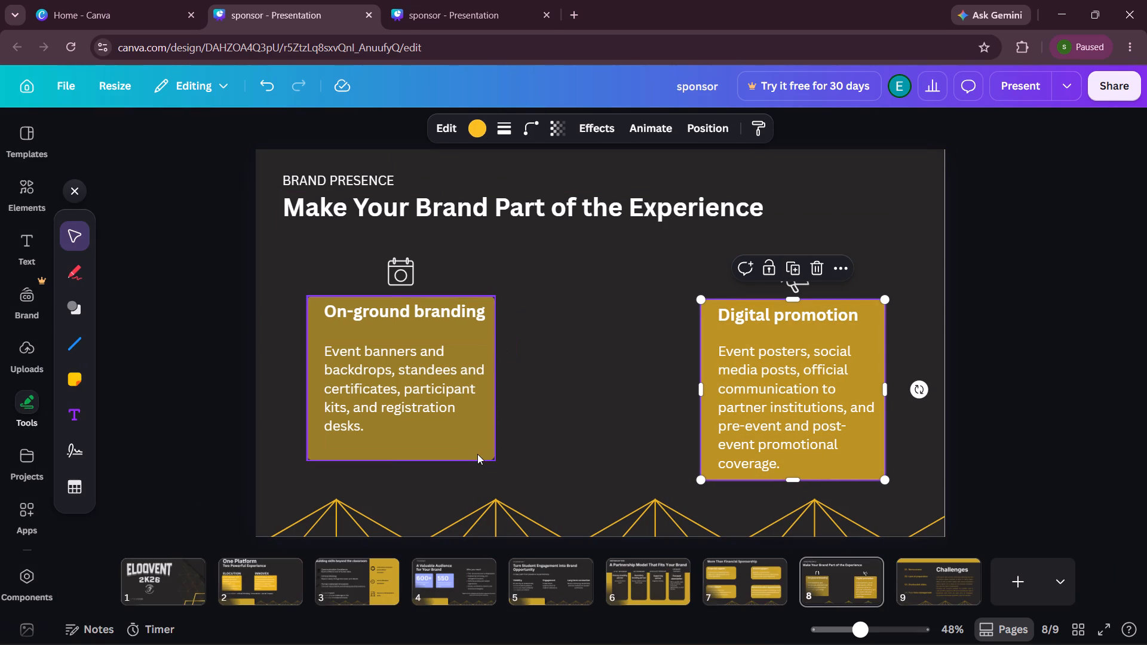
# Recolour both the "On-ground branding" and "Digital promotion" cards with the yellow from the default solid colours.
pyautogui.click(477, 454)
pyautogui.click(481, 143)
pyautogui.click(481, 137)
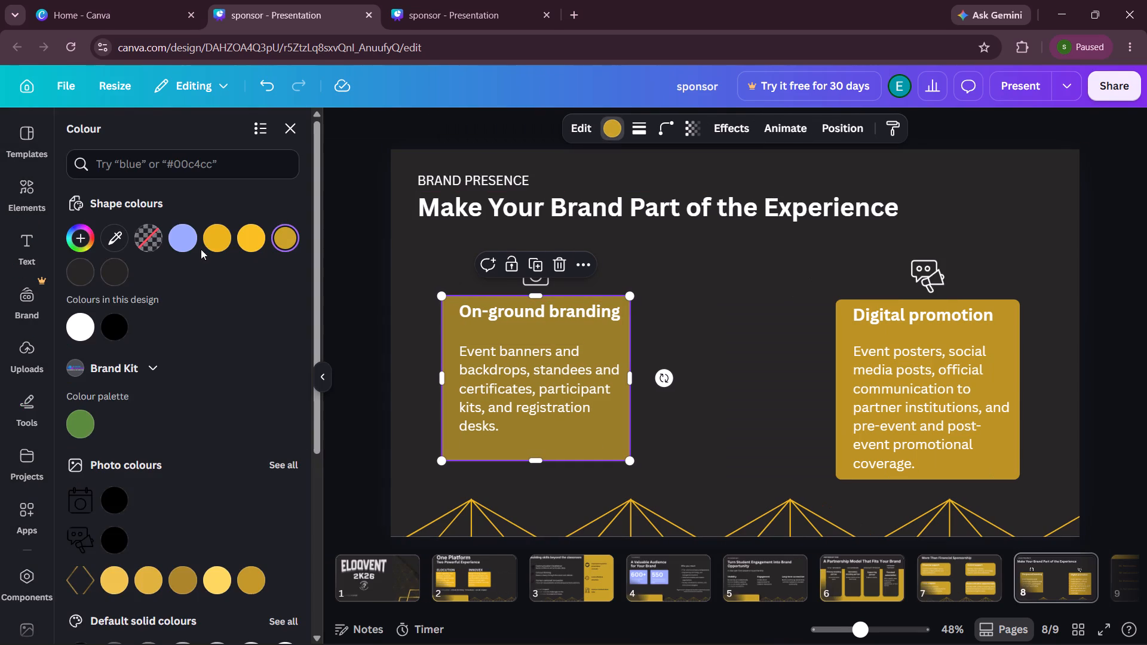
pyautogui.click(204, 244)
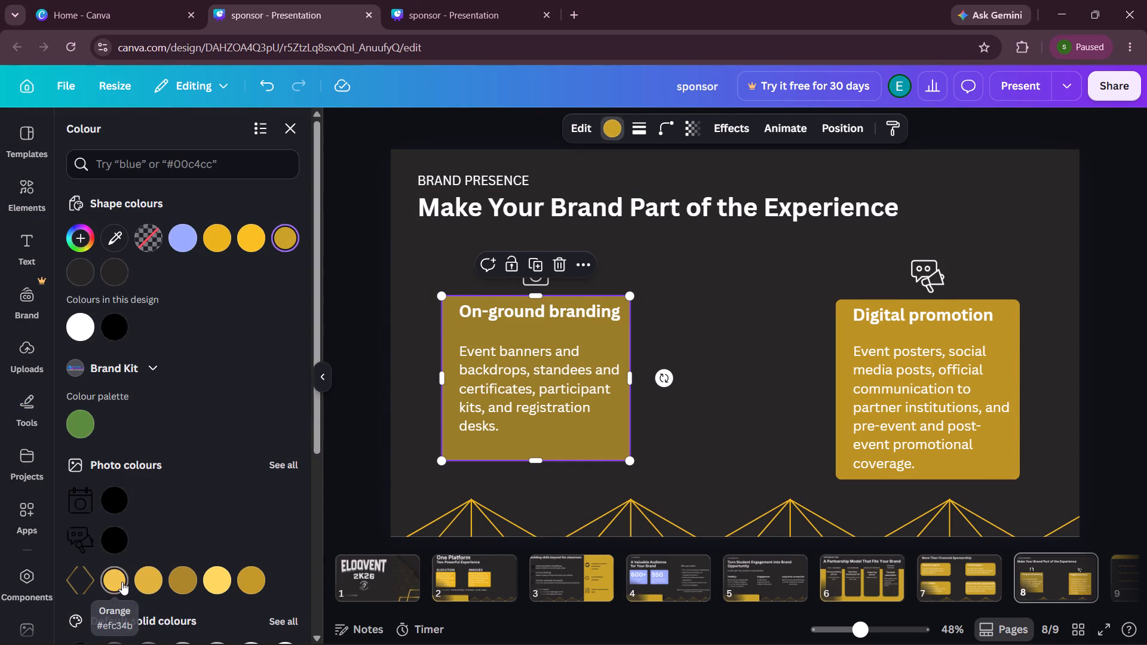
pyautogui.scroll(-3, 175, 560)
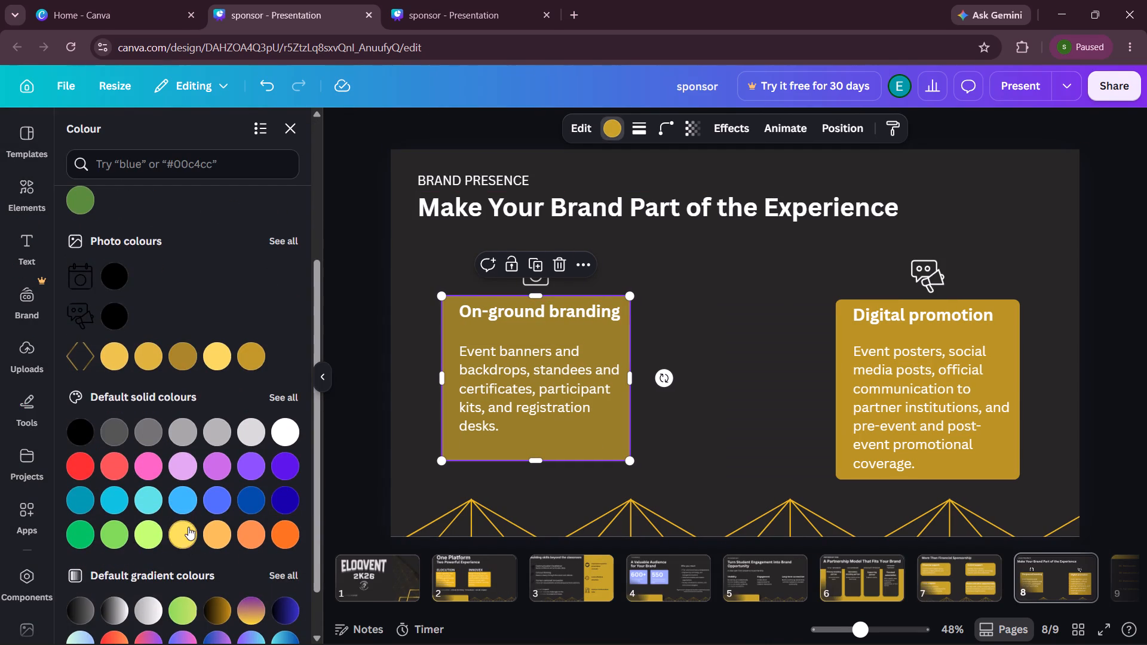
pyautogui.click(179, 540)
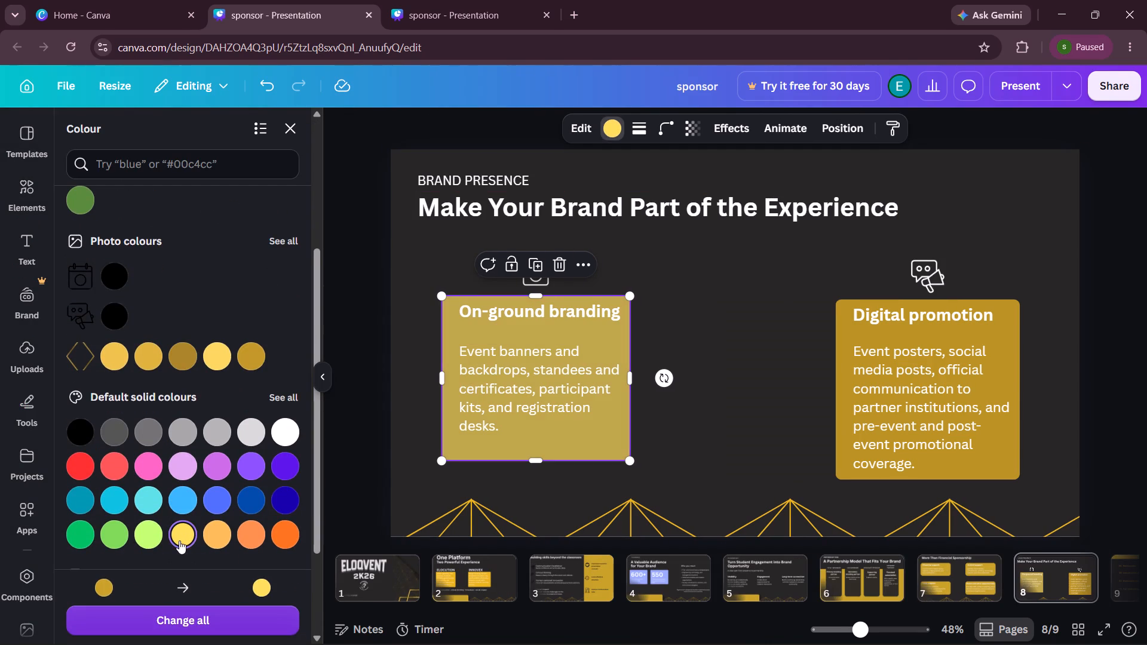
pyautogui.click(1017, 465)
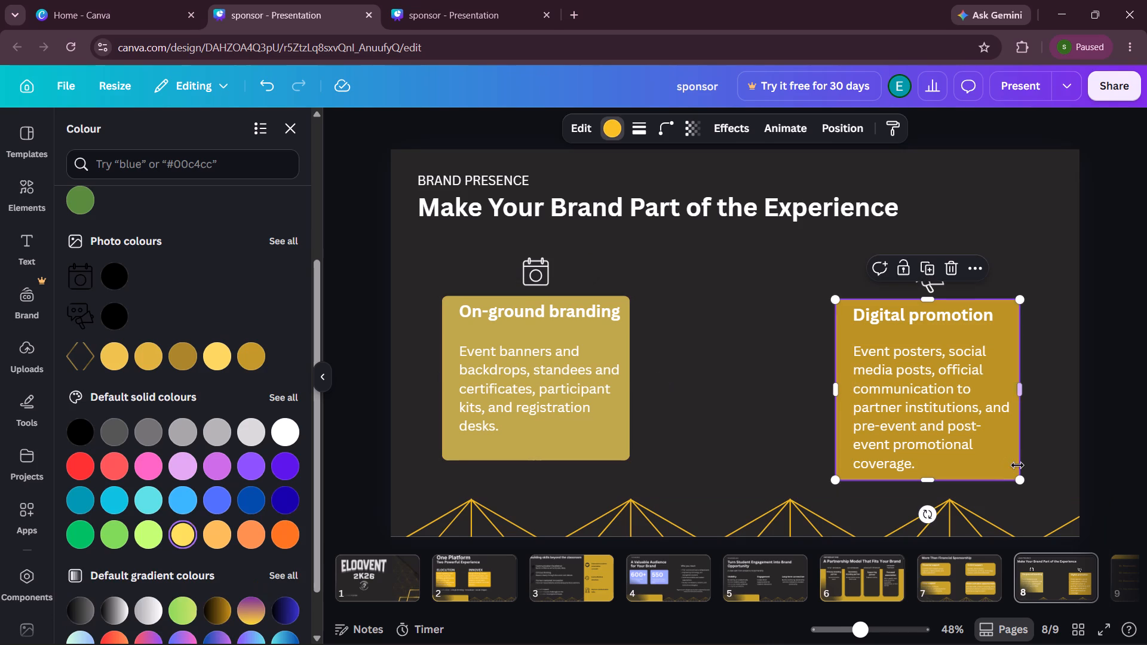
pyautogui.click(186, 532)
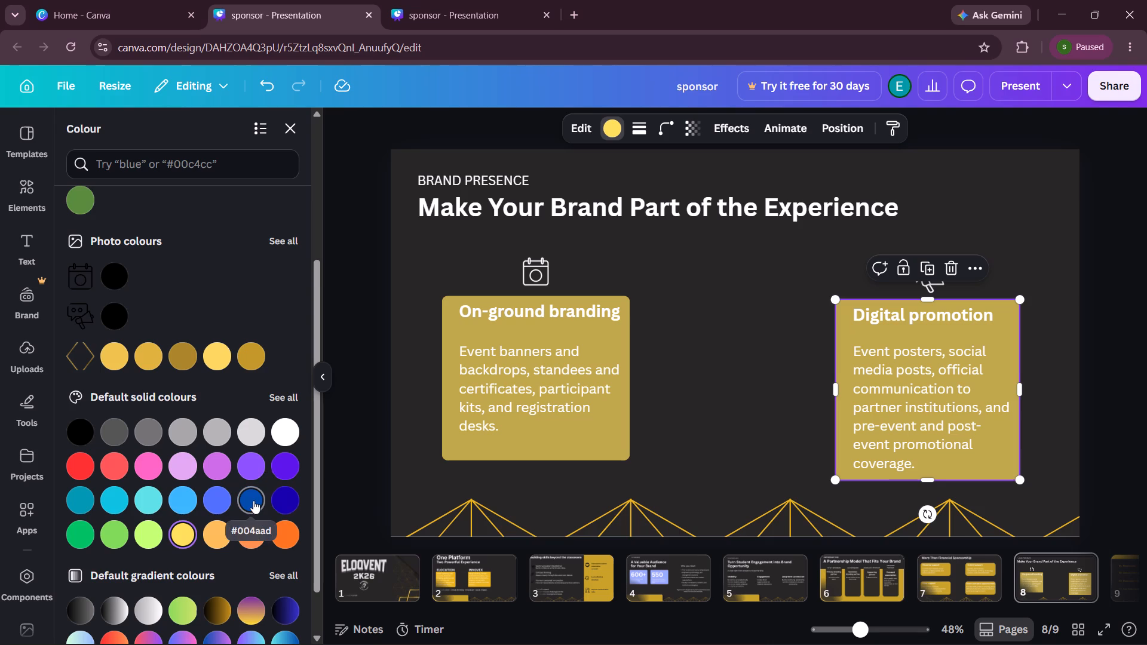
pyautogui.click(371, 377)
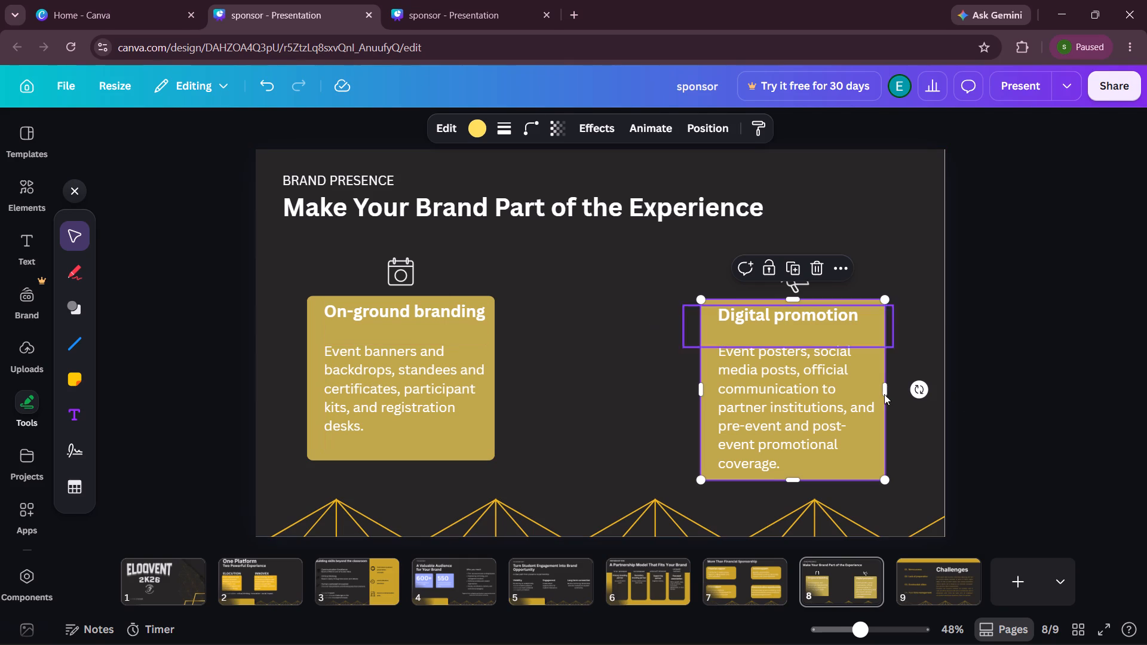
pyautogui.click(1045, 329)
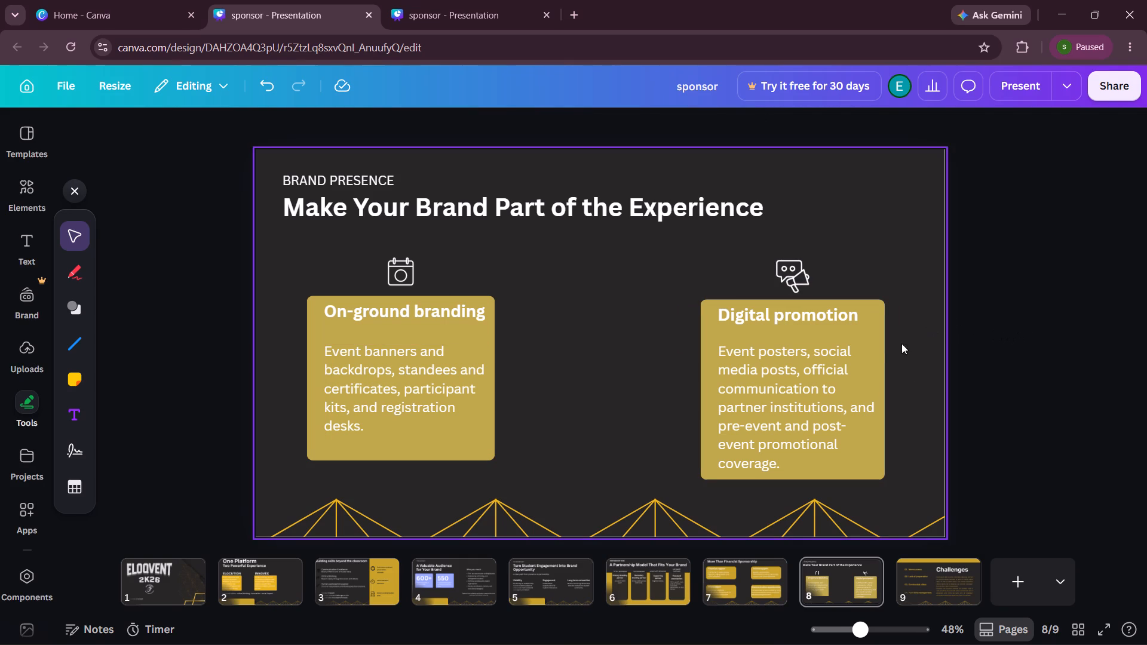
# Group the "Digital promotion" label, its description and the yellow card behind them.
pyautogui.keyDown('shift'); pyautogui.click(875, 345); pyautogui.keyUp('shift')
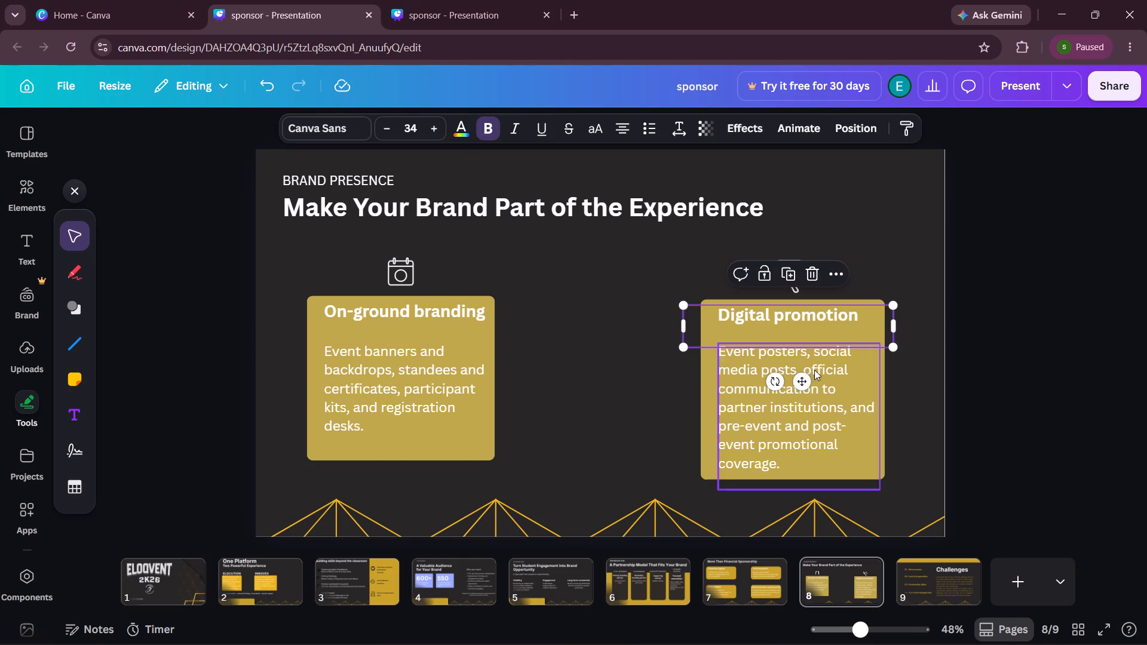
pyautogui.keyDown('shift'); pyautogui.click(731, 385); pyautogui.keyUp('shift')
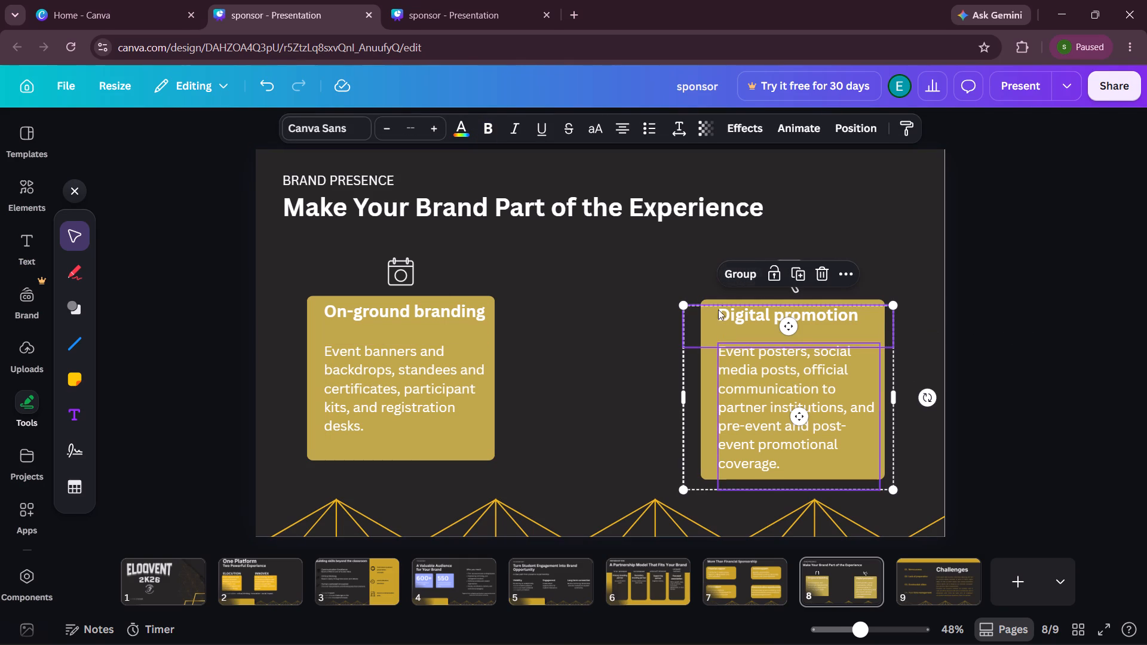
pyautogui.keyDown('shift'); pyautogui.click(706, 299); pyautogui.keyUp('shift')
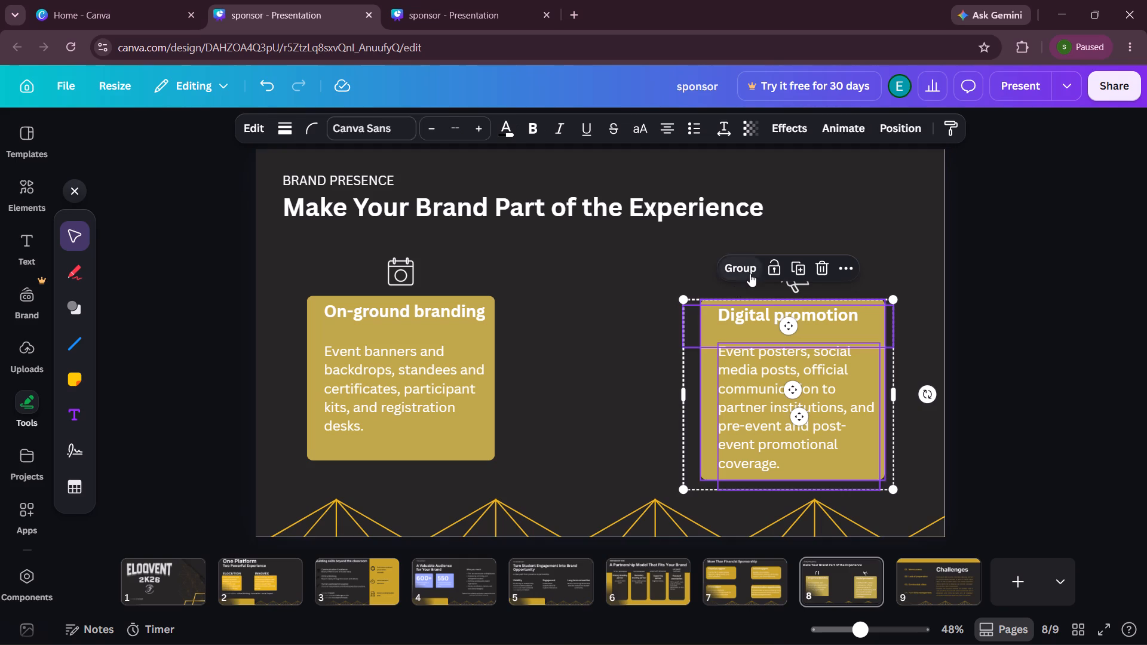
pyautogui.click(750, 274)
pyautogui.click(952, 314)
# Raise the megaphone icon and the "Digital promotion" group so the card's top edge is level with the "On-ground branding" card.
pyautogui.moveTo(794, 274); pyautogui.dragTo(796, 268)
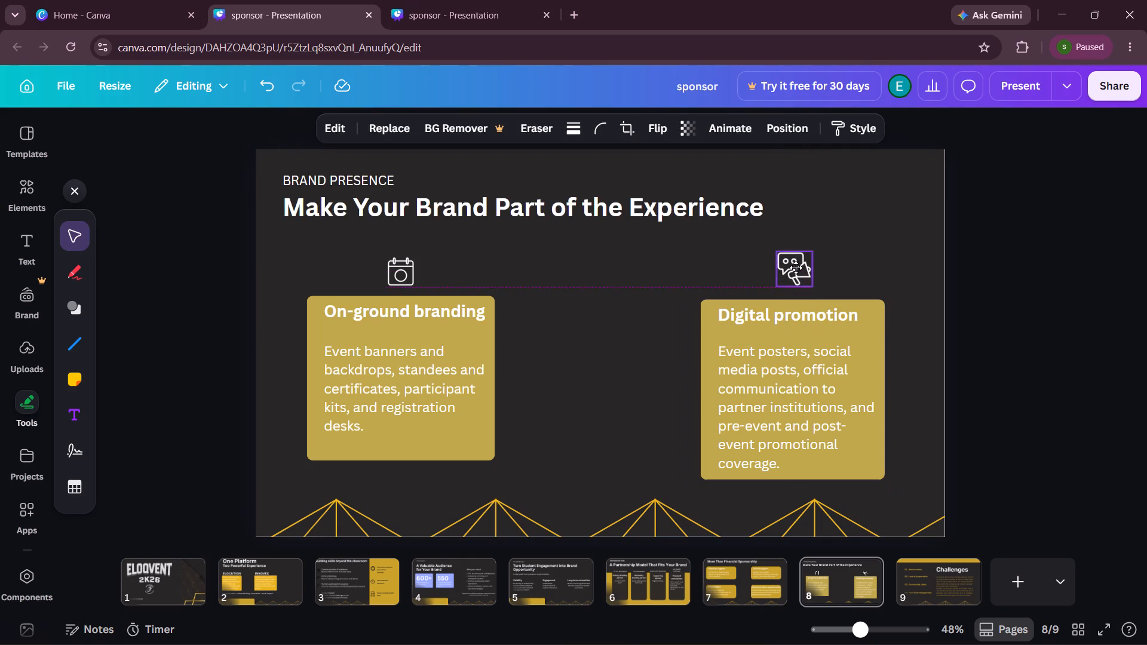
pyautogui.moveTo(796, 268); pyautogui.dragTo(796, 266)
pyautogui.click(964, 353)
pyautogui.moveTo(864, 363); pyautogui.dragTo(864, 352)
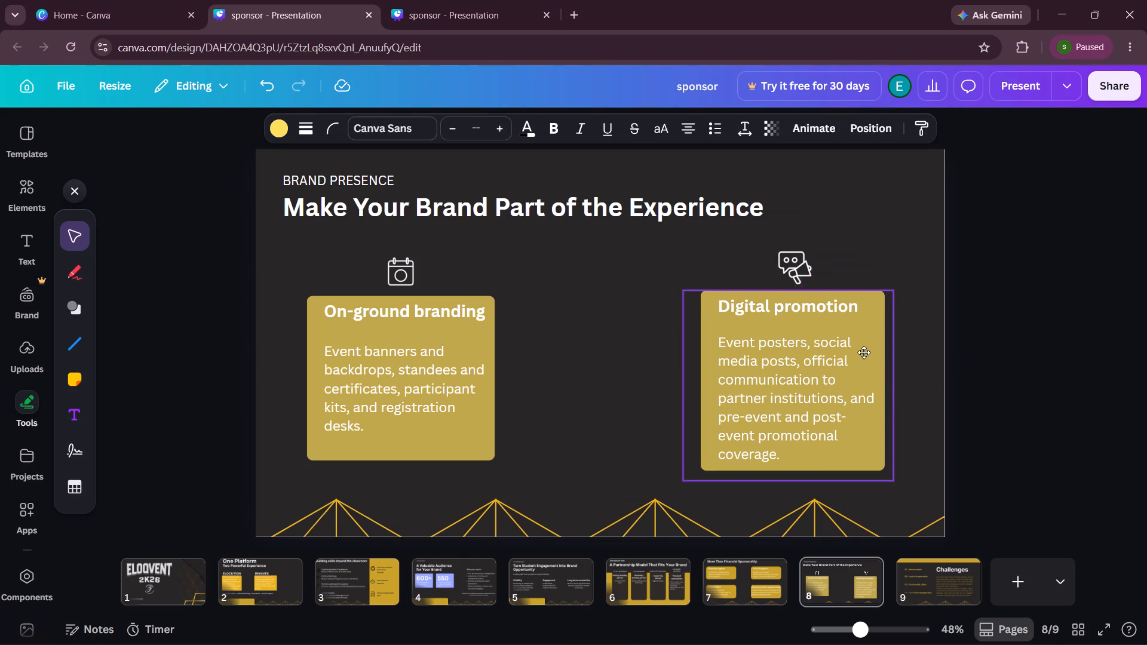
pyautogui.moveTo(864, 352); pyautogui.dragTo(864, 355)
pyautogui.click(1023, 334)
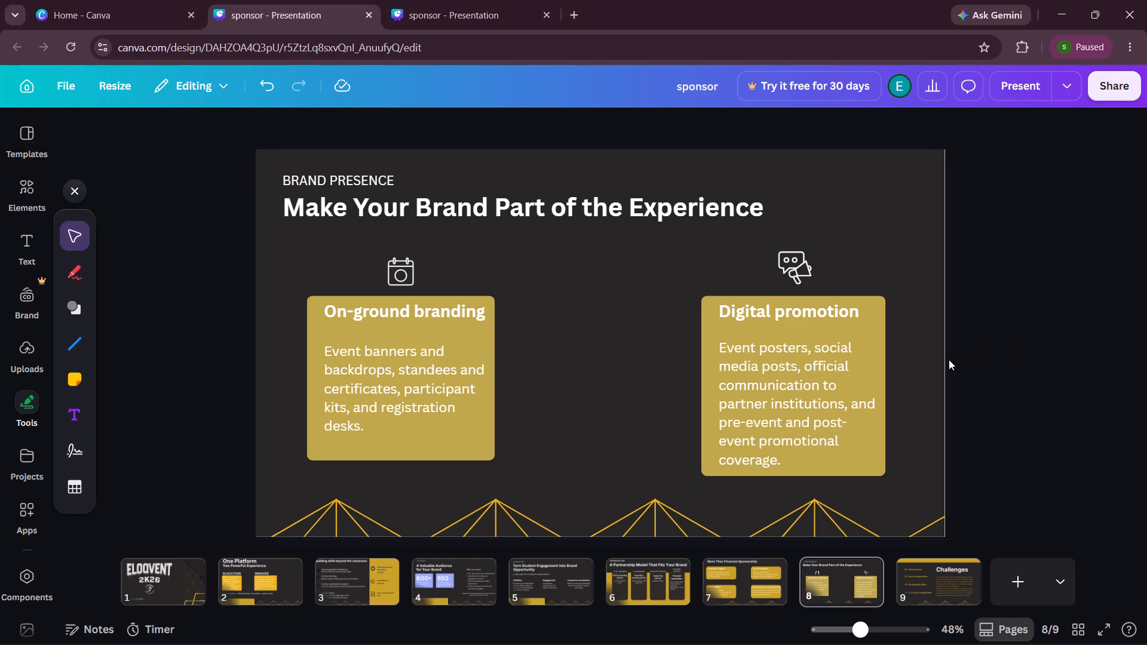
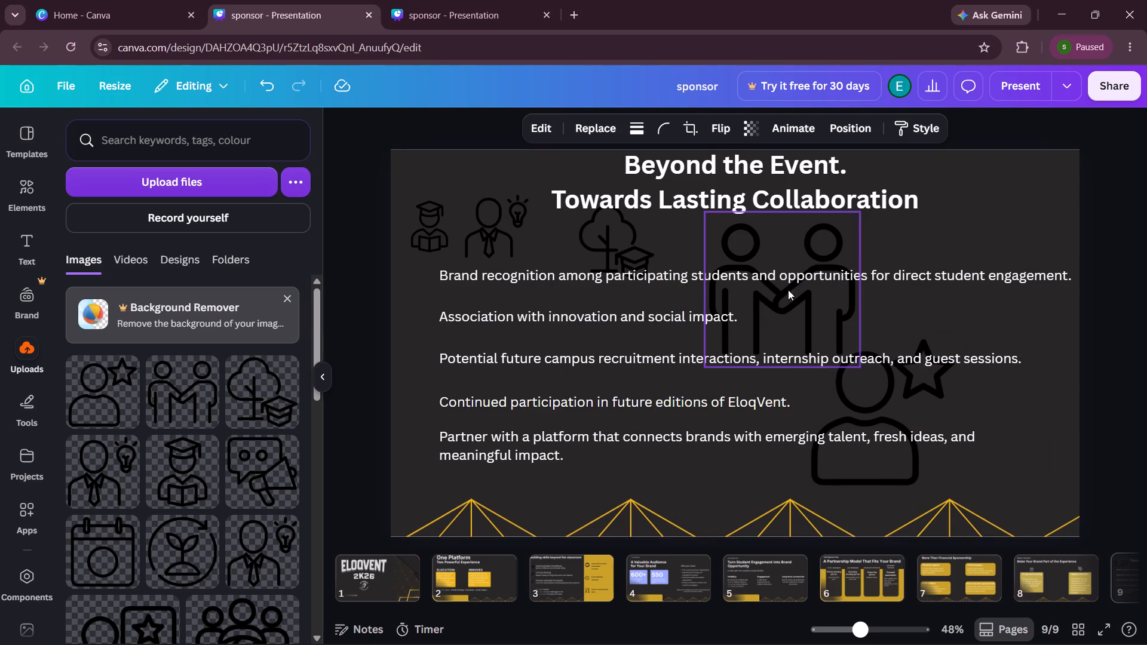
# Shrink the person-with-star icon to fit the margin and place it directly before the "Partner with a platform" point.
pyautogui.moveTo(886, 413); pyautogui.dragTo(588, 454)
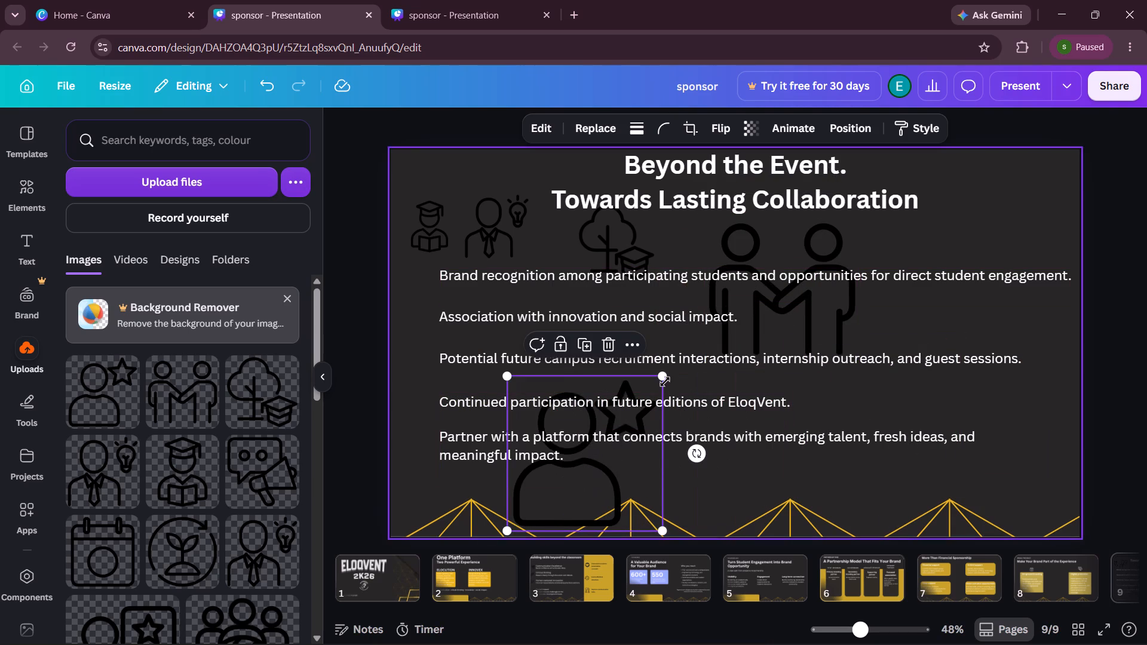
pyautogui.moveTo(664, 377); pyautogui.dragTo(536, 490)
pyautogui.click(605, 476)
pyautogui.moveTo(520, 518); pyautogui.dragTo(418, 459)
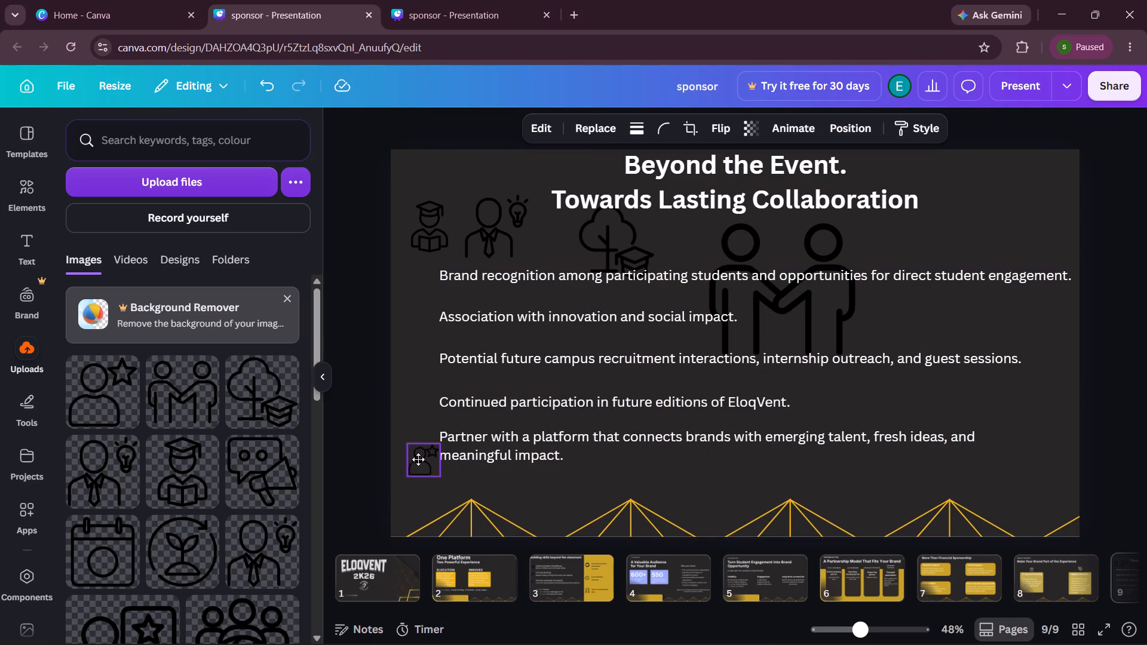
pyautogui.moveTo(418, 459); pyautogui.dragTo(413, 451)
pyautogui.moveTo(432, 429); pyautogui.dragTo(427, 431)
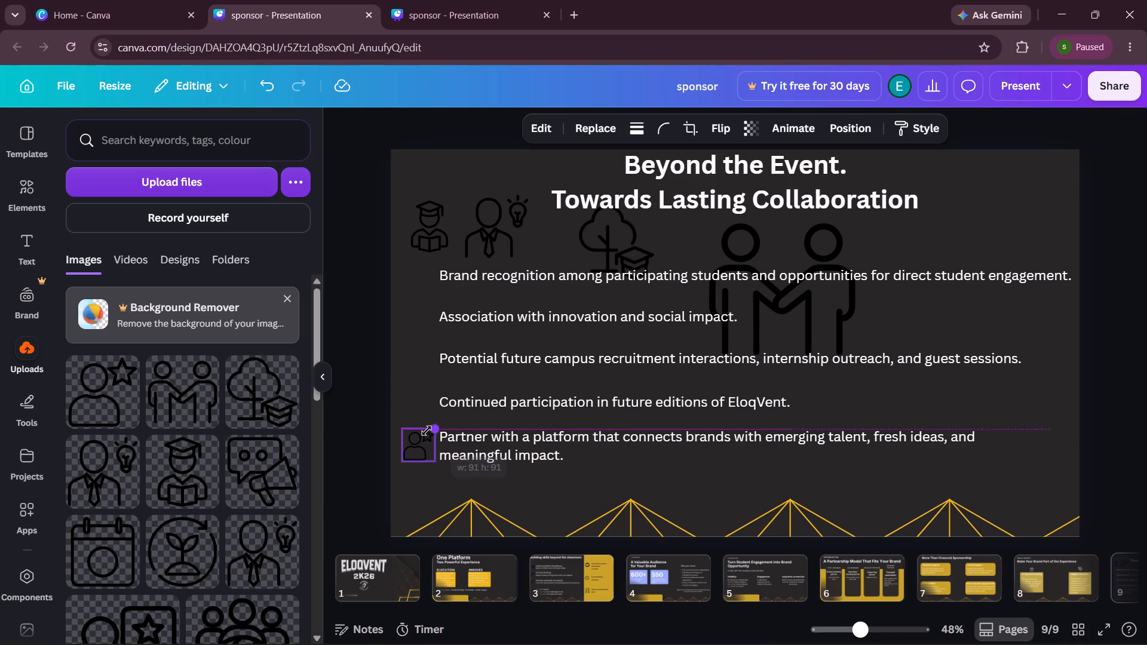
pyautogui.moveTo(427, 431); pyautogui.dragTo(425, 431)
pyautogui.click(477, 489)
pyautogui.click(419, 450)
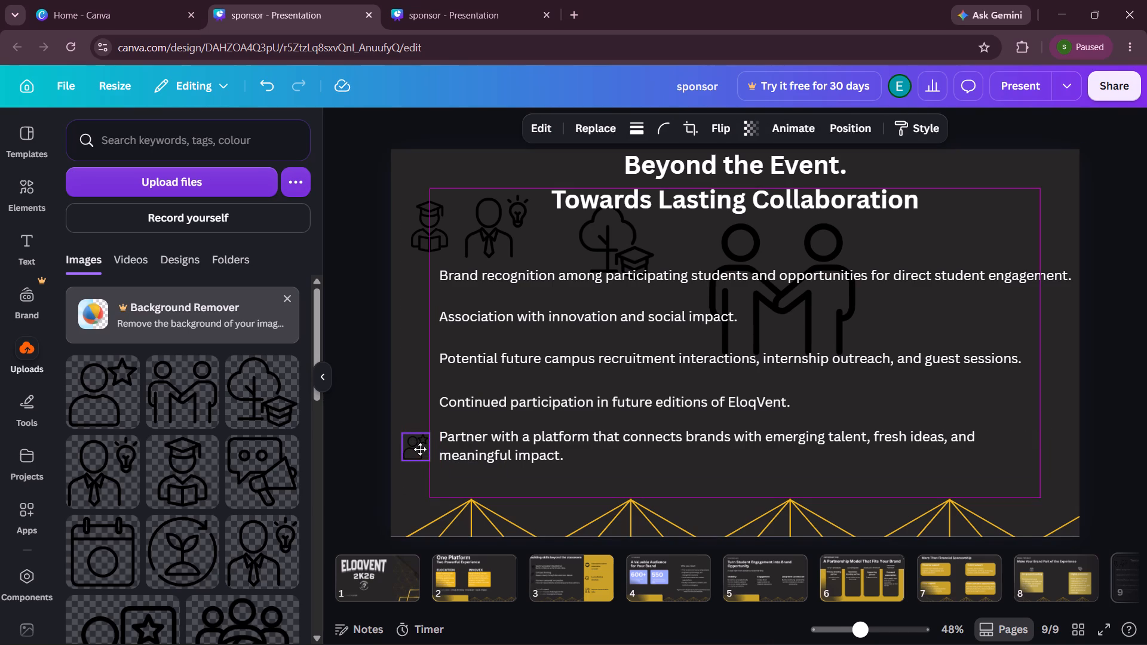
# Nudge the person-with-star icon slightly upward beside the "Partner with a platform" point.
pyautogui.click(532, 503)
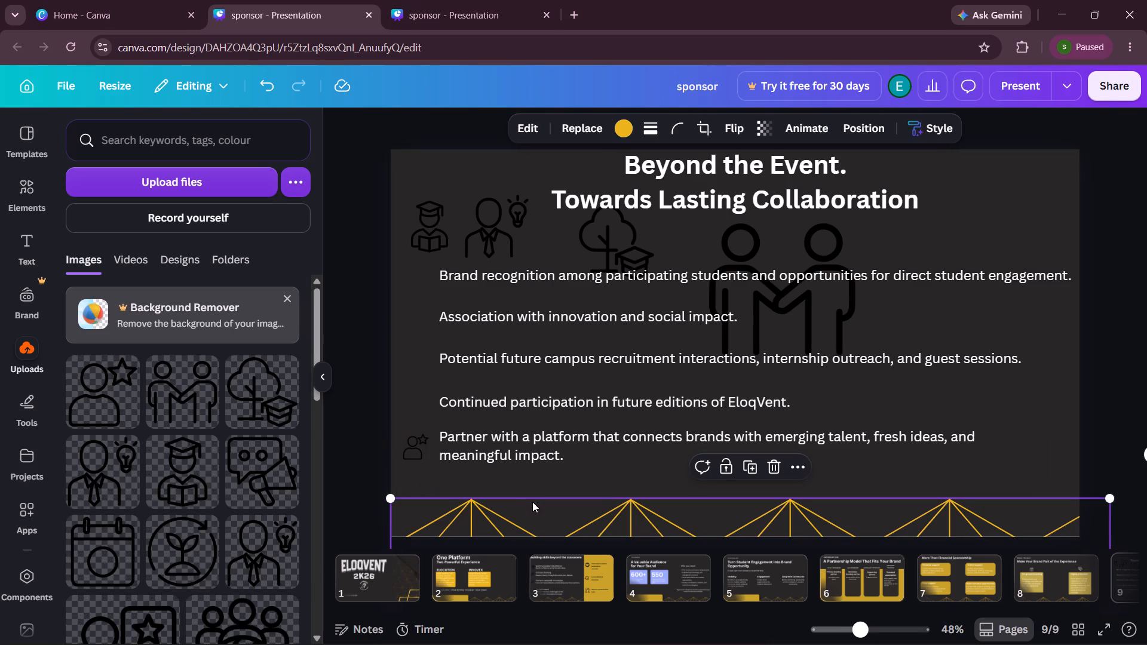
pyautogui.click(413, 447)
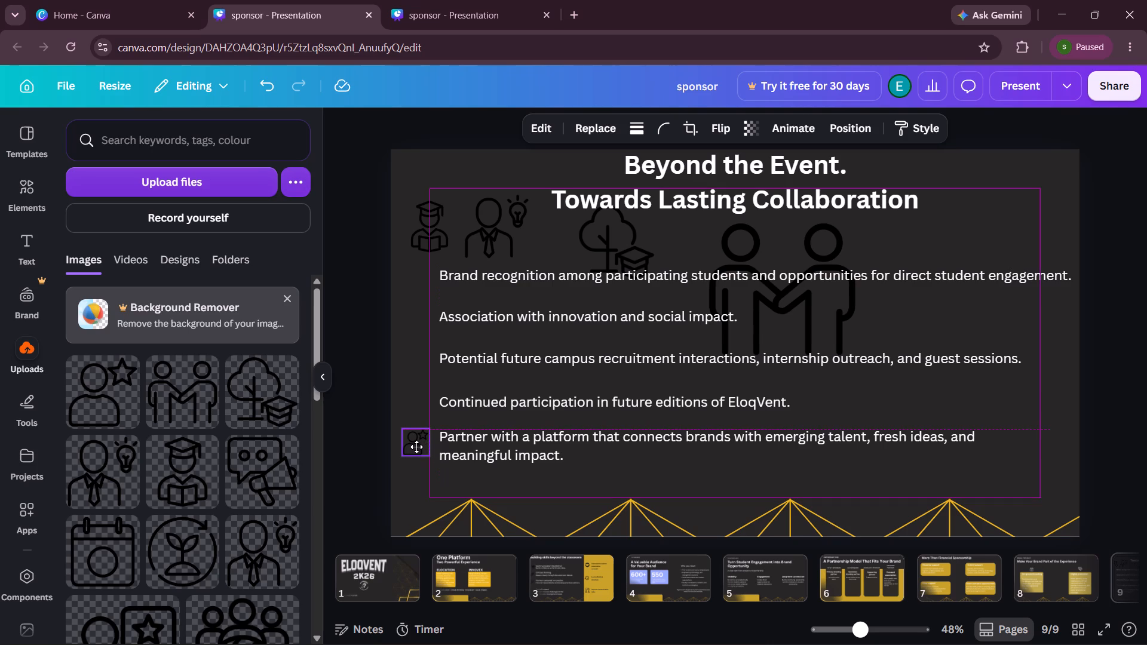
pyautogui.click(506, 474)
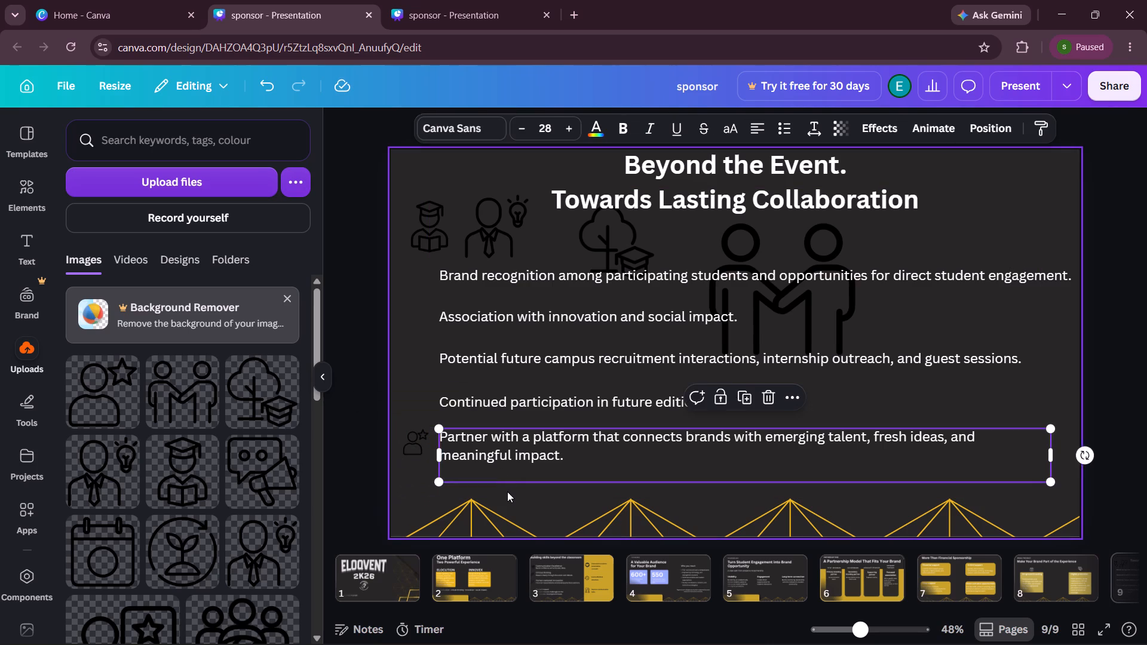
pyautogui.click(507, 492)
# Shrink the large two-people icon to margin size and place it directly before the "Continued participation" point, aligned with the person-with-star icon.
pyautogui.click(757, 290)
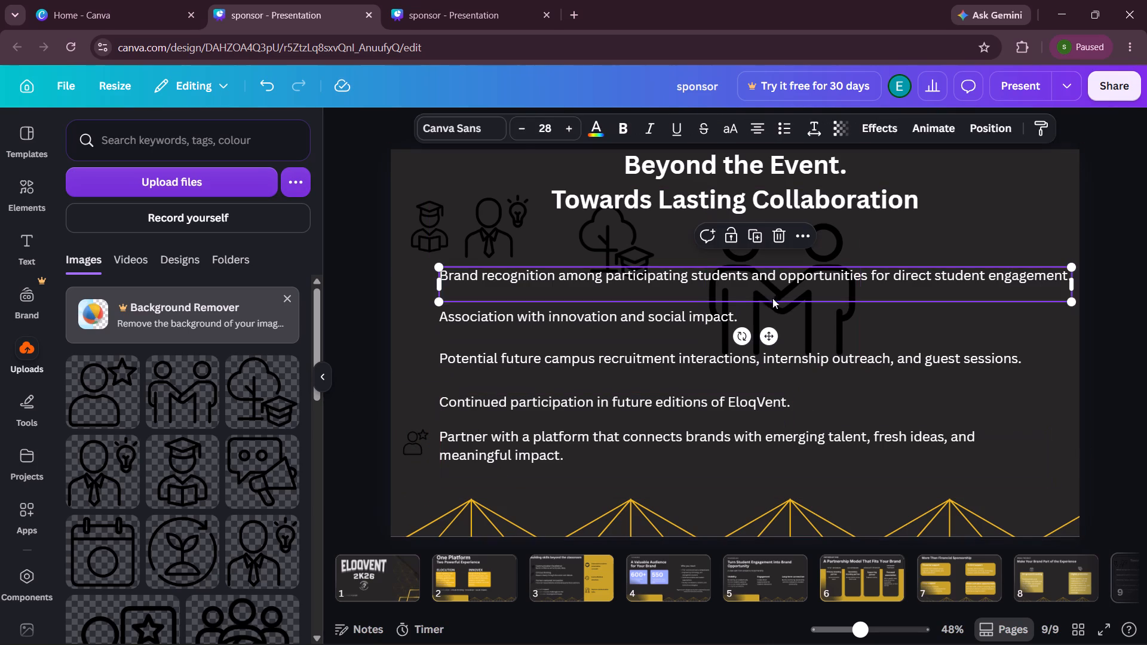
pyautogui.click(828, 326)
pyautogui.moveTo(858, 211); pyautogui.dragTo(777, 311)
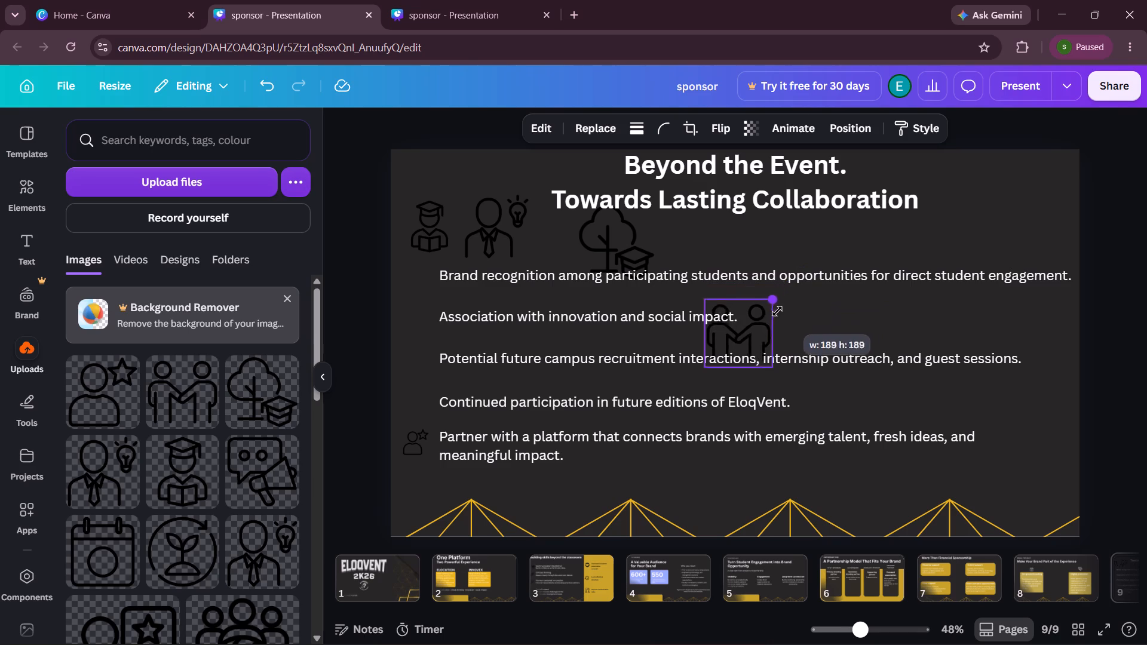
pyautogui.moveTo(777, 311); pyautogui.dragTo(754, 333)
pyautogui.moveTo(738, 402); pyautogui.dragTo(552, 435)
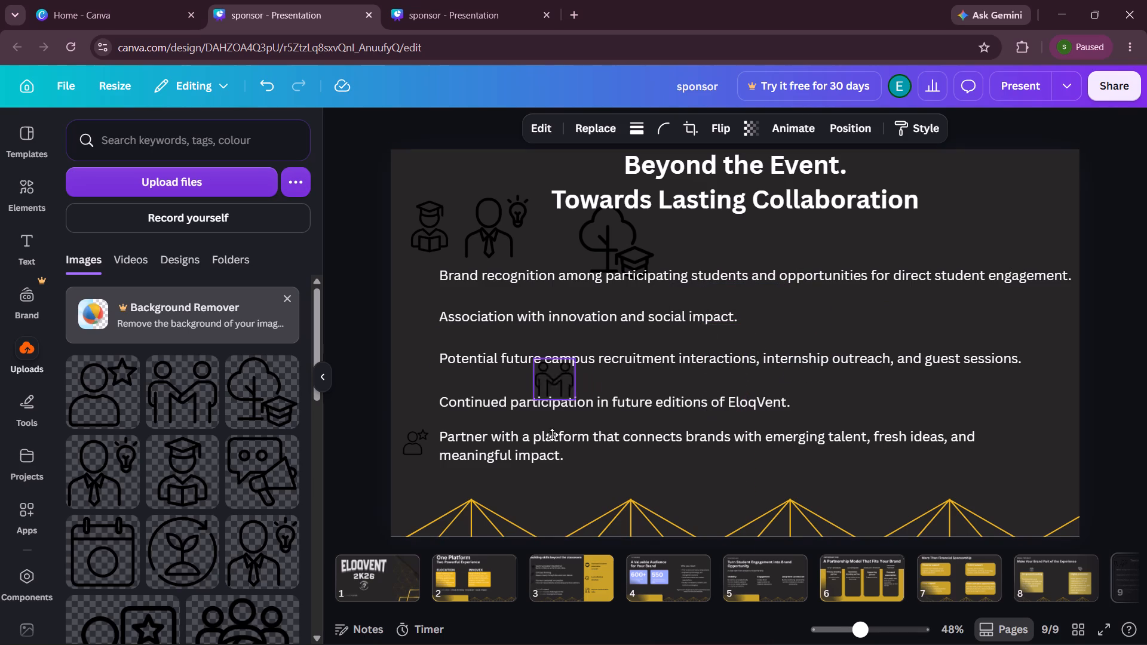
pyautogui.moveTo(552, 435); pyautogui.dragTo(425, 455)
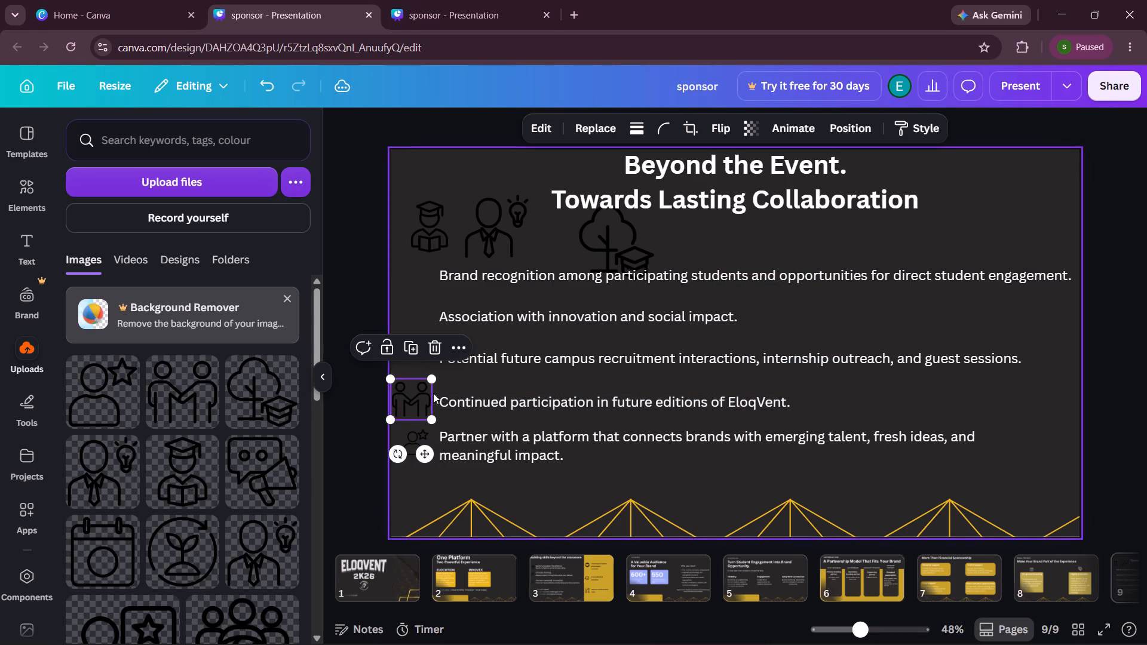
pyautogui.moveTo(431, 379); pyautogui.dragTo(421, 394)
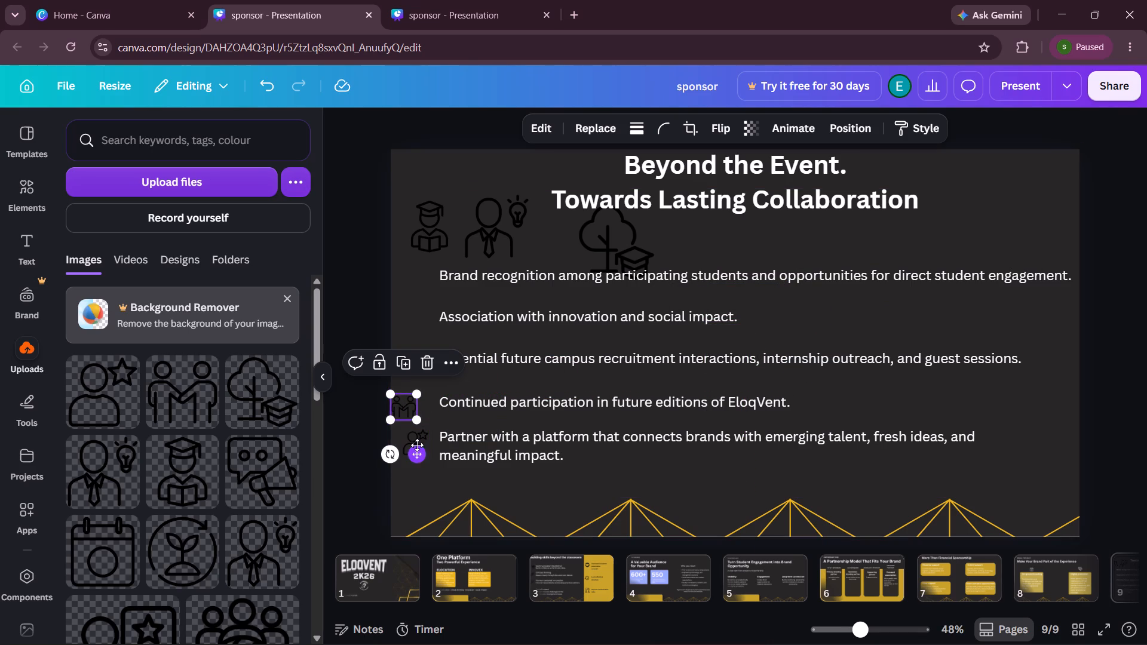
pyautogui.moveTo(417, 445); pyautogui.dragTo(428, 443)
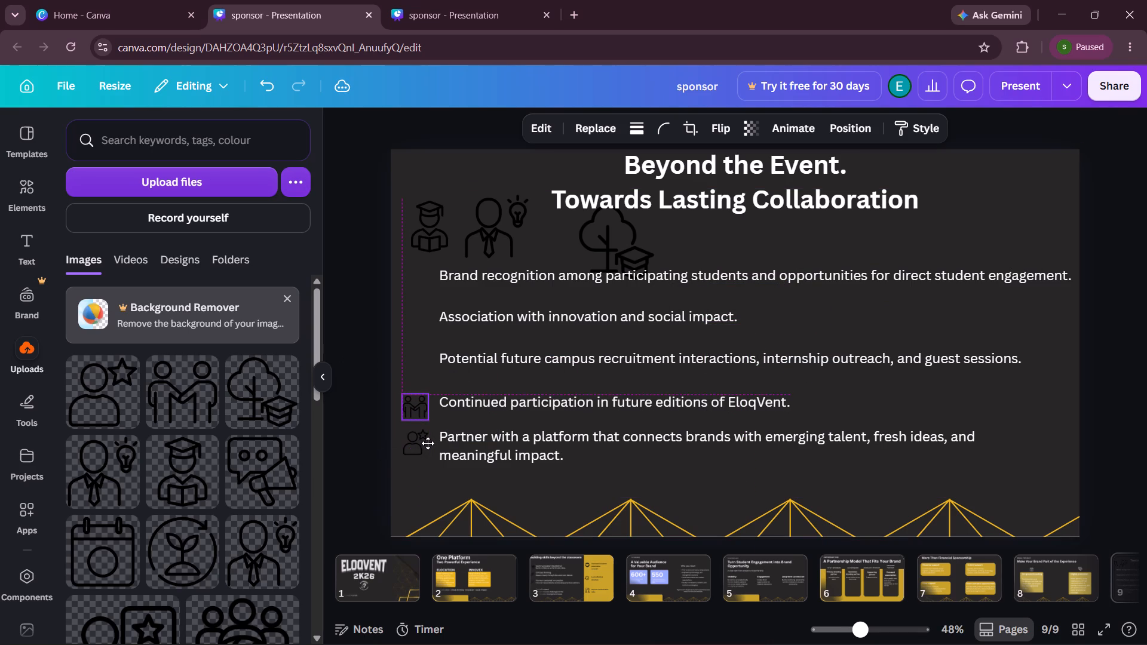
pyautogui.moveTo(428, 443); pyautogui.dragTo(428, 440)
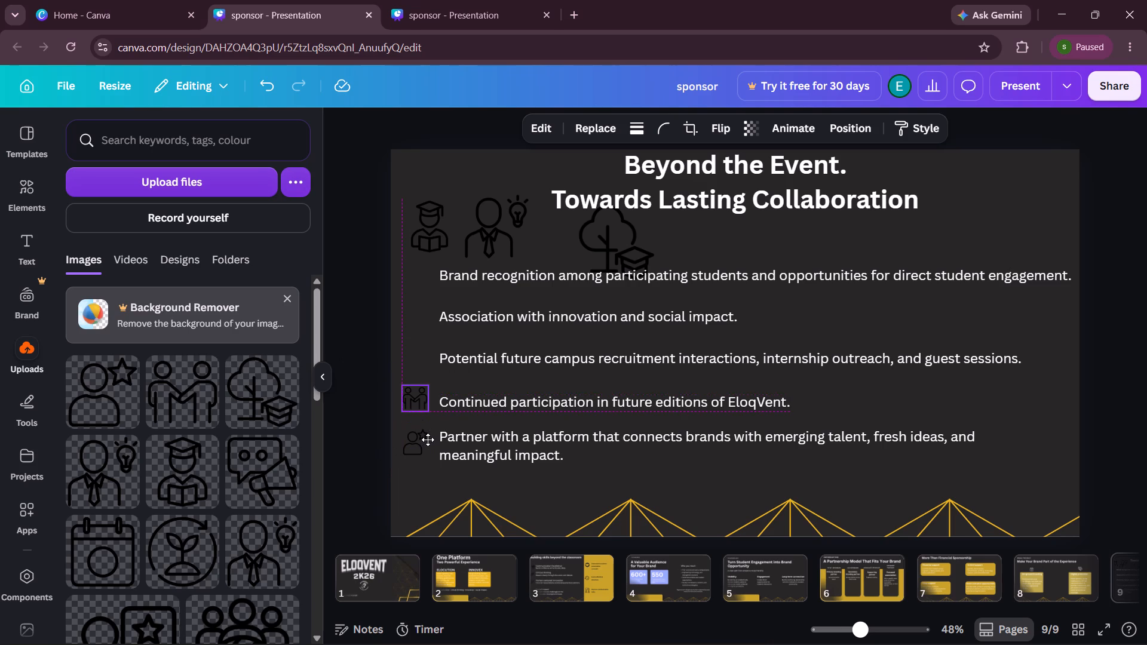
pyautogui.moveTo(428, 440); pyautogui.dragTo(428, 440)
pyautogui.moveTo(428, 440); pyautogui.dragTo(428, 441)
pyautogui.click(535, 490)
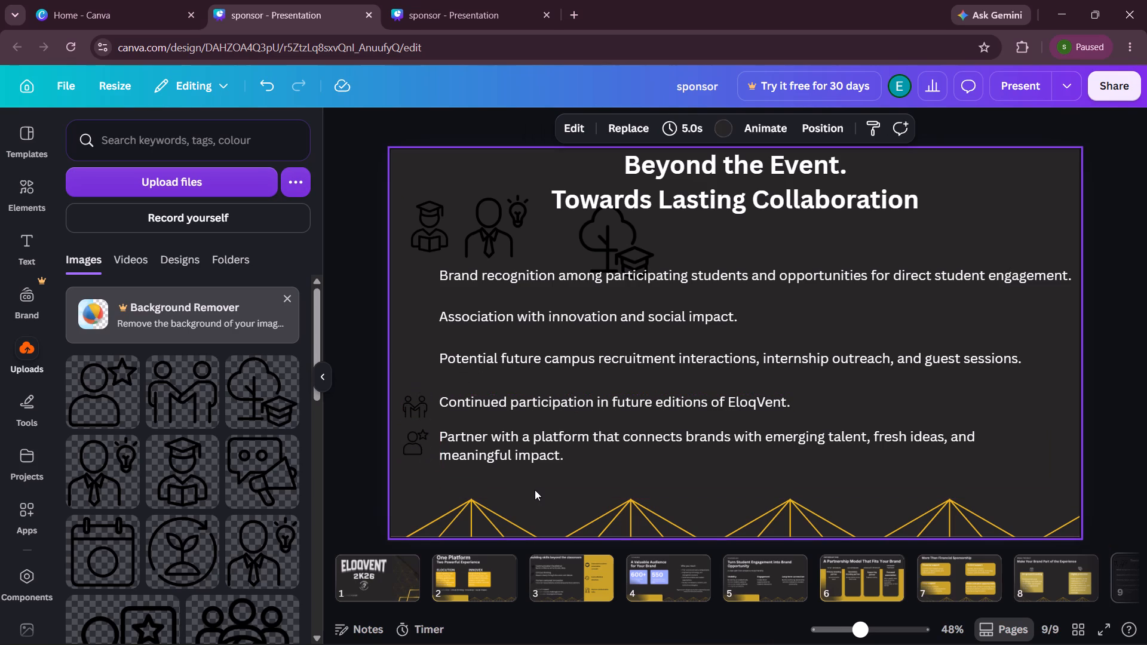
# Shrink the tree-and-graduation-cap icon to margin size and place it directly before the "Potential future campus recruitment interactions" point.
pyautogui.click(635, 242)
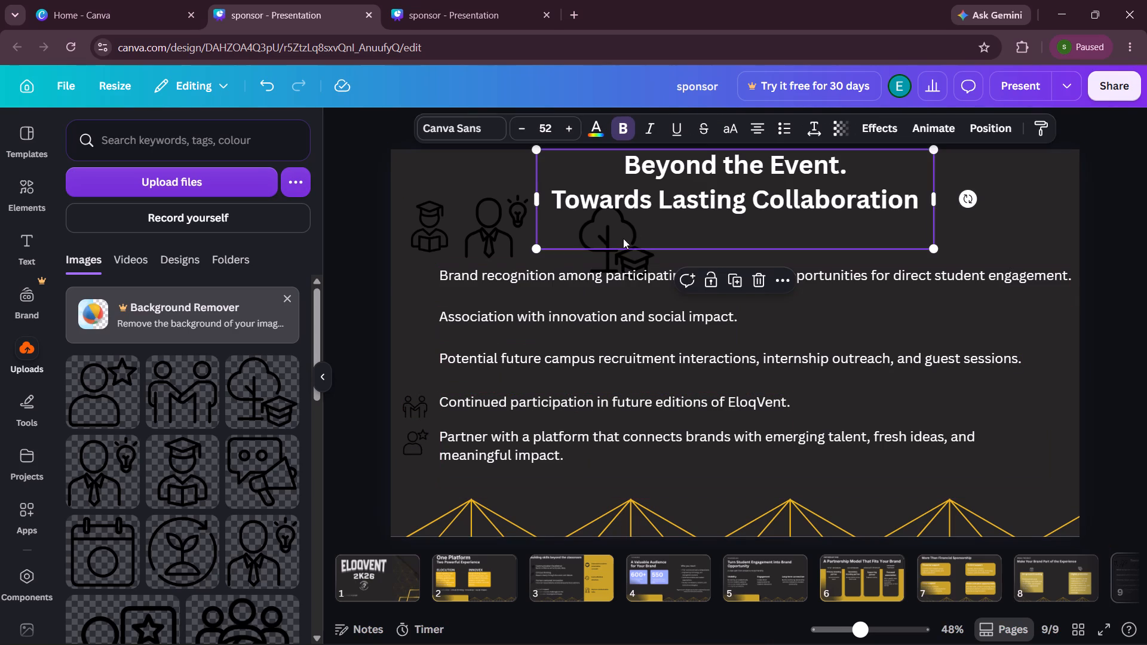
pyautogui.click(612, 259)
pyautogui.moveTo(655, 201); pyautogui.dragTo(622, 233)
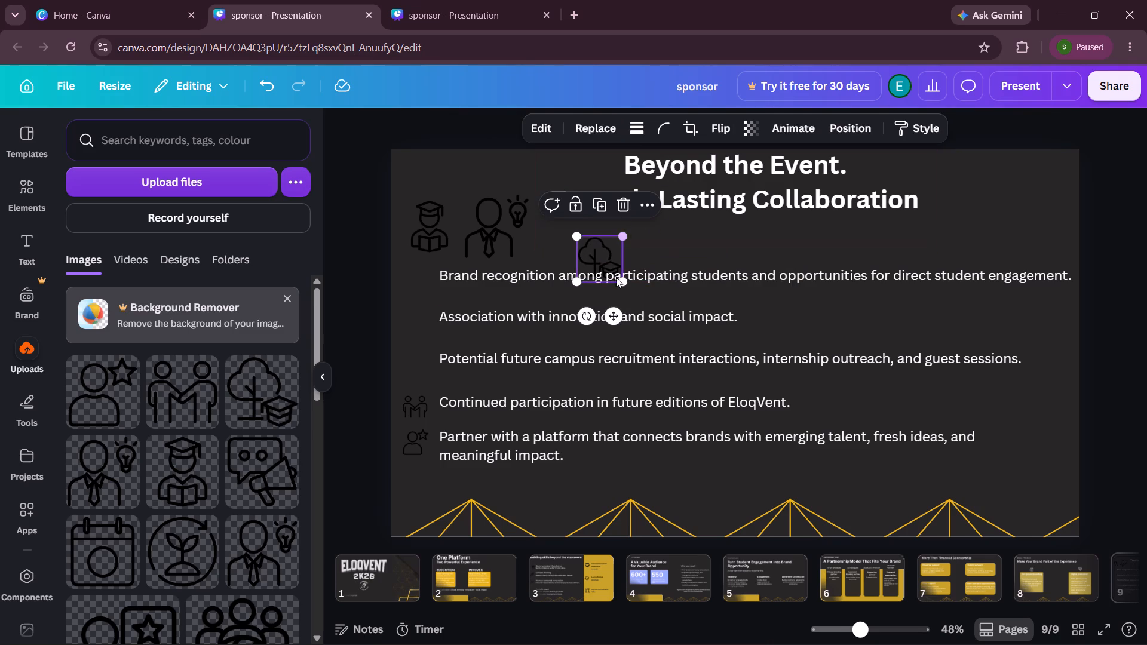
pyautogui.moveTo(617, 322); pyautogui.dragTo(430, 422)
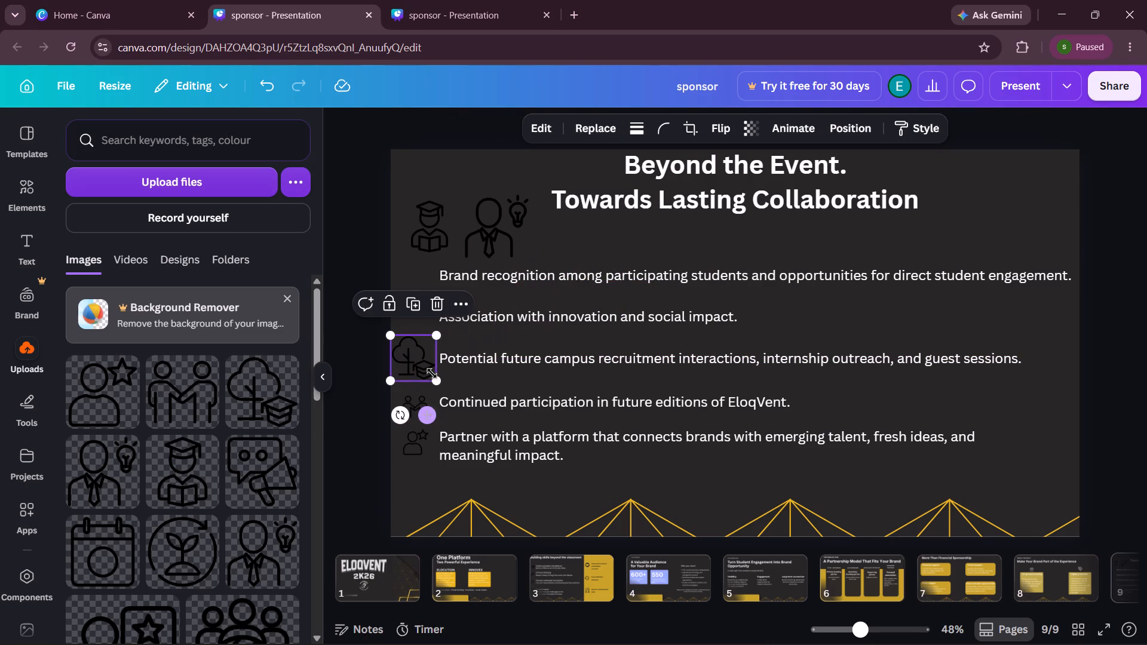
pyautogui.moveTo(436, 336); pyautogui.dragTo(425, 358)
pyautogui.moveTo(419, 414); pyautogui.dragTo(425, 408)
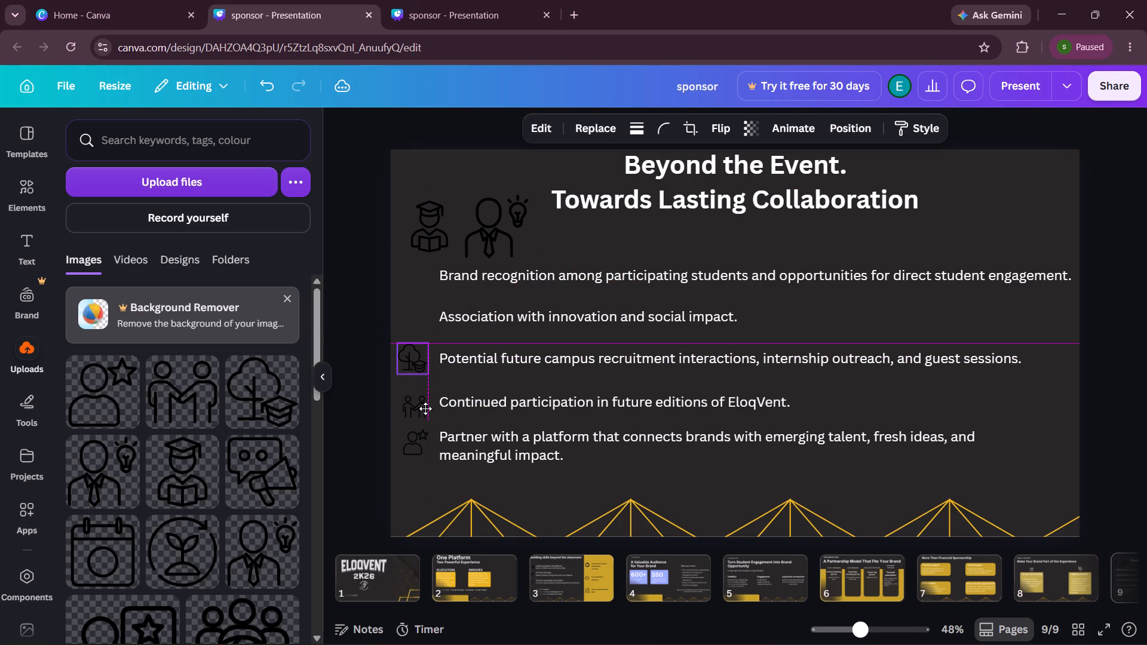
pyautogui.moveTo(425, 408); pyautogui.dragTo(428, 410)
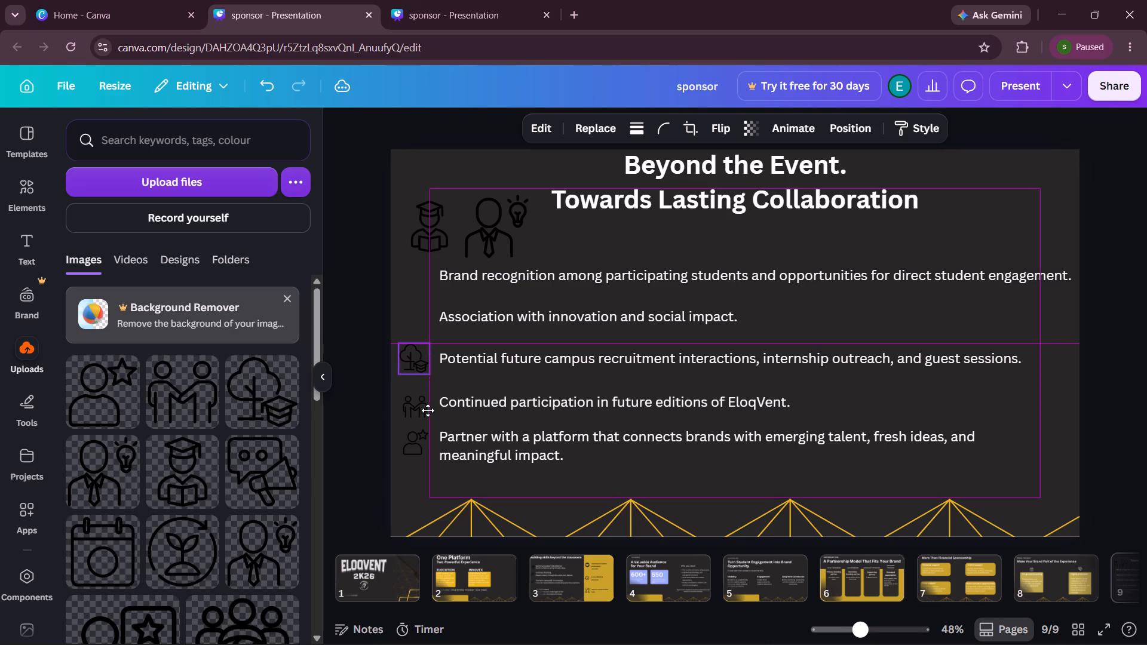
pyautogui.moveTo(428, 410); pyautogui.dragTo(428, 410)
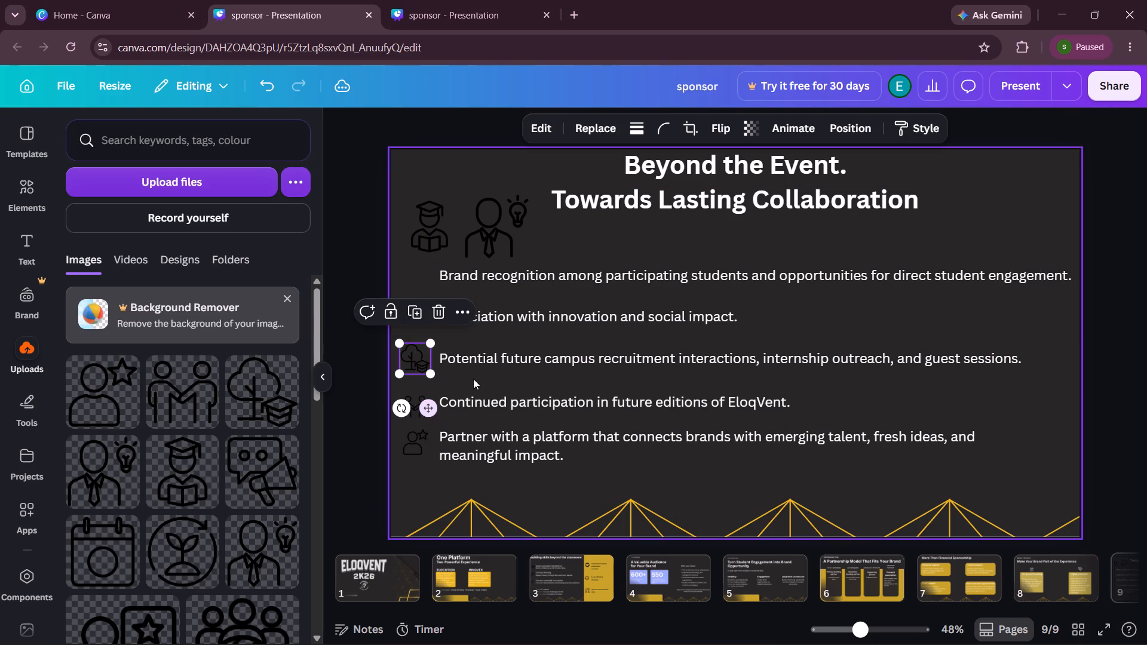
pyautogui.click(474, 387)
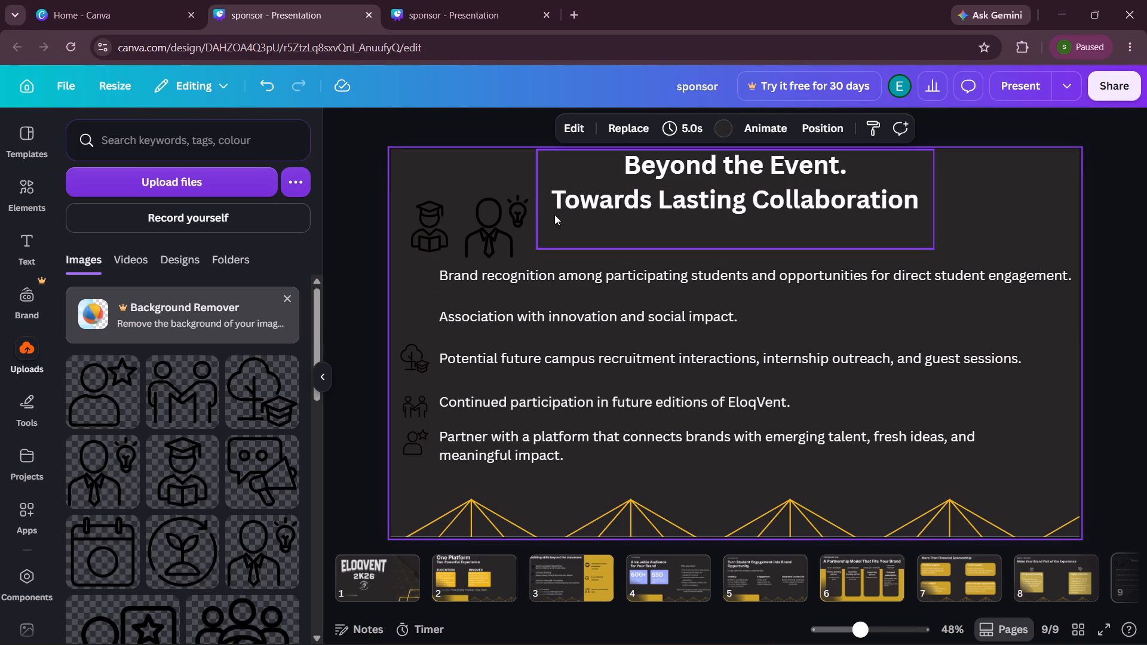
# Shrink the person-with-lightbulb icon to margin size and place it directly before the "Association with innovation and social impact" point.
pyautogui.click(506, 241)
pyautogui.moveTo(530, 194); pyautogui.dragTo(499, 241)
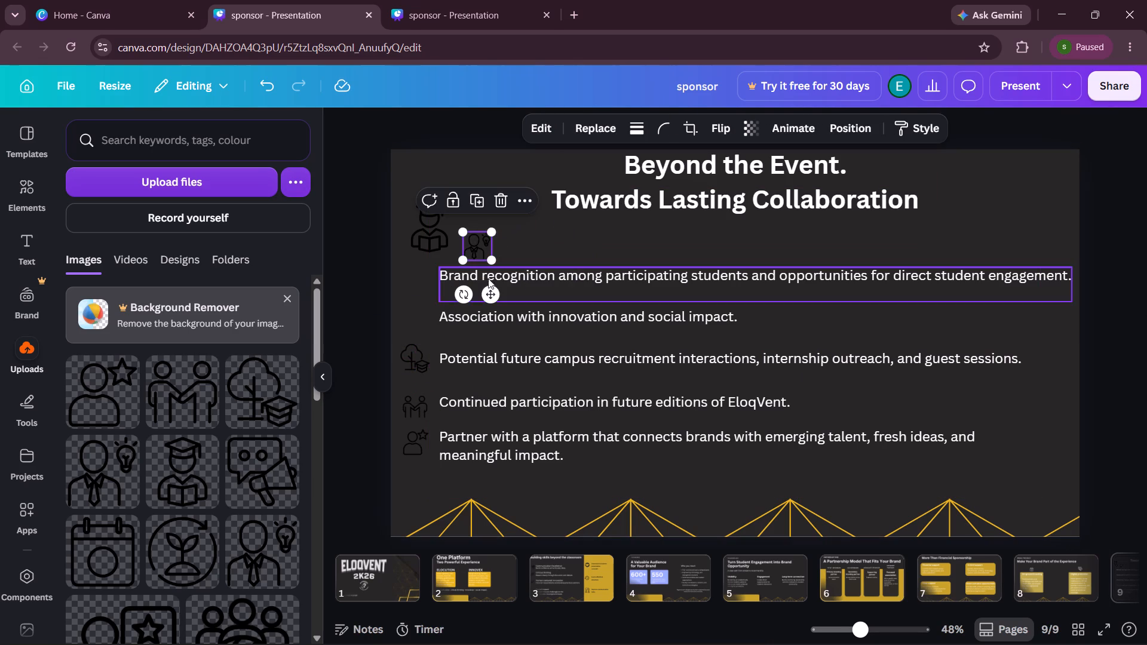
pyautogui.moveTo(484, 292); pyautogui.dragTo(422, 364)
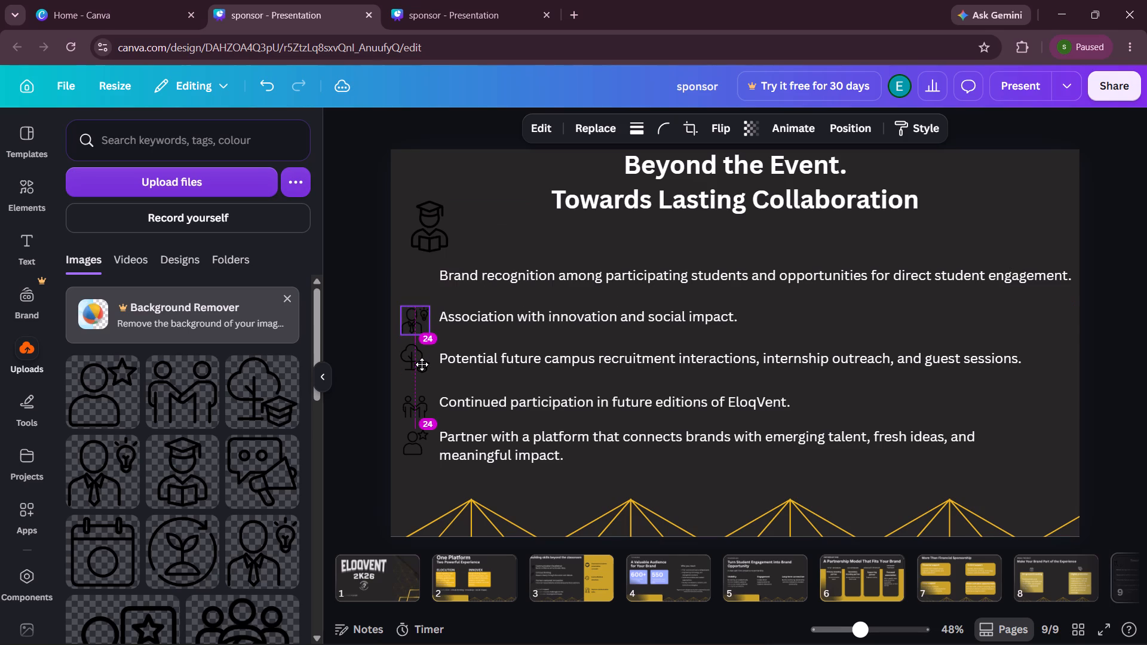
pyautogui.moveTo(422, 364); pyautogui.dragTo(422, 363)
# Shrink the graduate-with-book icon to margin size and place it directly before the "Brand recognition" point.
pyautogui.click(442, 231)
pyautogui.moveTo(456, 193); pyautogui.dragTo(441, 224)
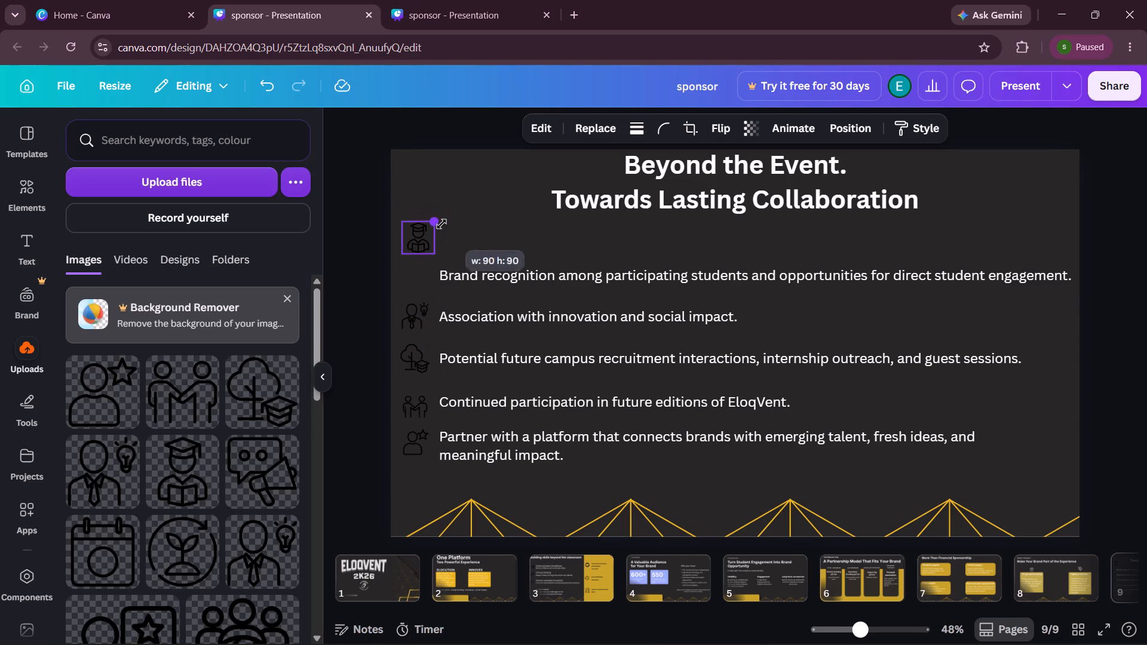
pyautogui.moveTo(441, 224); pyautogui.dragTo(441, 226)
pyautogui.moveTo(429, 288); pyautogui.dragTo(422, 319)
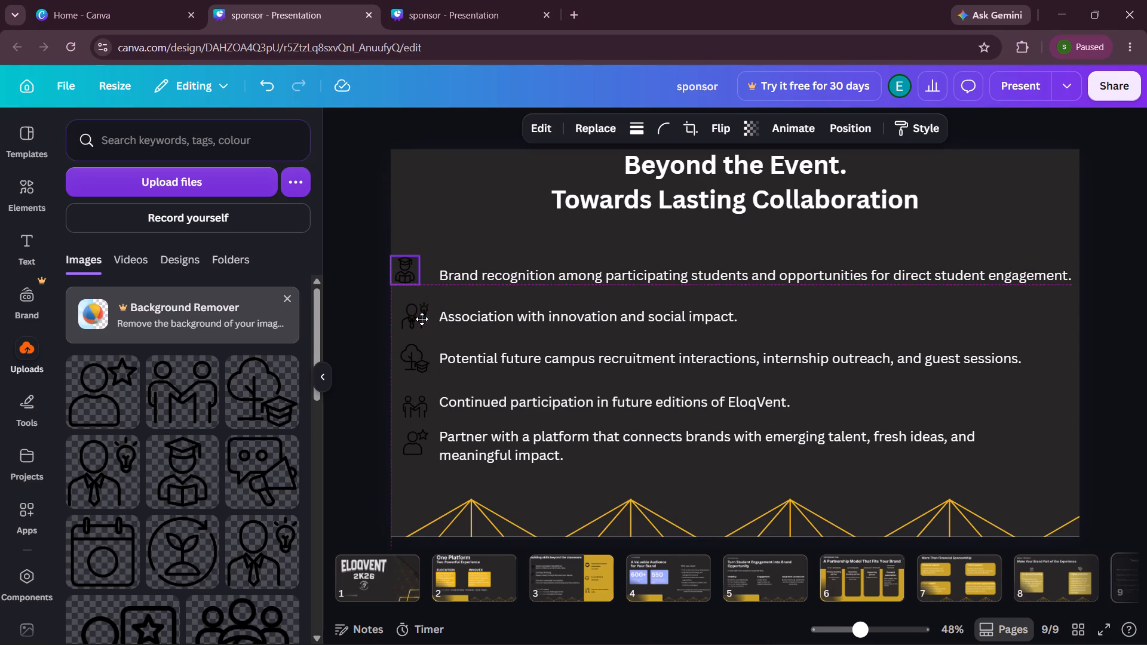
pyautogui.moveTo(422, 319); pyautogui.dragTo(424, 322)
pyautogui.click(490, 216)
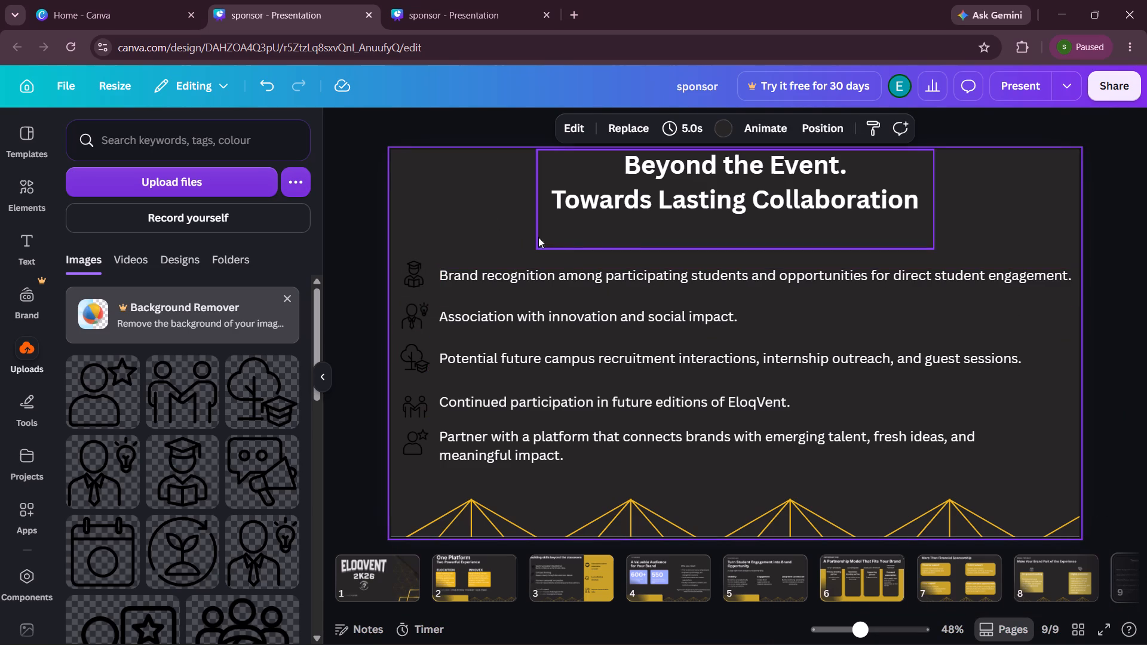
# Apply the Custom duotone filter to the graduate-with-book icon and set its shadows colour to white, #FFFFFF.
pyautogui.click(406, 278)
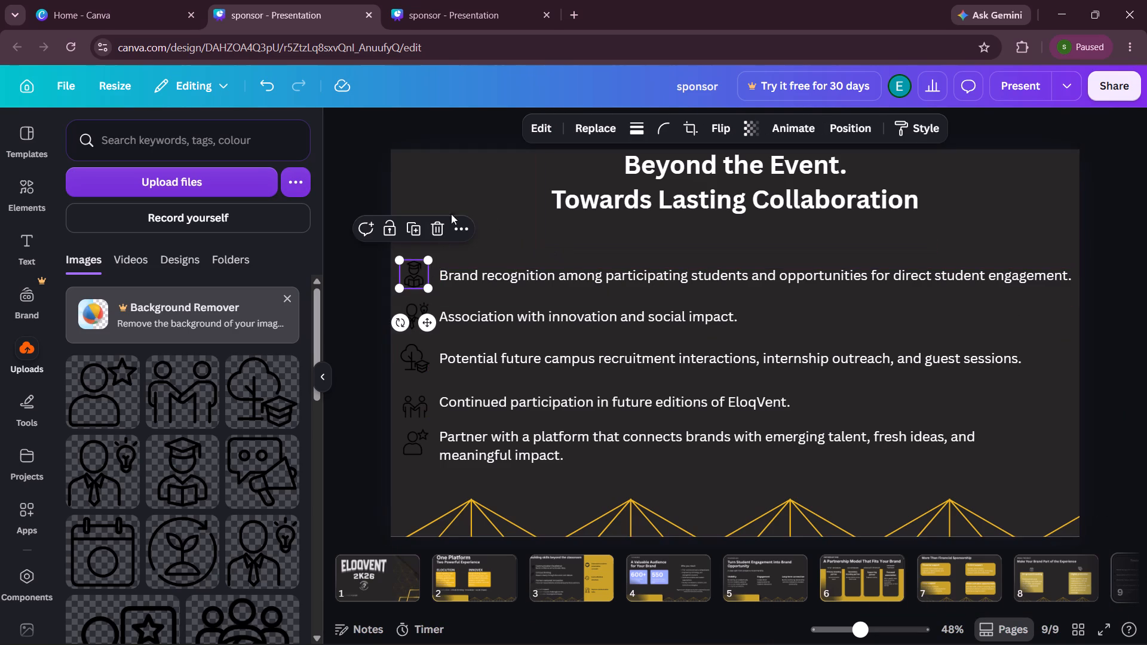
pyautogui.click(548, 128)
pyautogui.scroll(-3, 164, 457)
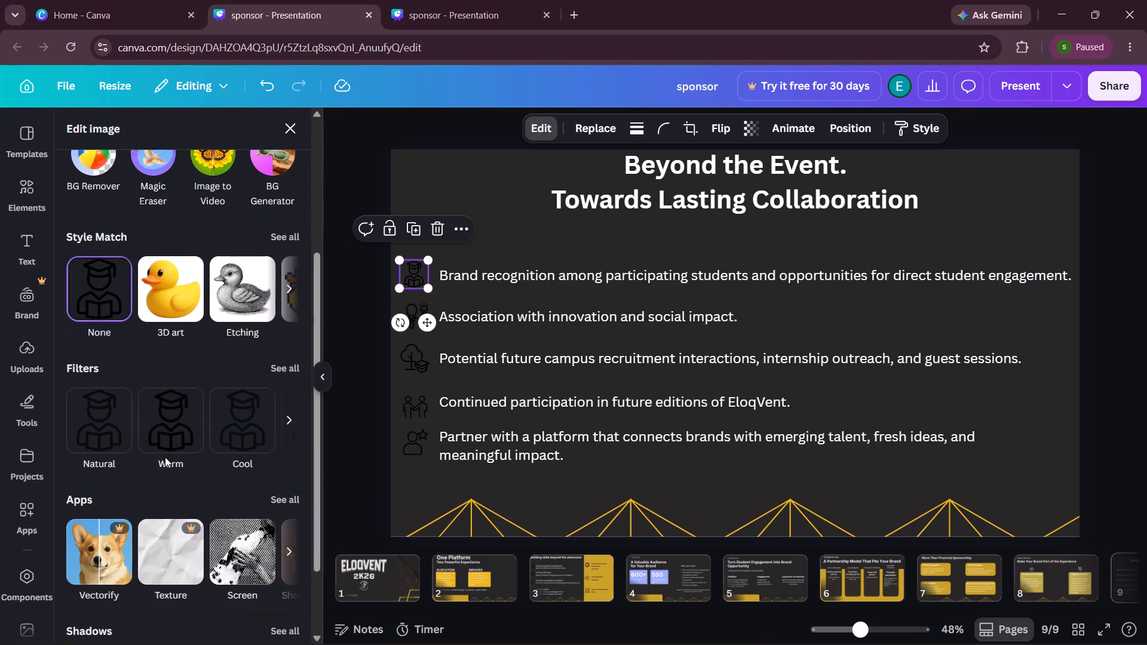
pyautogui.click(278, 357)
pyautogui.scroll(-6, 170, 419)
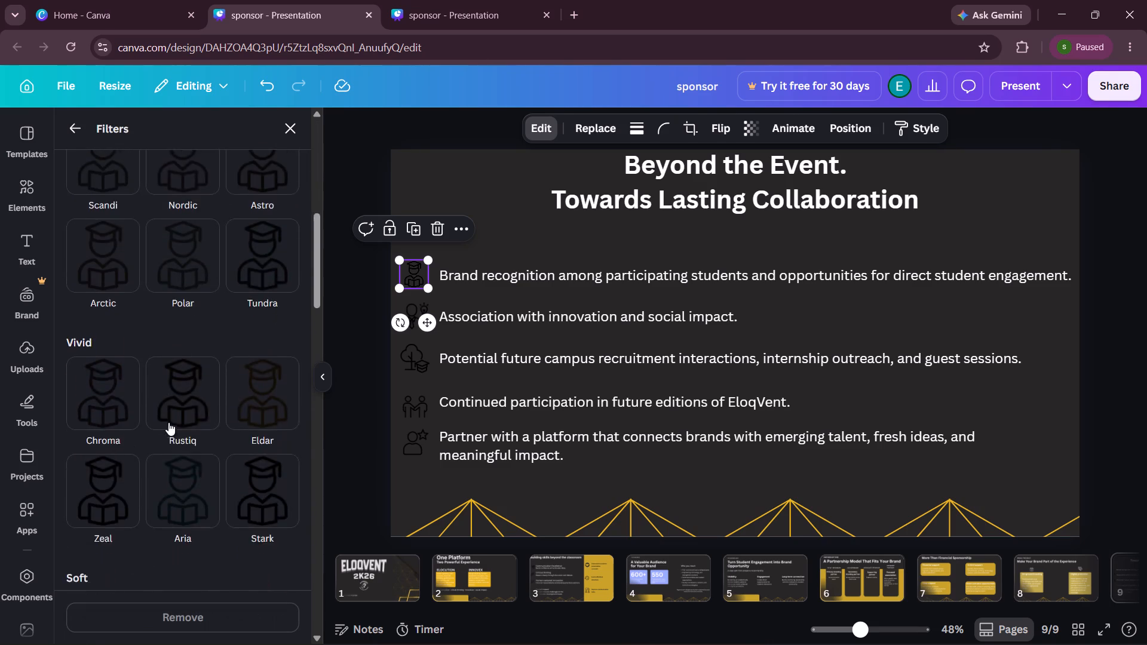
pyautogui.scroll(-14, 168, 422)
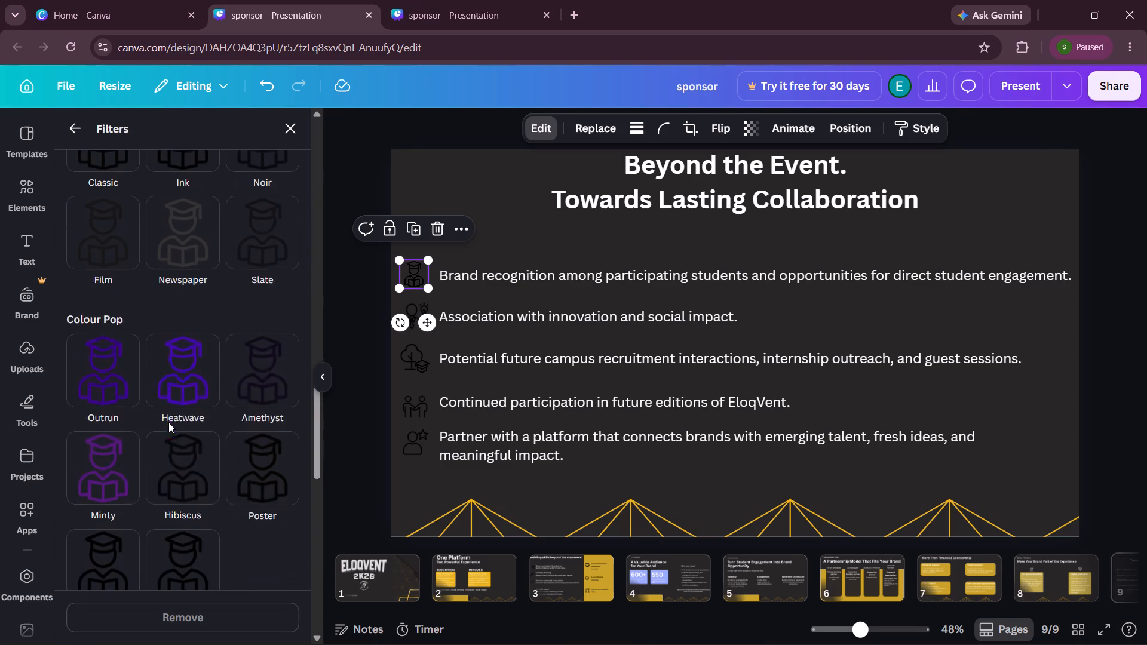
pyautogui.scroll(-5, 168, 422)
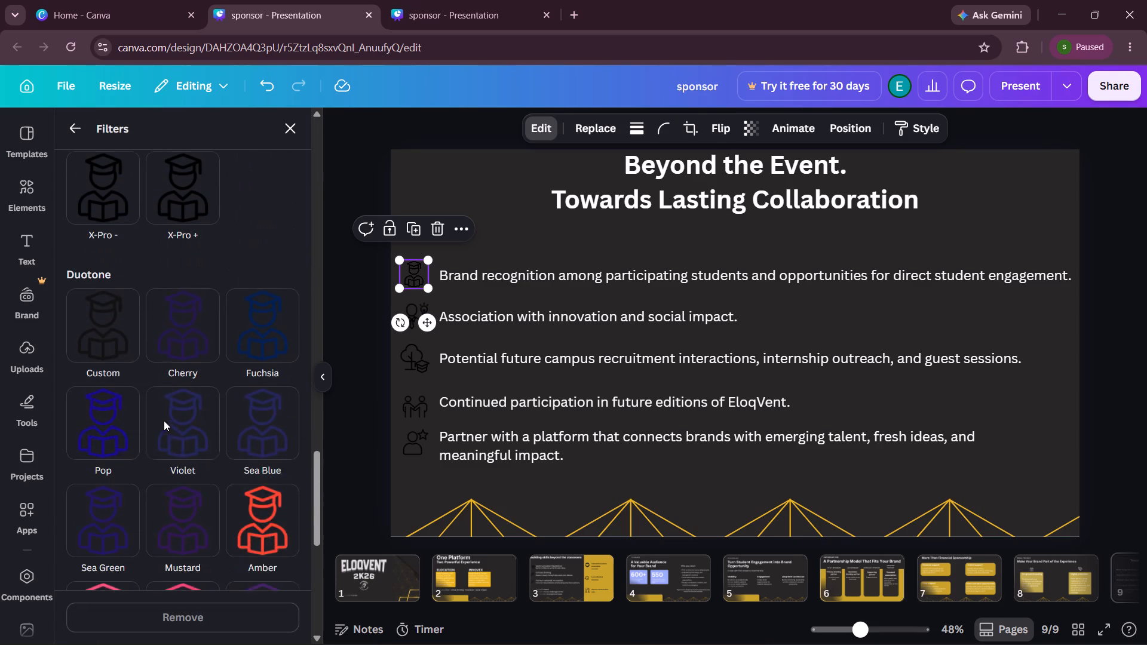
pyautogui.click(105, 331)
pyautogui.click(287, 446)
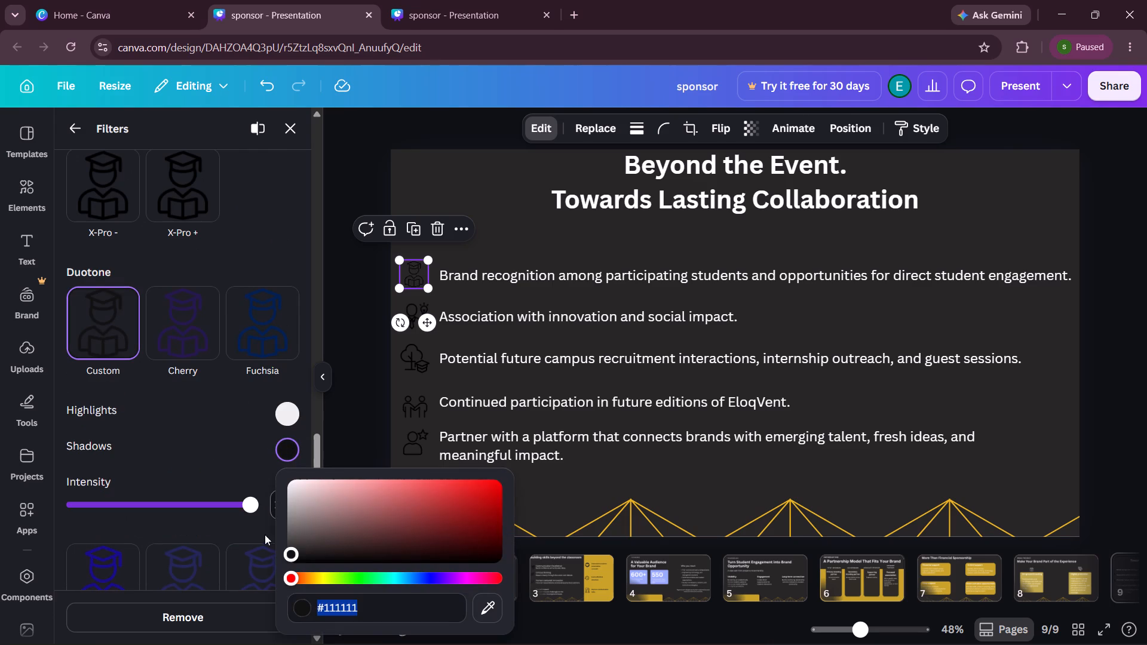
pyautogui.moveTo(293, 552); pyautogui.dragTo(286, 475)
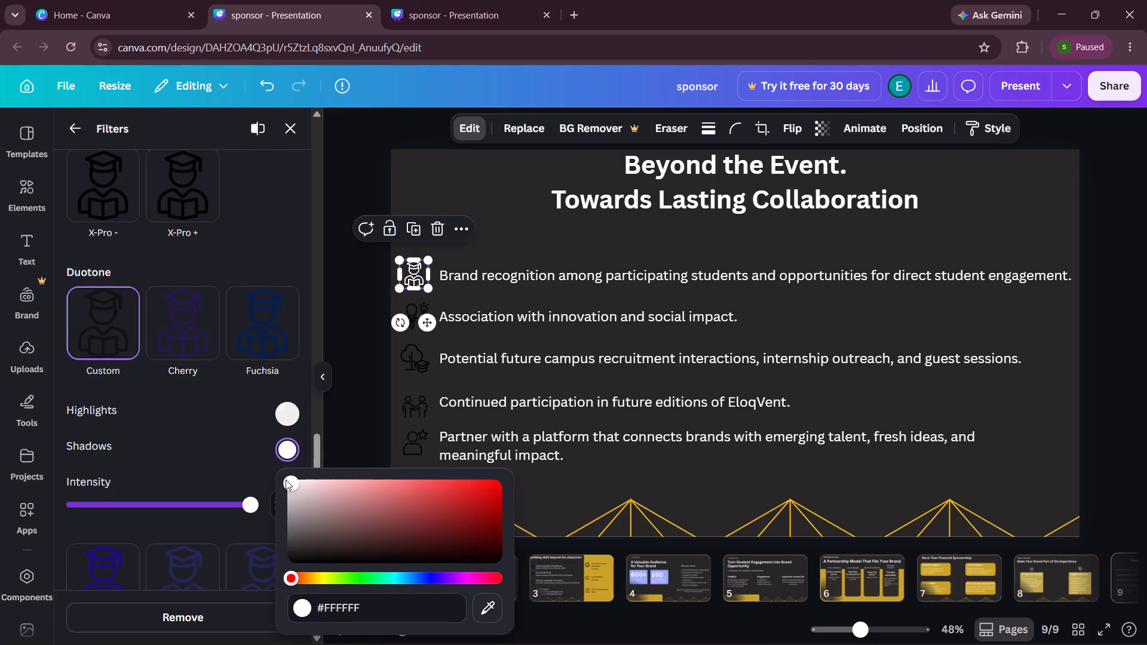
pyautogui.click(486, 241)
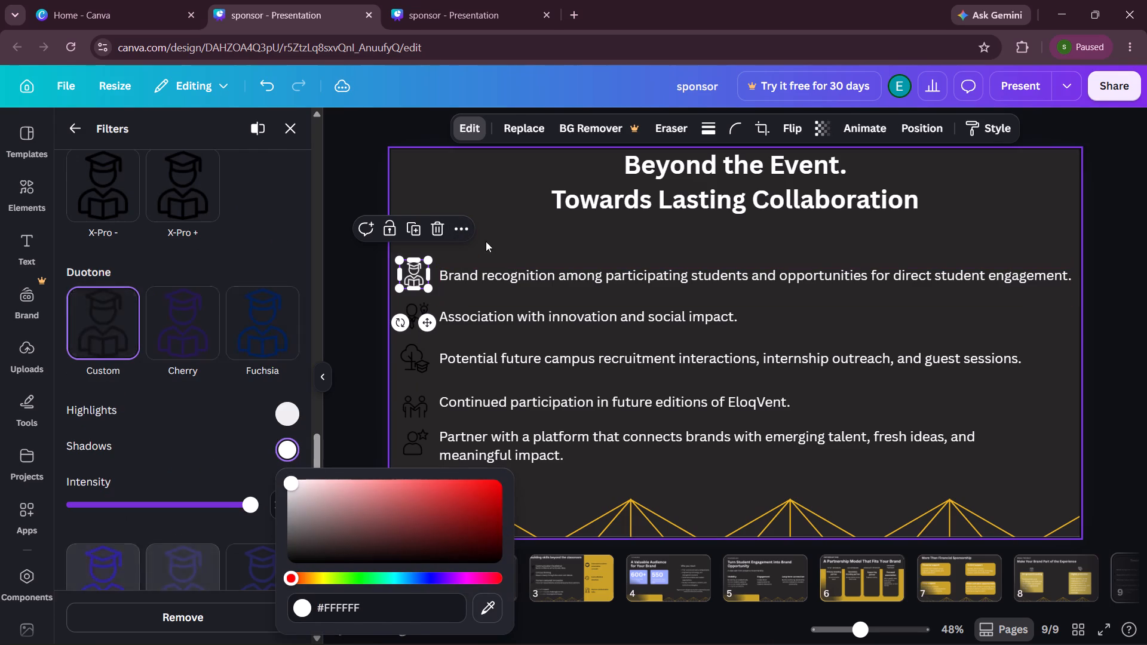
# Apply the Custom duotone filter to the person-with-lightbulb icon and set its shadows colour to white.
pyautogui.click(416, 324)
pyautogui.click(539, 131)
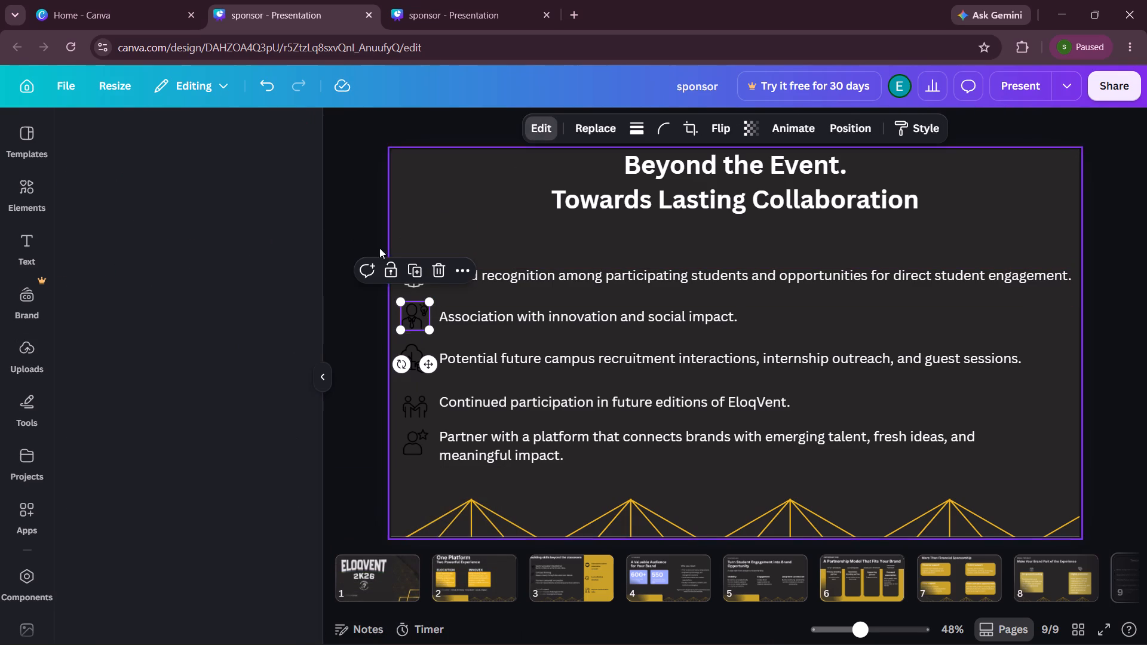
pyautogui.scroll(-3, 205, 493)
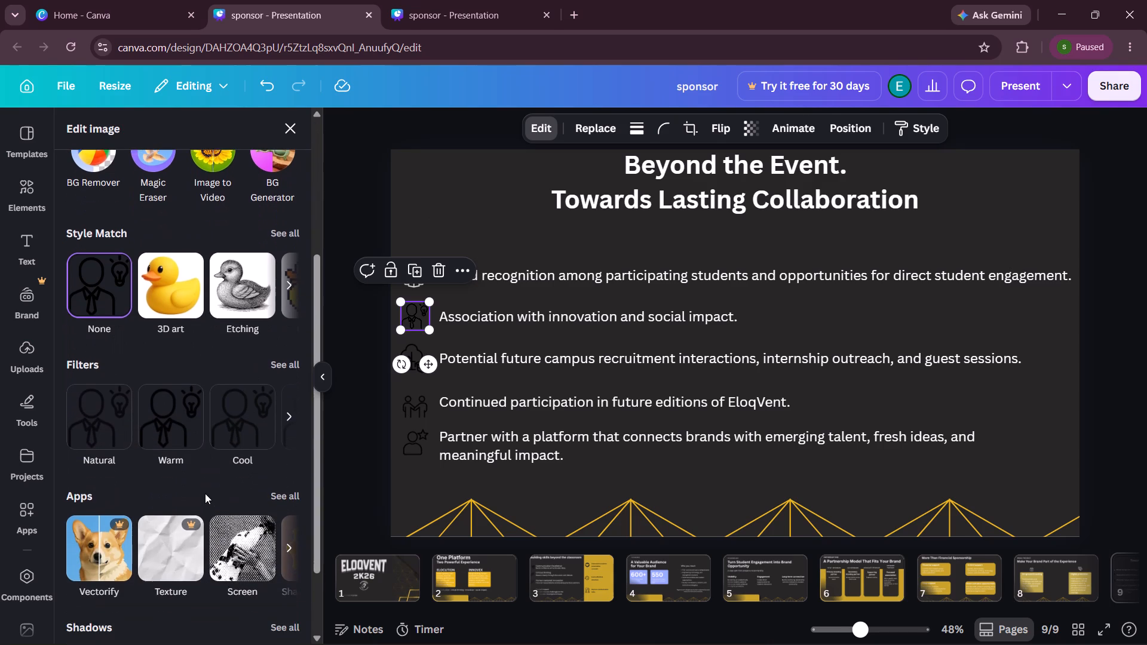
pyautogui.click(278, 366)
pyautogui.scroll(-18, 117, 411)
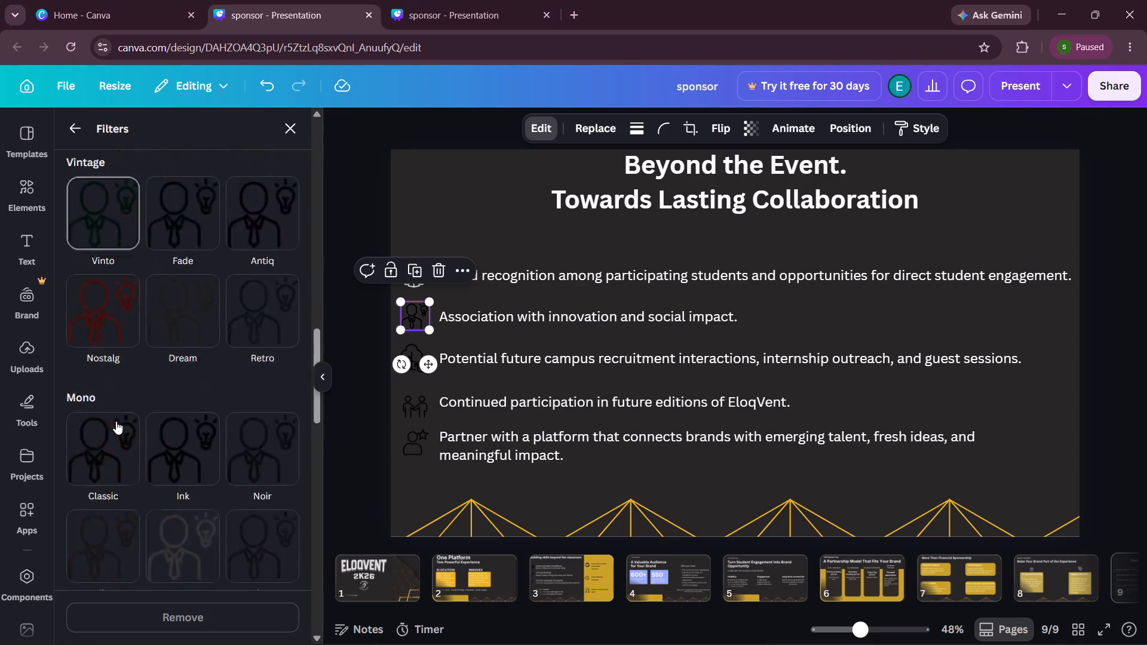
pyautogui.scroll(-7, 116, 421)
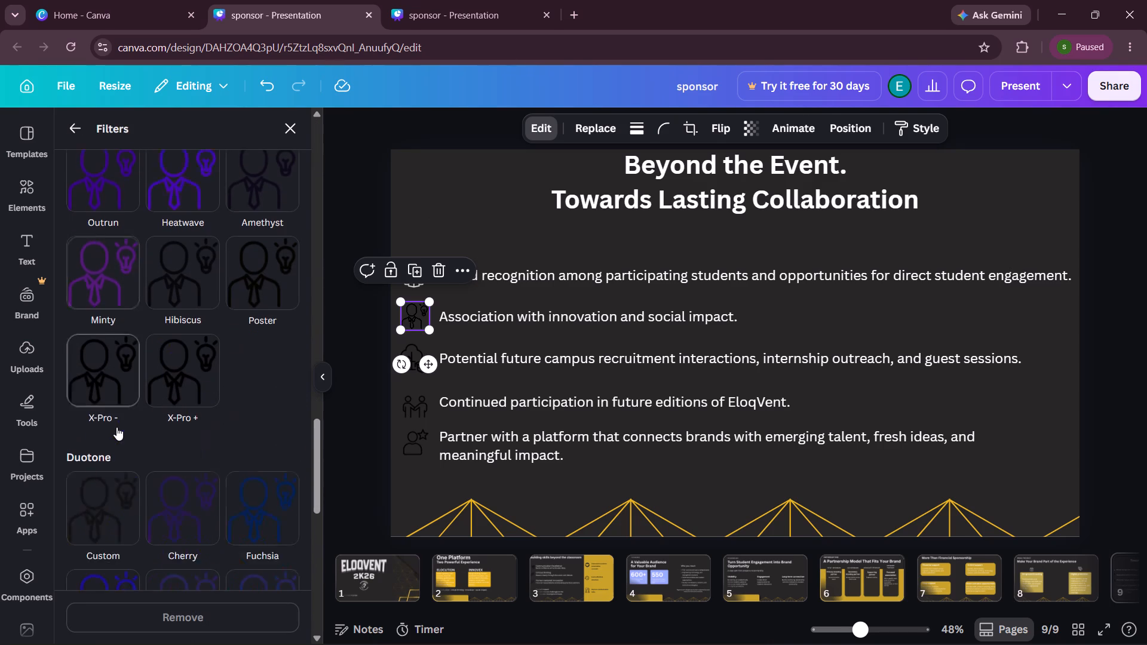
pyautogui.click(105, 354)
pyautogui.click(276, 449)
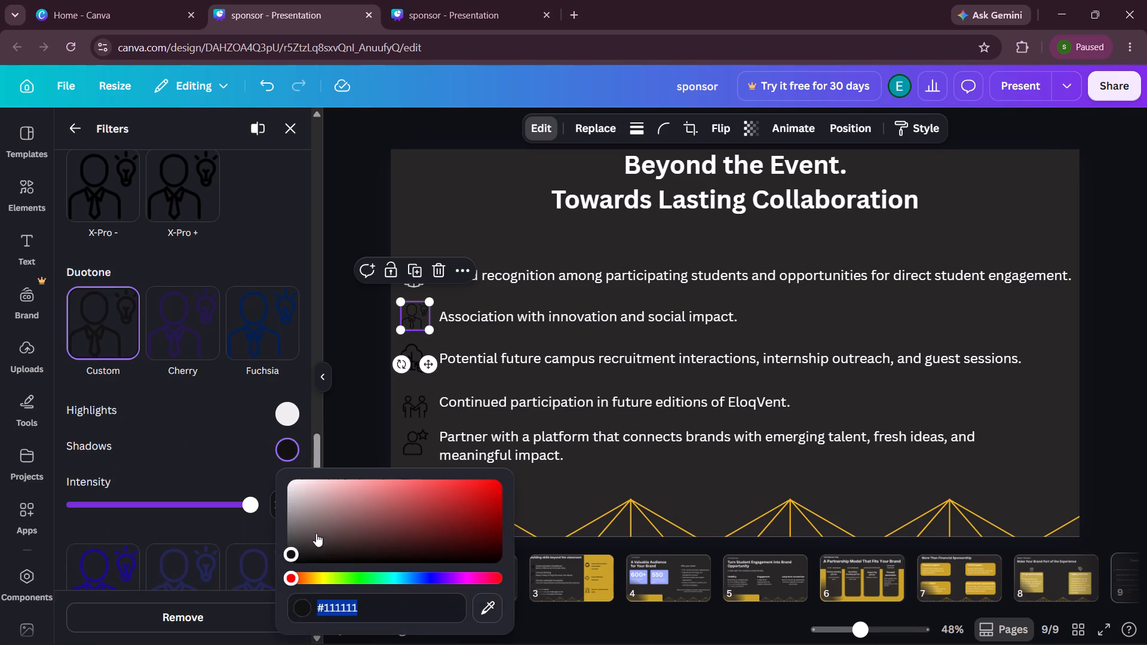
pyautogui.moveTo(288, 550); pyautogui.dragTo(274, 416)
pyautogui.click(455, 227)
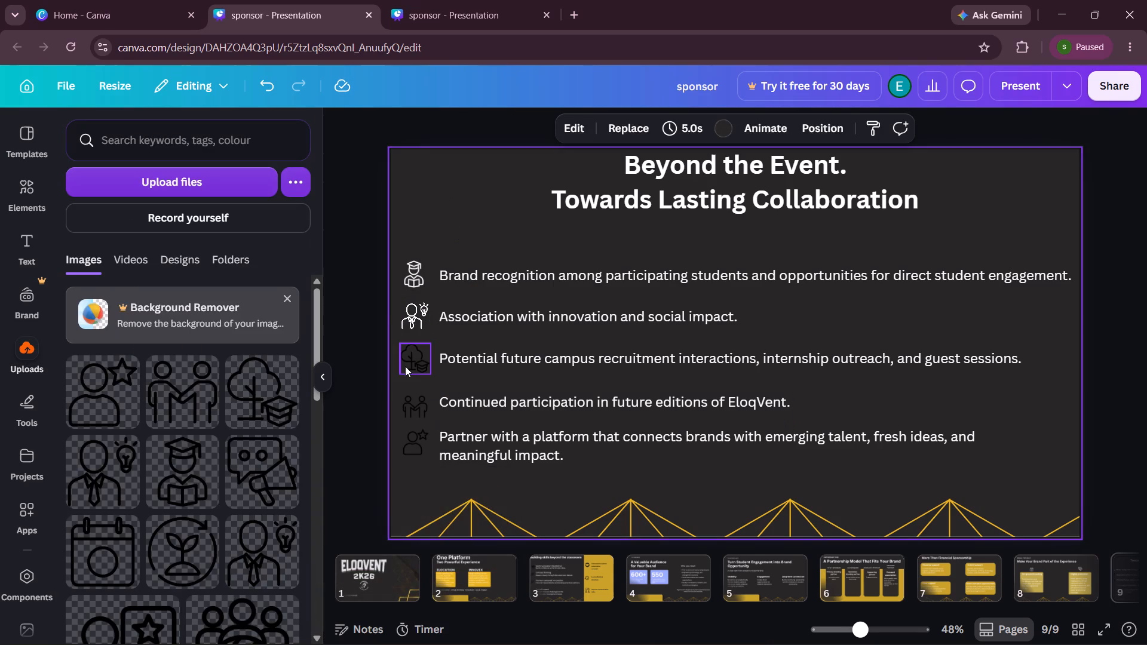
# Apply the Custom duotone filter to the tree-and-graduation-cap icon and set its highlights colour to amber, about #FFB102.
pyautogui.click(405, 366)
pyautogui.click(531, 123)
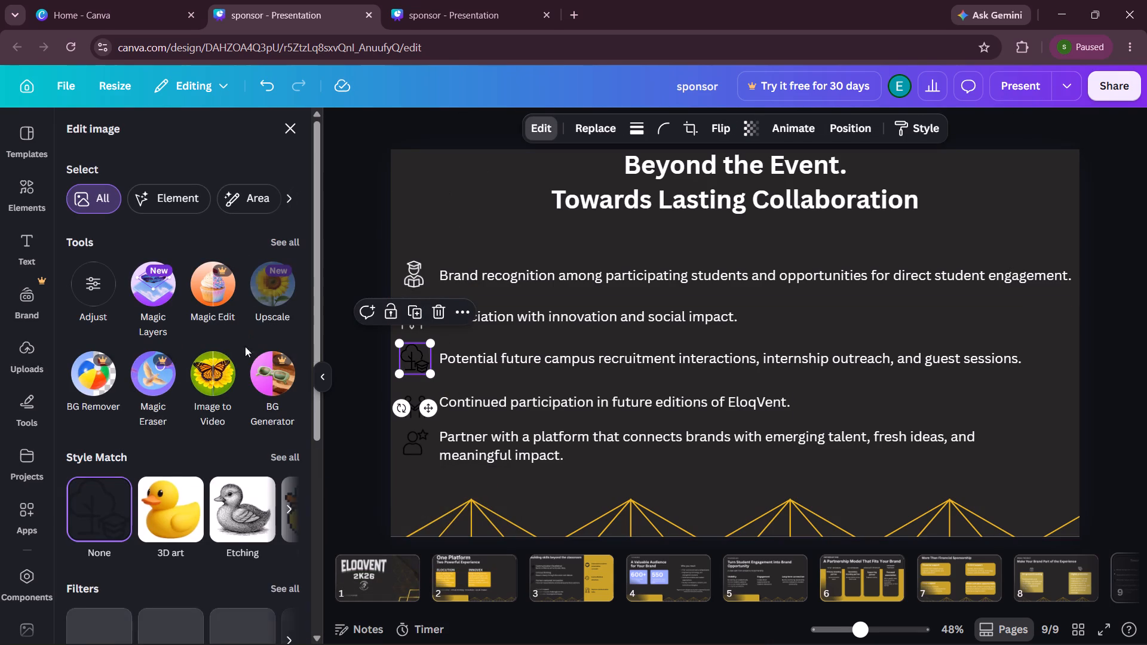
pyautogui.scroll(-3, 250, 478)
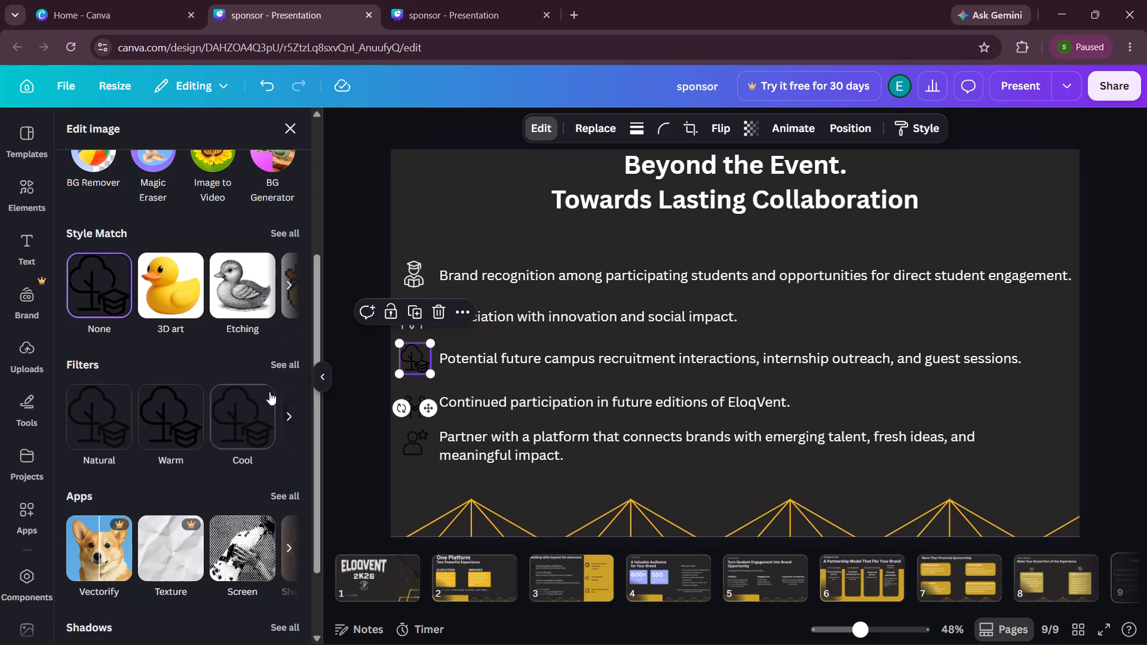
pyautogui.click(270, 369)
pyautogui.click(276, 364)
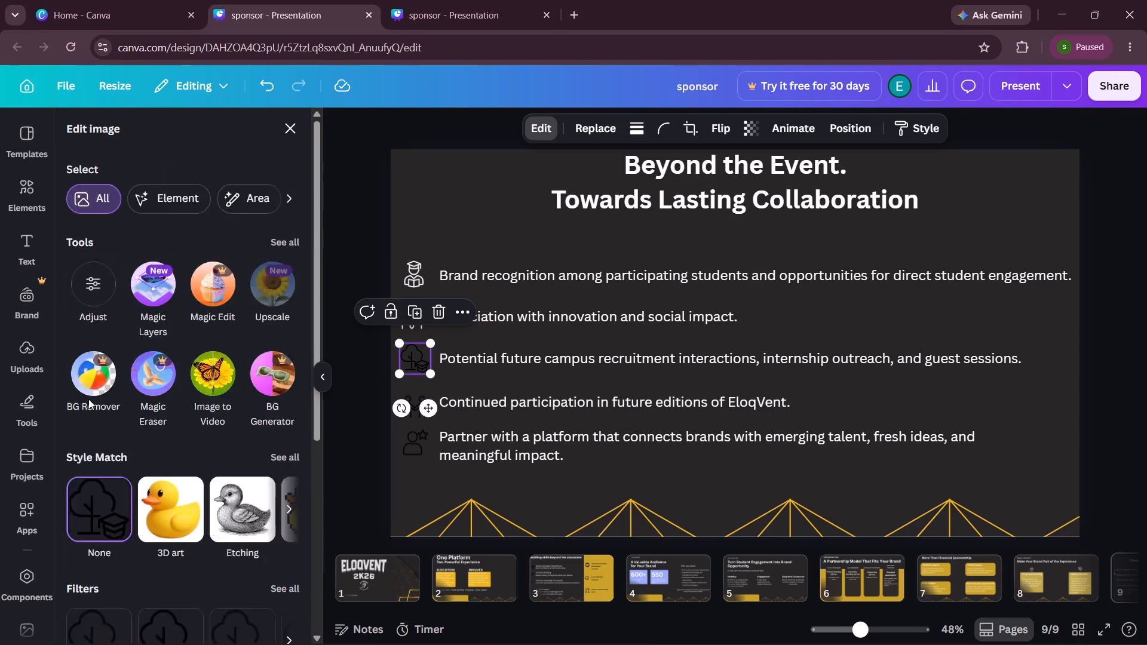
pyautogui.scroll(-9, 106, 404)
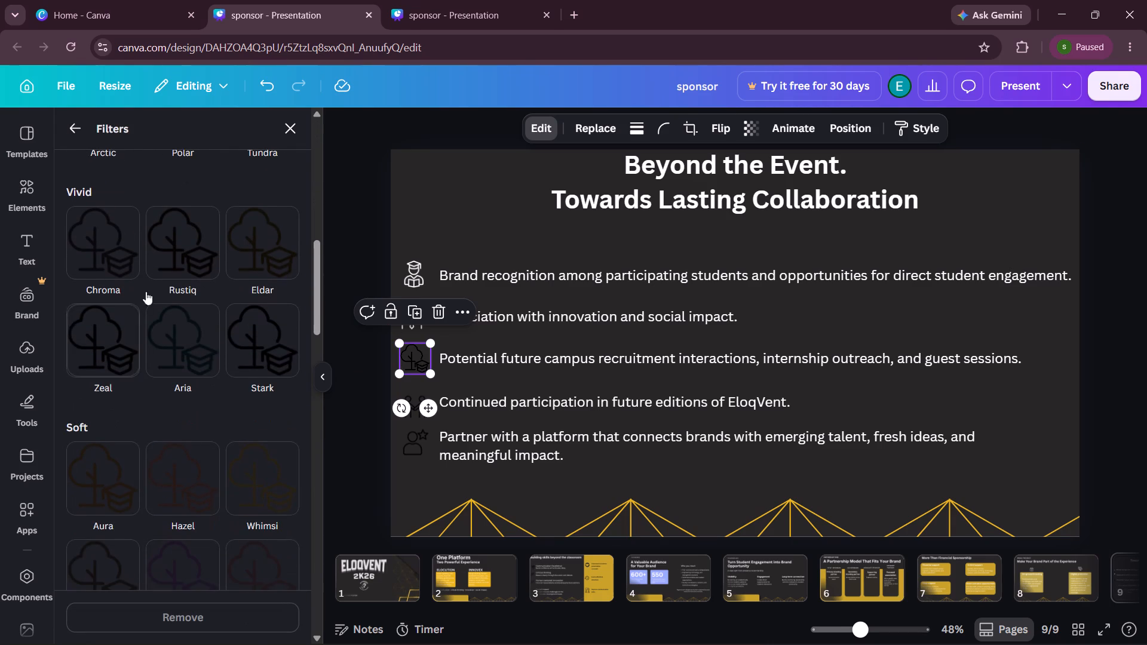
pyautogui.scroll(-8, 136, 392)
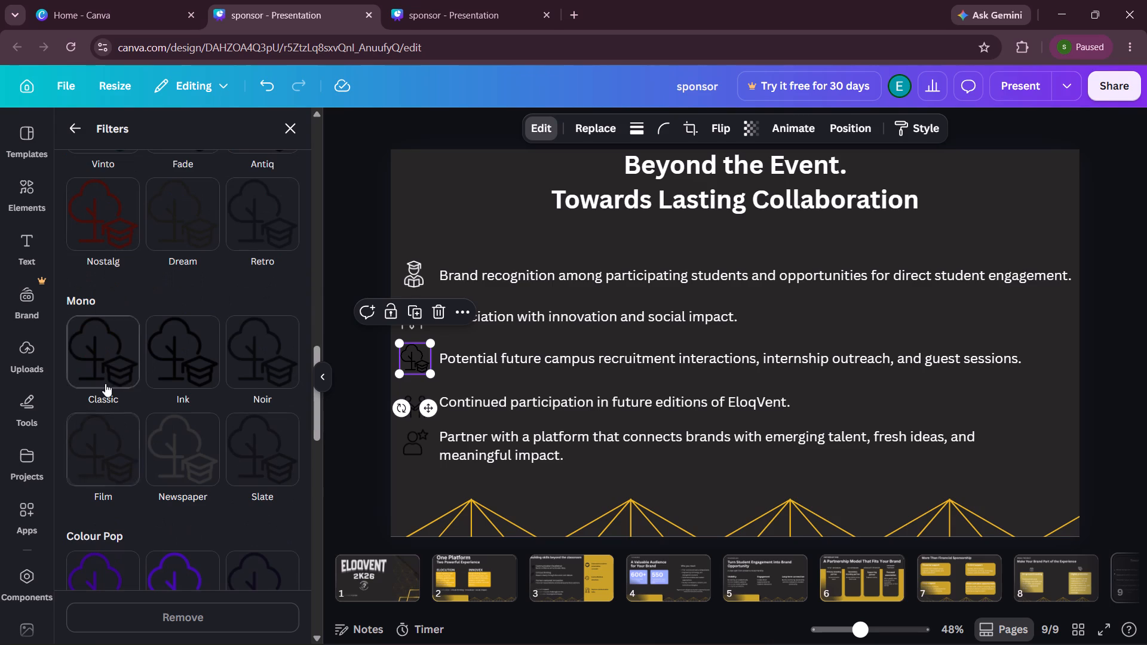
pyautogui.scroll(-7, 105, 383)
pyautogui.click(105, 420)
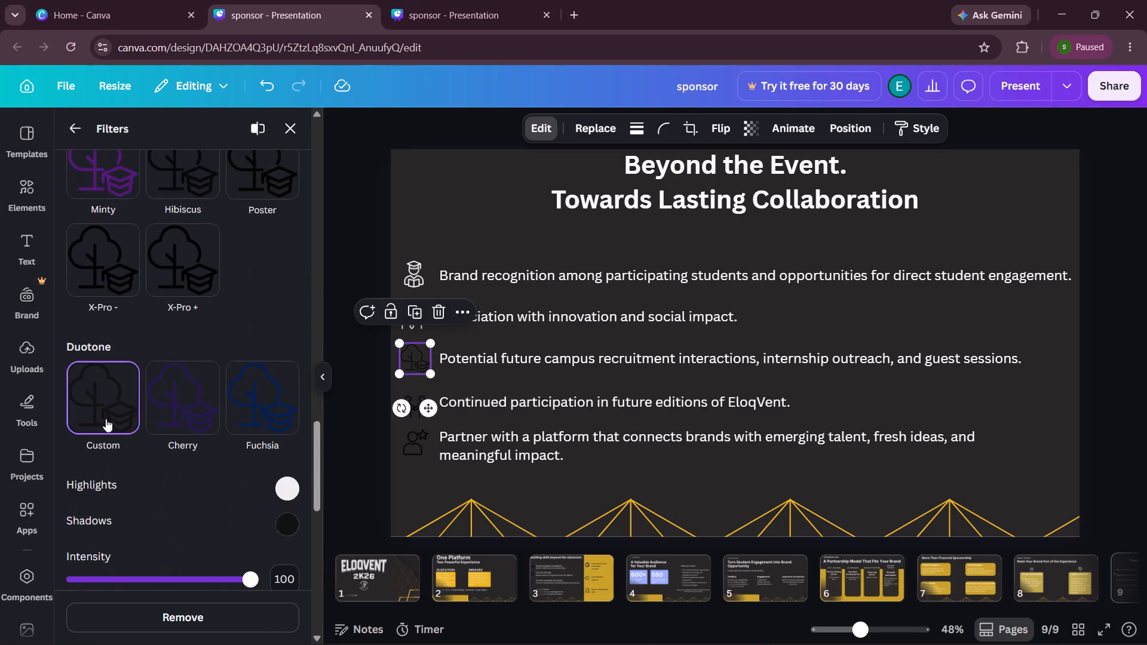
pyautogui.click(278, 493)
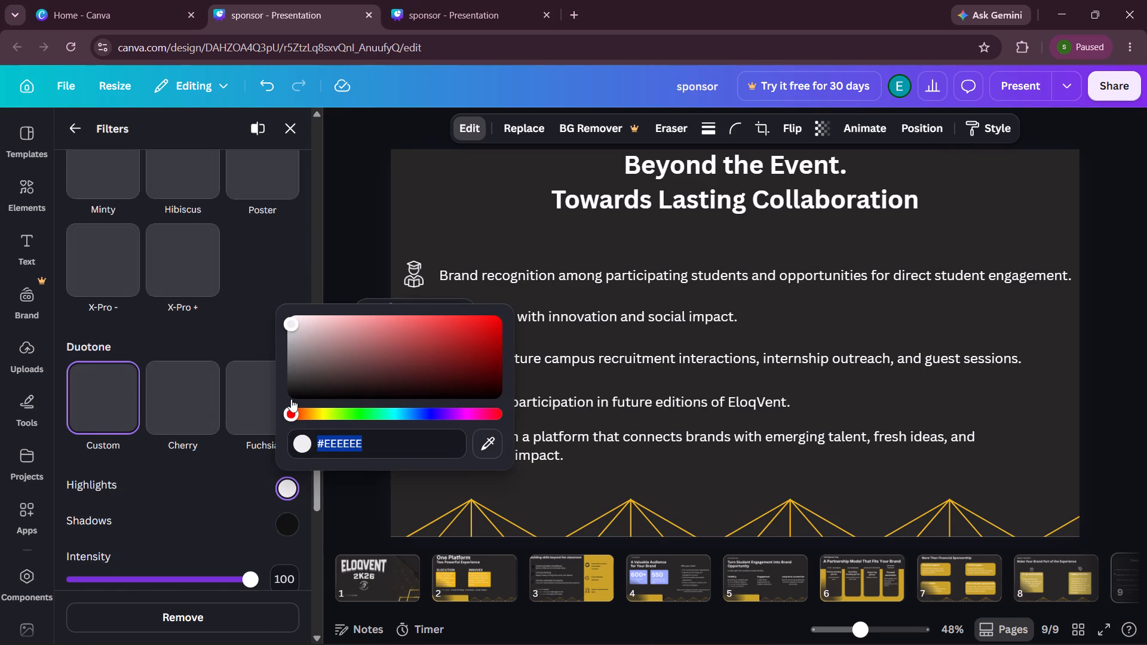
pyautogui.moveTo(290, 416); pyautogui.dragTo(311, 419)
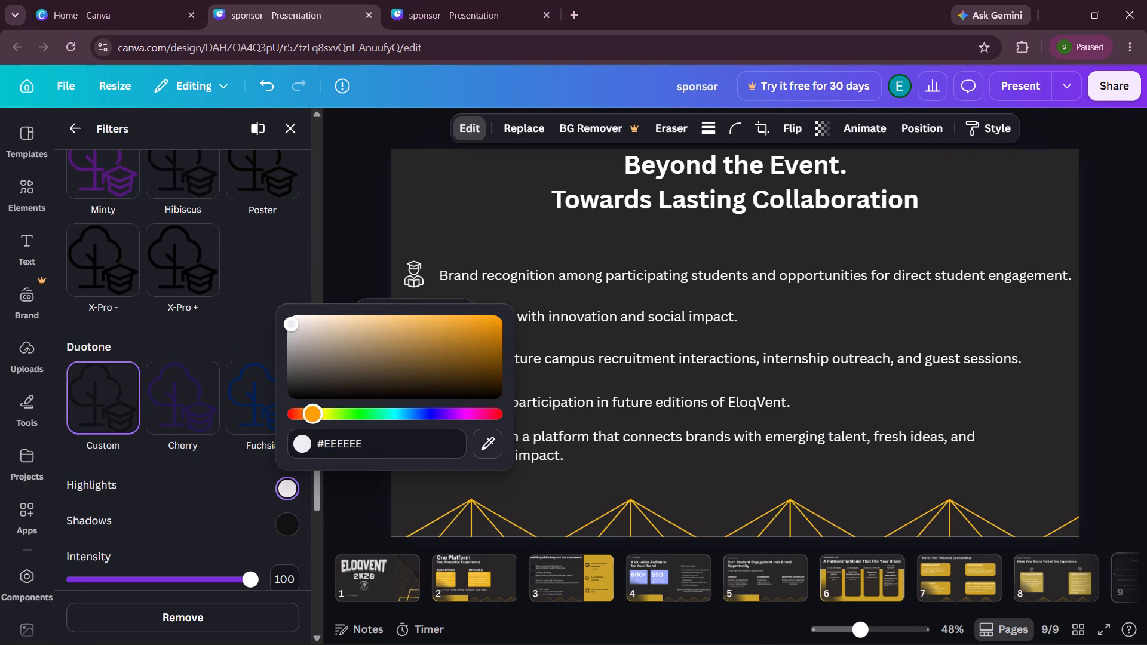
pyautogui.moveTo(311, 419); pyautogui.dragTo(314, 419)
pyautogui.moveTo(295, 325); pyautogui.dragTo(512, 305)
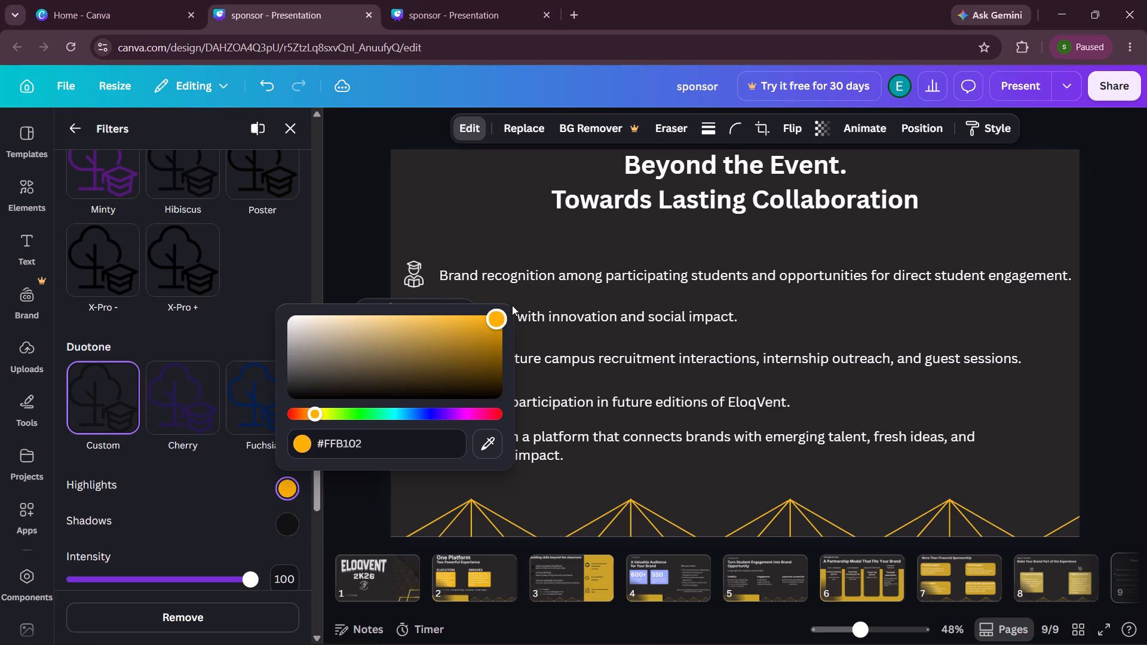
pyautogui.moveTo(512, 305); pyautogui.dragTo(523, 299)
pyautogui.click(503, 214)
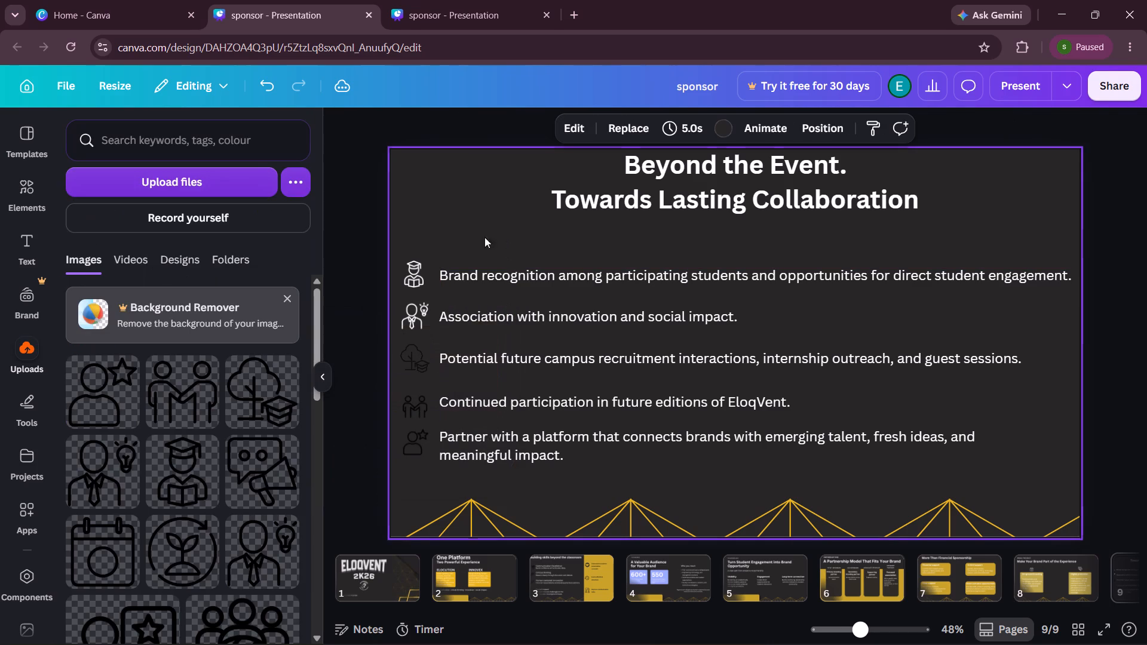
# Set the shadows colour of the tree-and-graduation-cap icon's Custom duotone filter to a bright golden yellow.
pyautogui.click(407, 363)
pyautogui.click(494, 135)
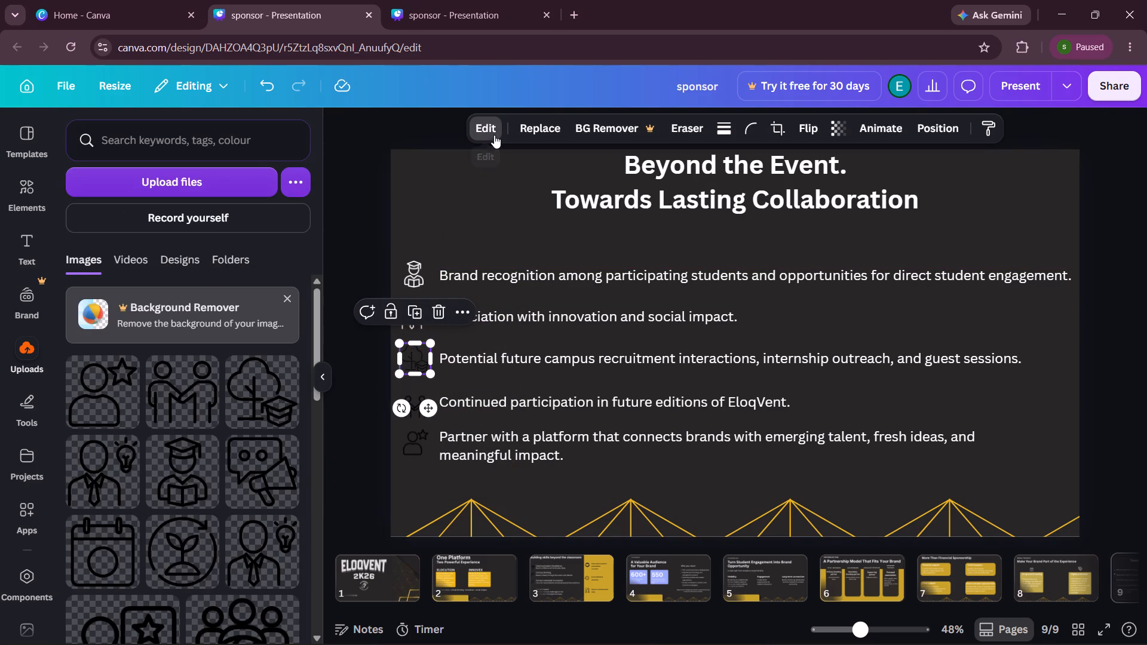
pyautogui.scroll(-2, 171, 482)
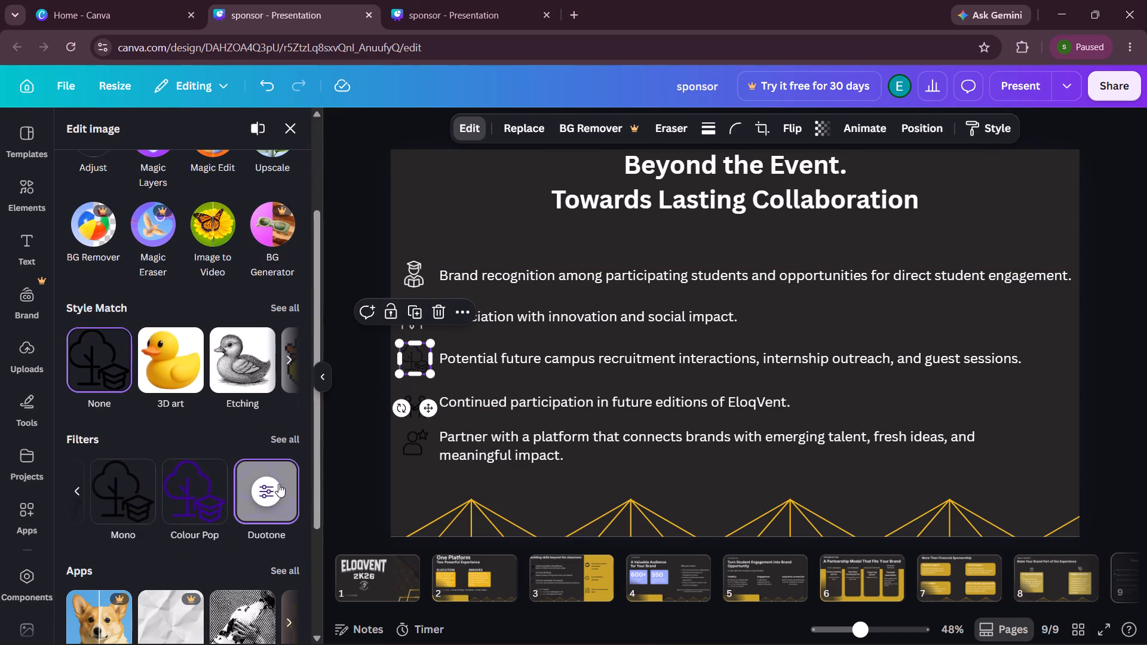
pyautogui.click(262, 490)
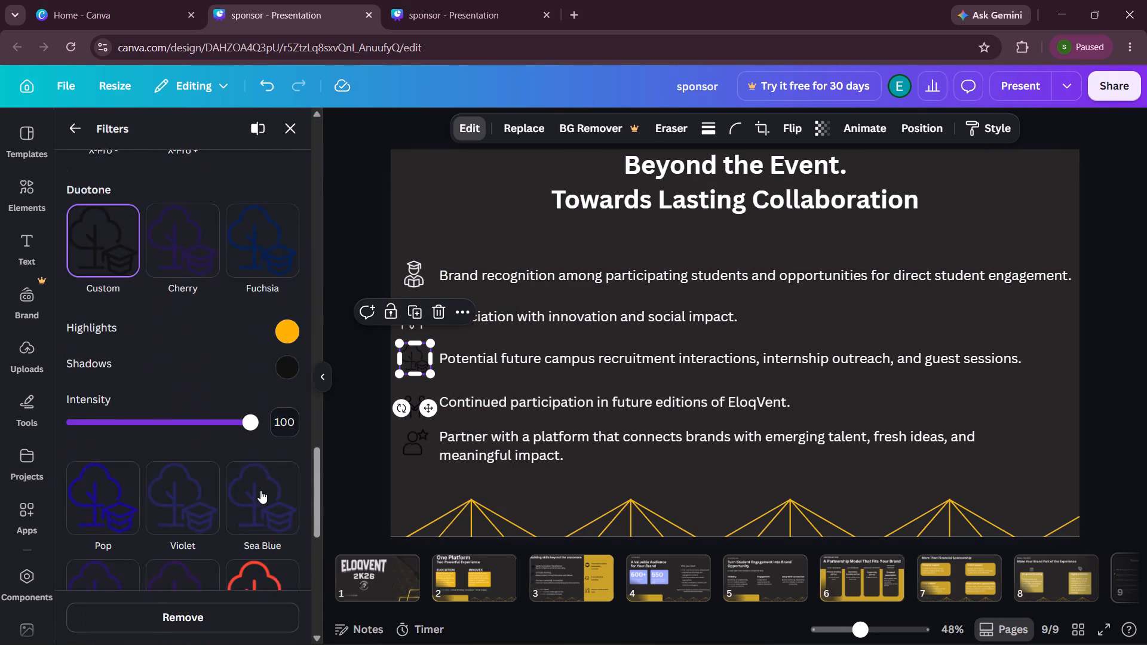
pyautogui.click(295, 336)
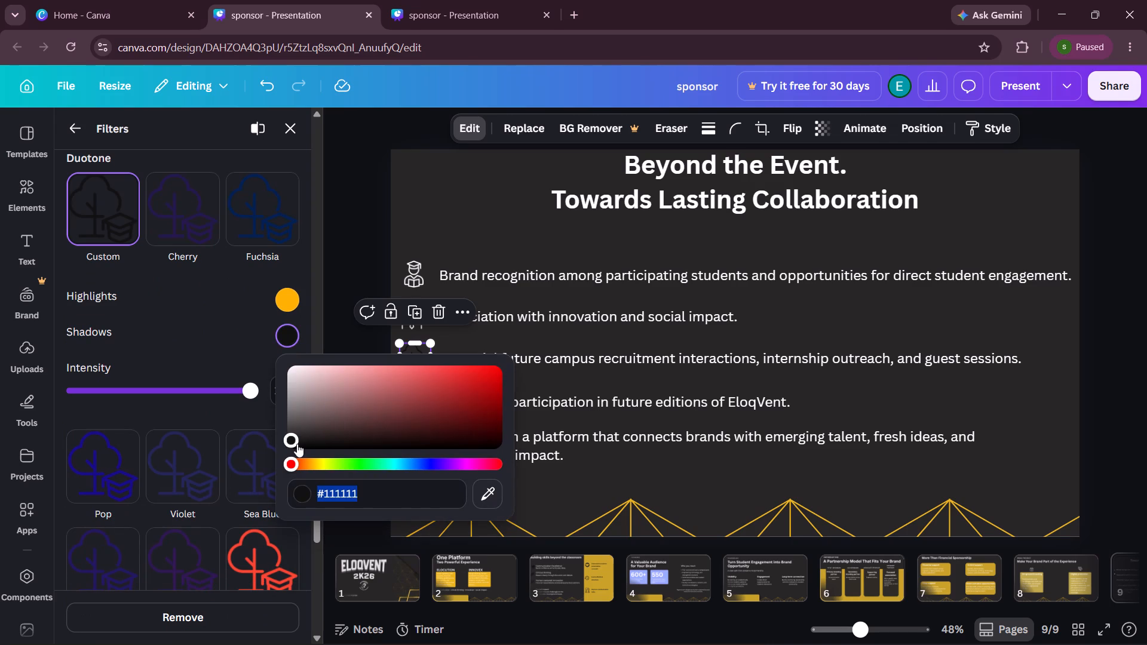
pyautogui.moveTo(292, 467); pyautogui.dragTo(319, 466)
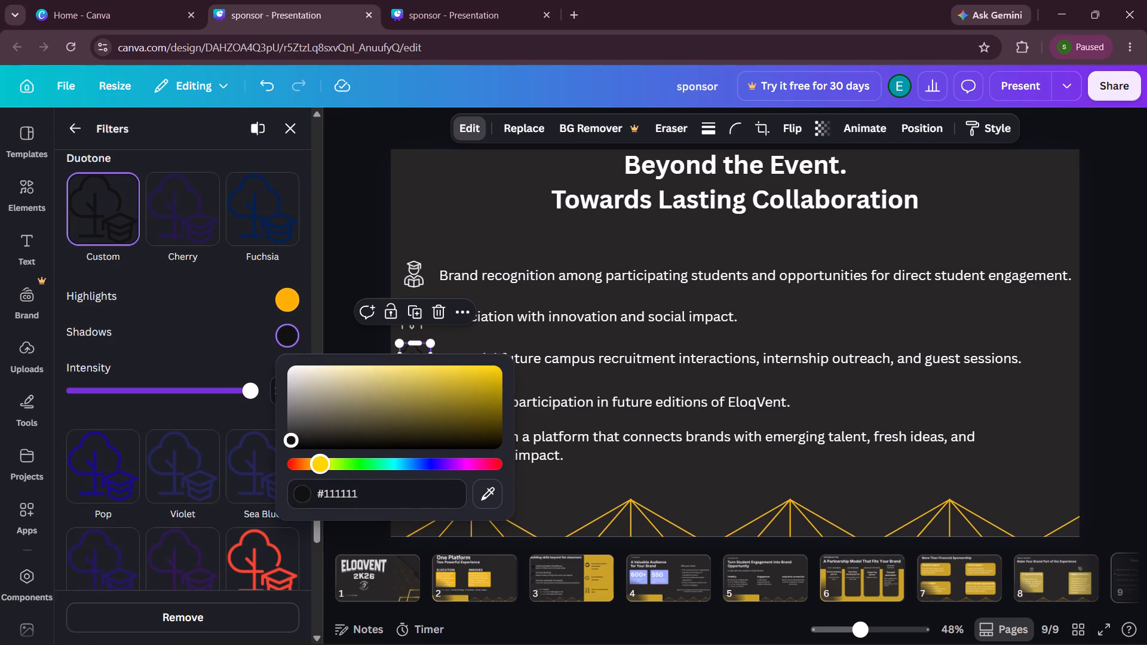
pyautogui.moveTo(319, 466); pyautogui.dragTo(315, 466)
pyautogui.moveTo(280, 440); pyautogui.dragTo(309, 441)
pyautogui.moveTo(309, 441); pyautogui.dragTo(478, 413)
pyautogui.moveTo(293, 434); pyautogui.dragTo(507, 423)
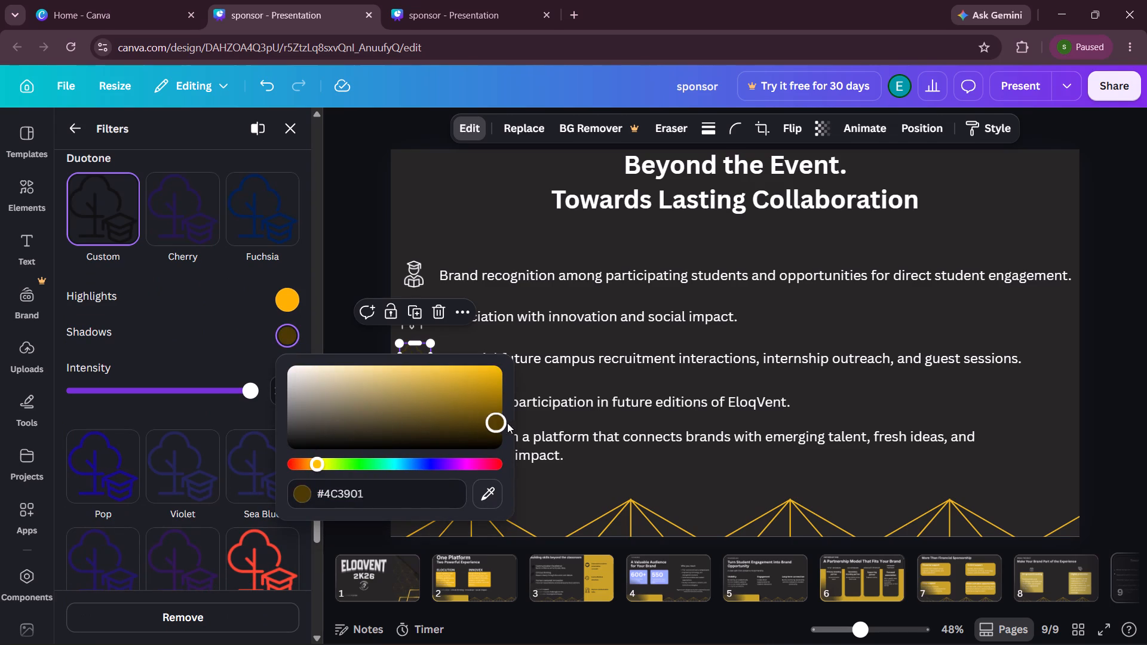
pyautogui.moveTo(507, 423); pyautogui.dragTo(531, 379)
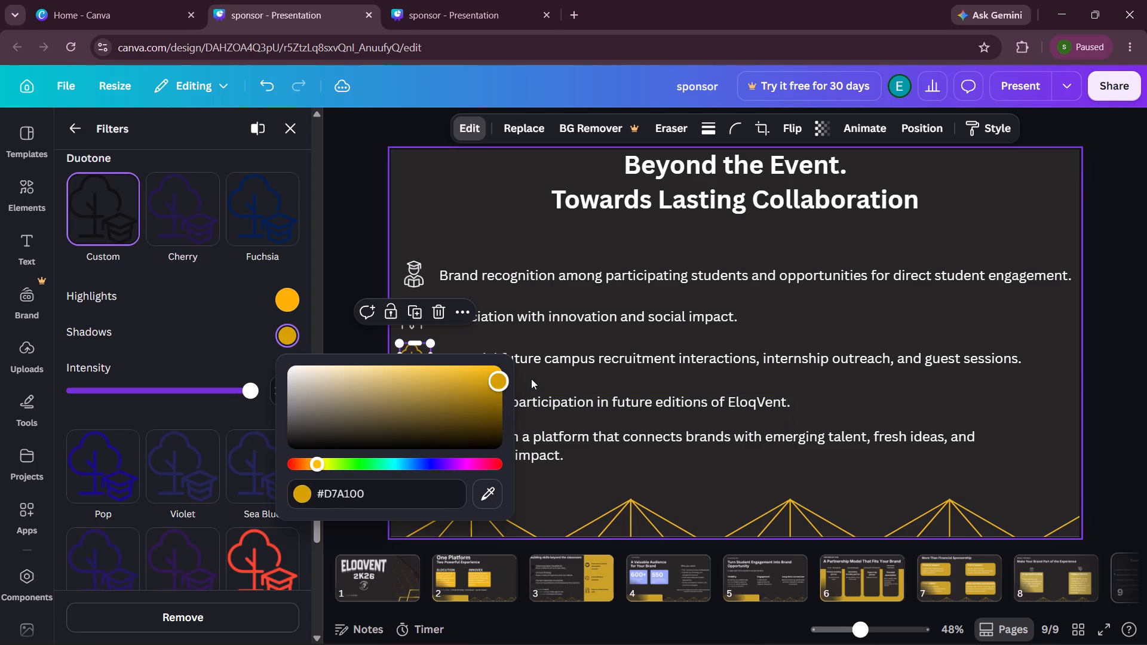
pyautogui.moveTo(531, 379); pyautogui.dragTo(531, 365)
pyautogui.doubleClick(1037, 320)
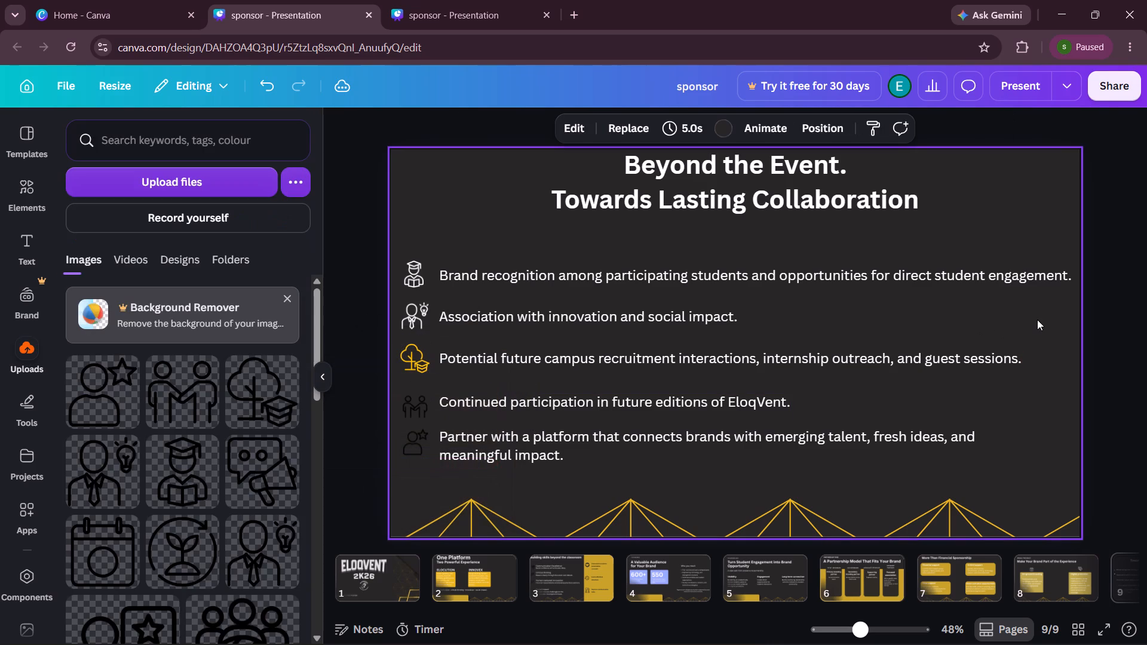
# Change the shadows colour of the graduate-with-book icon's Custom duotone filter to amber, #FFB000.
pyautogui.click(397, 274)
pyautogui.click(413, 275)
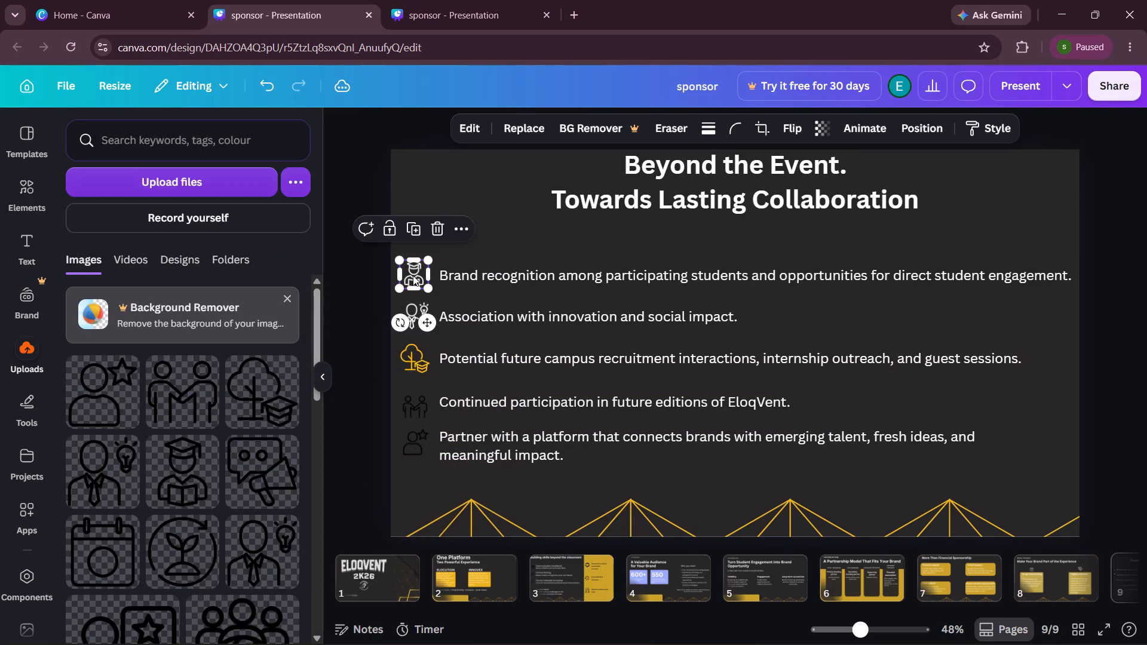
pyautogui.click(471, 122)
pyautogui.scroll(-1, 229, 477)
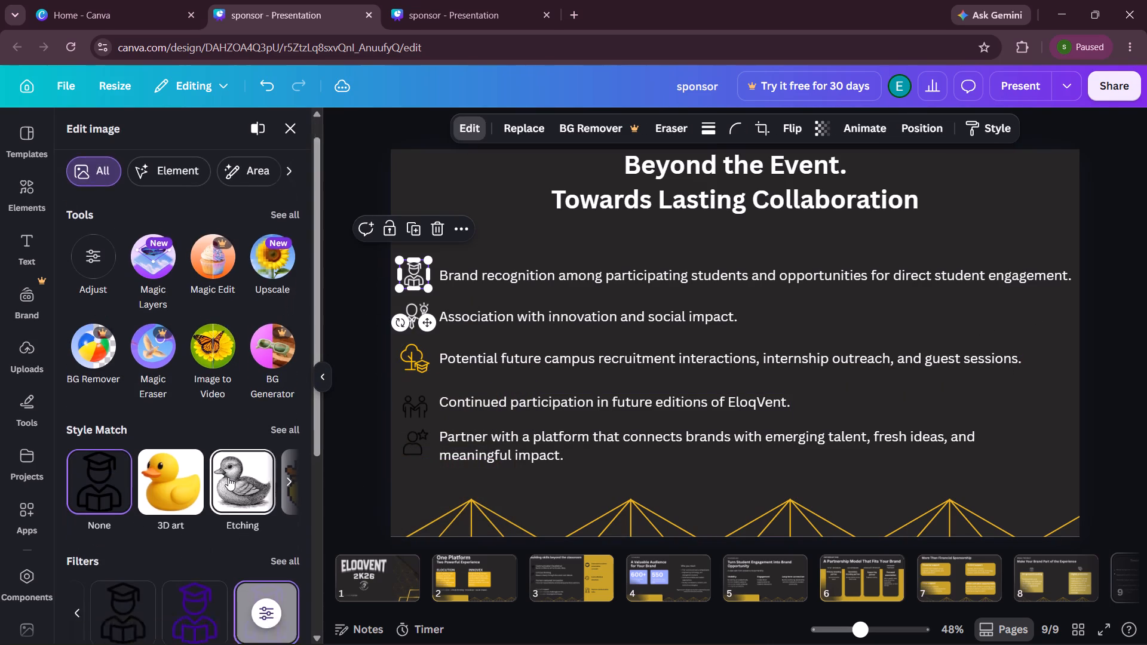
pyautogui.scroll(-1, 228, 477)
pyautogui.click(262, 474)
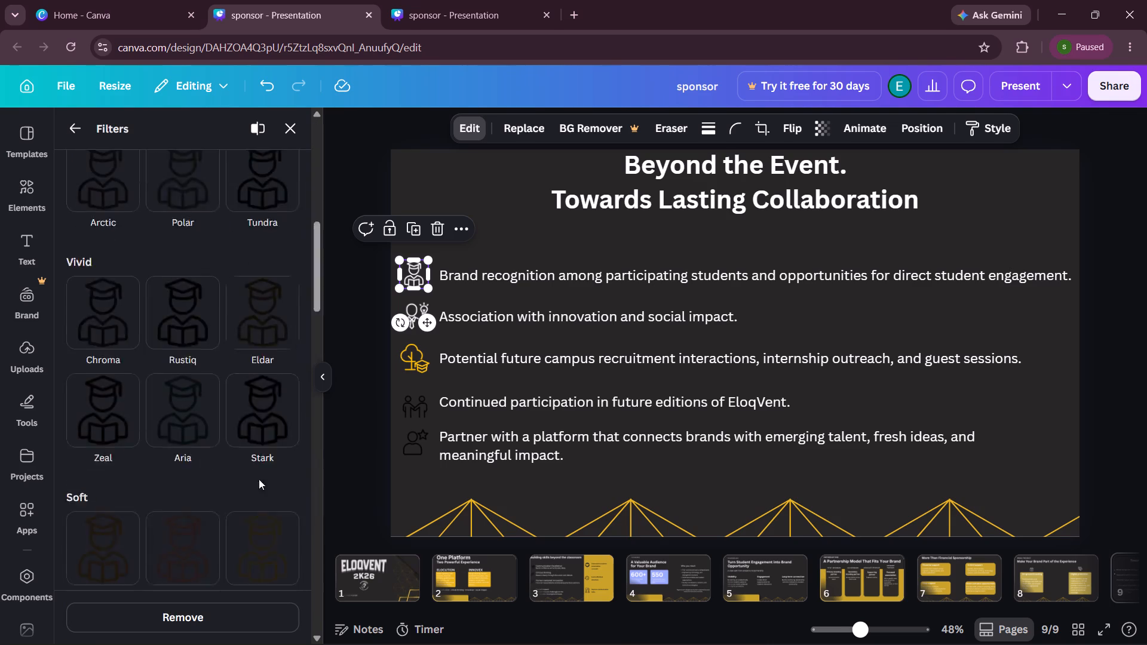
pyautogui.click(286, 339)
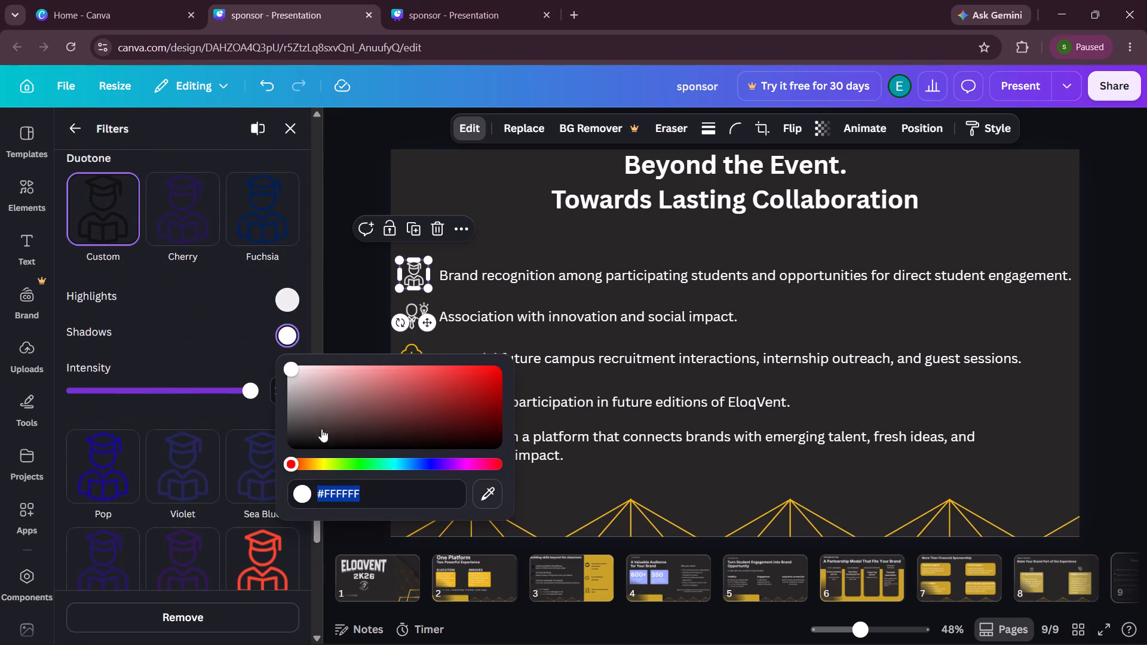
pyautogui.click(286, 457)
pyautogui.moveTo(292, 463); pyautogui.dragTo(311, 464)
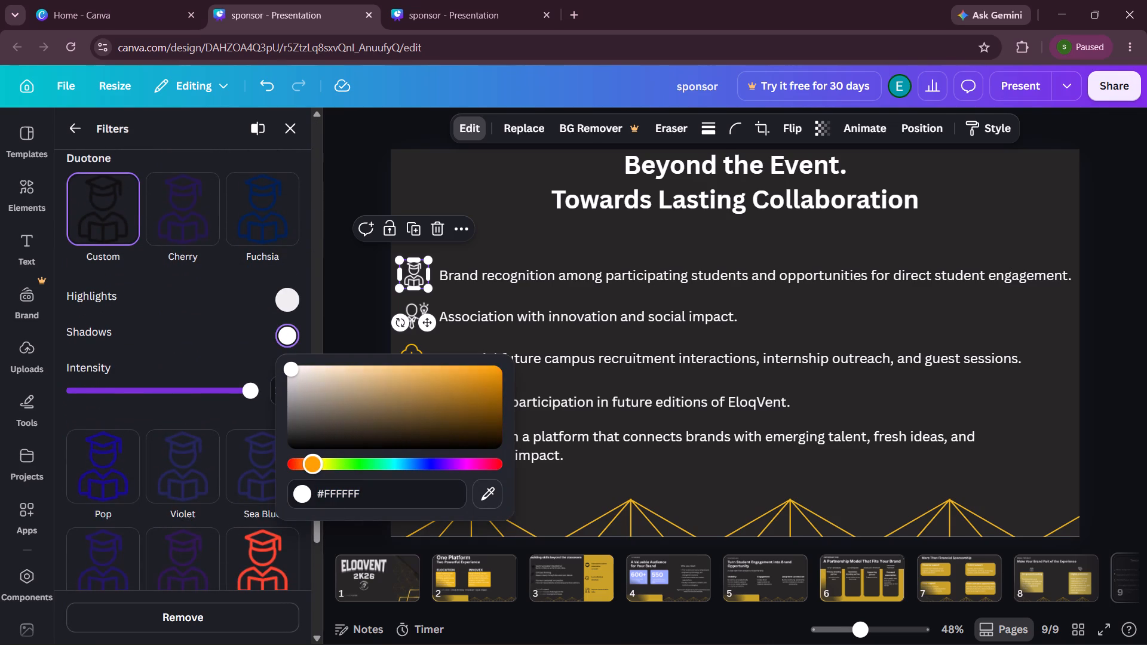
pyautogui.moveTo(311, 464); pyautogui.dragTo(314, 464)
pyautogui.moveTo(294, 365); pyautogui.dragTo(558, 360)
pyautogui.click(284, 284)
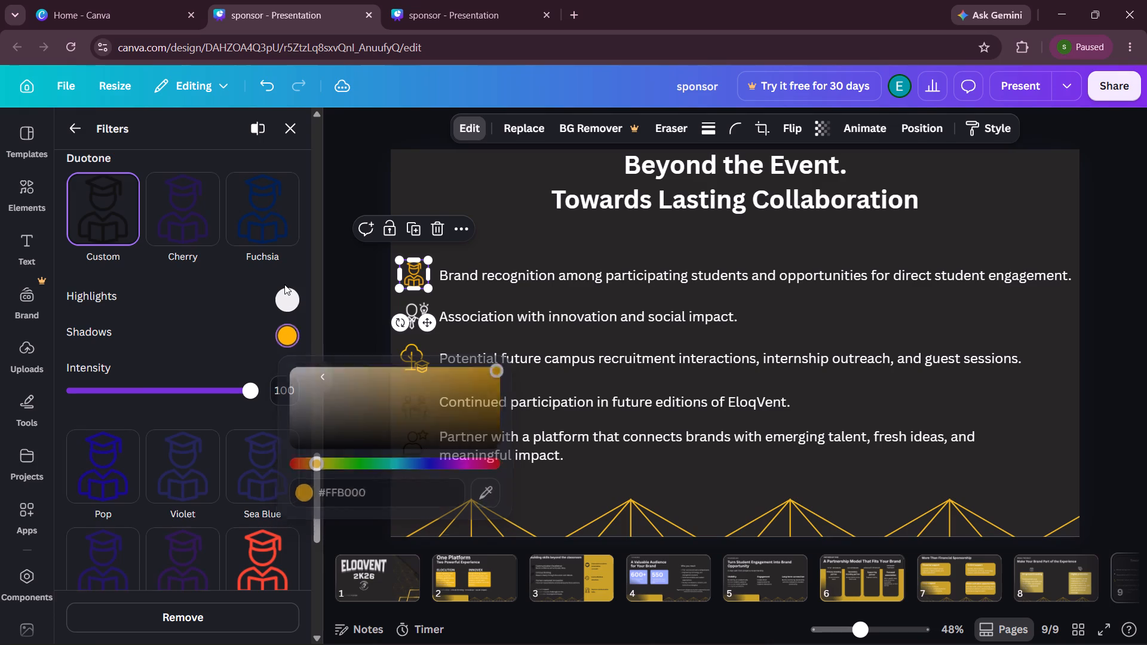
# Set the highlights colour of the graduate-with-book icon's Custom duotone filter to yellow, #FFCF00.
pyautogui.click(288, 300)
pyautogui.moveTo(286, 434); pyautogui.dragTo(300, 434)
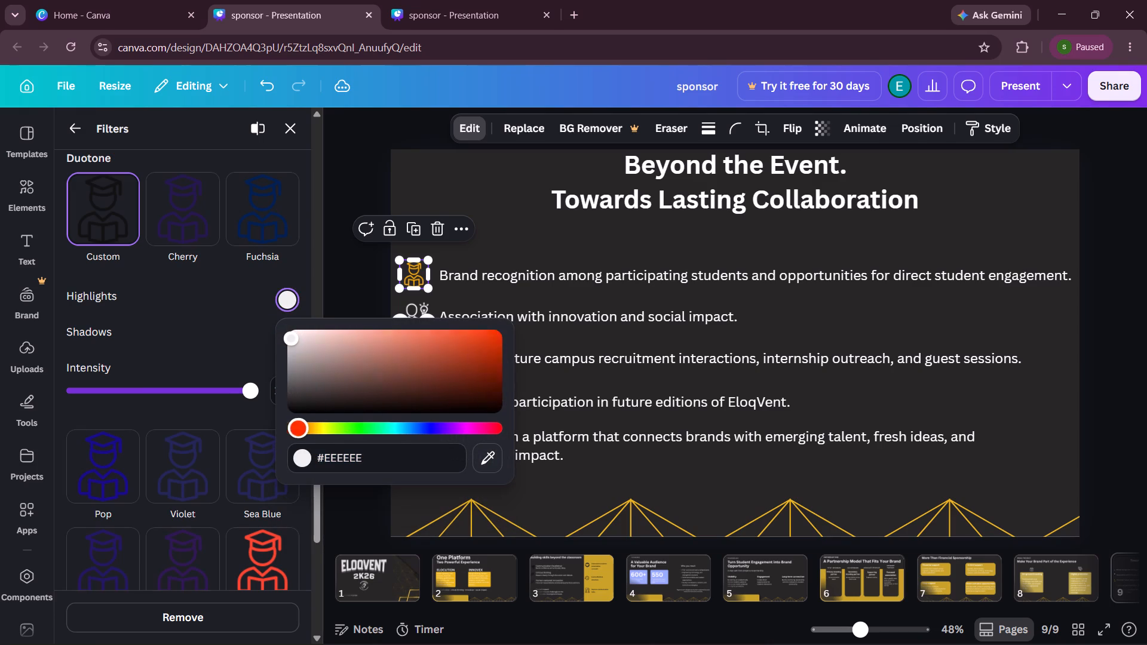
pyautogui.moveTo(300, 434); pyautogui.dragTo(318, 433)
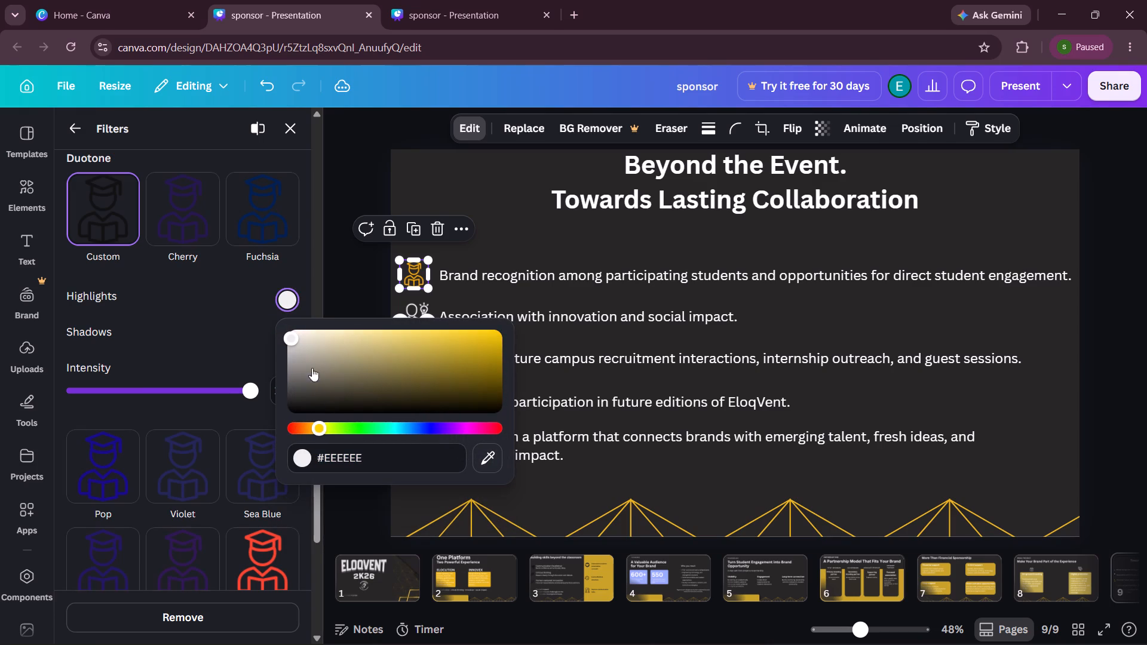
pyautogui.moveTo(291, 330); pyautogui.dragTo(507, 364)
pyautogui.moveTo(290, 337); pyautogui.dragTo(520, 325)
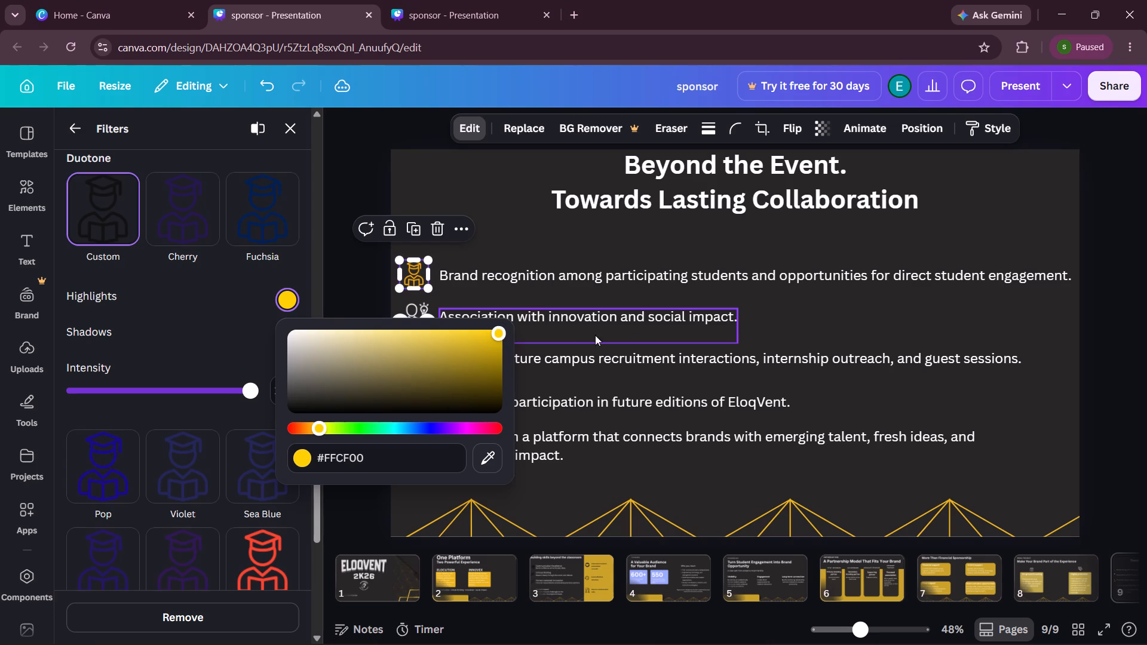
# Set the shadows colour of the man-with-lightbulb icon's Custom duotone filter to amber, #FFB000.
pyautogui.click(999, 308)
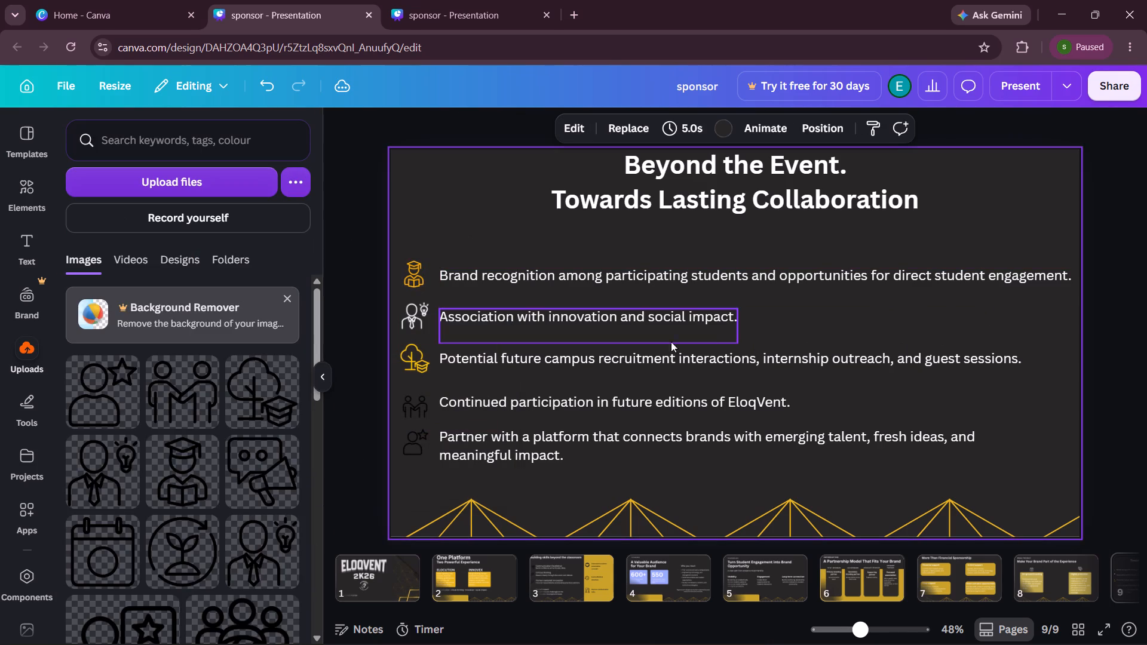
pyautogui.click(423, 310)
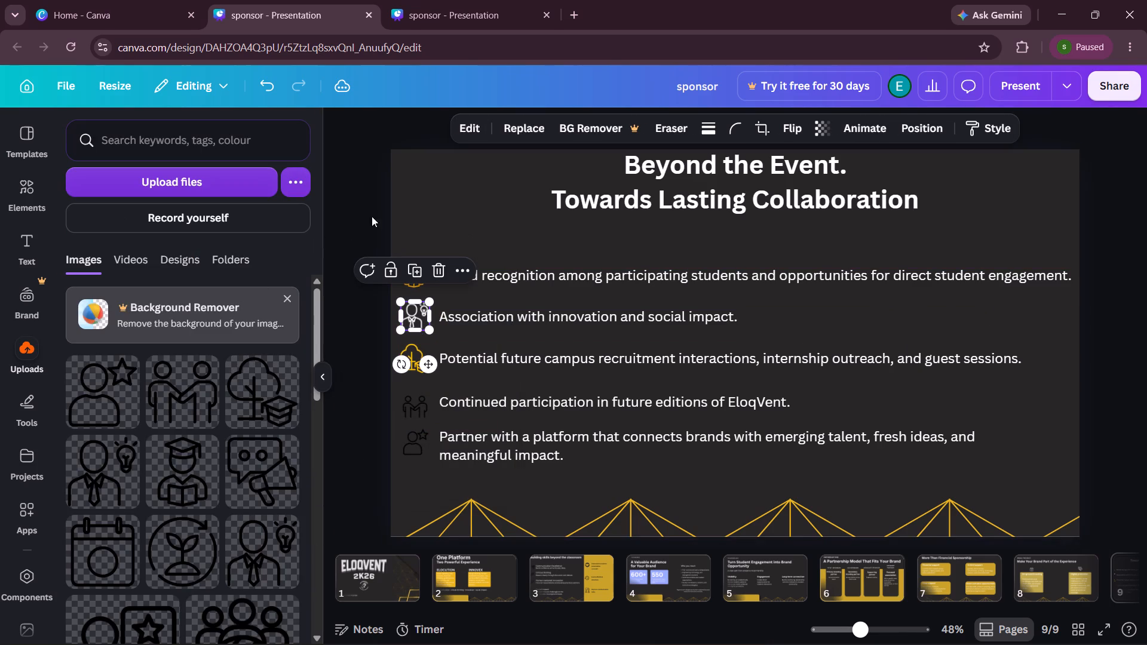
pyautogui.click(464, 126)
pyautogui.click(266, 628)
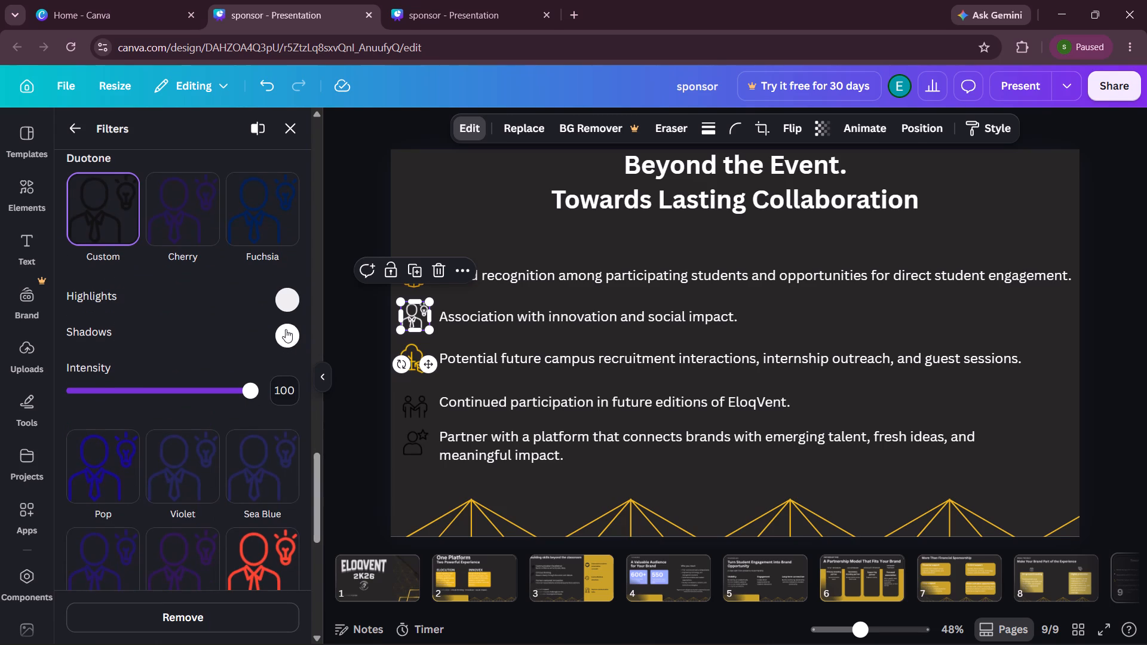
pyautogui.click(286, 329)
pyautogui.moveTo(292, 462); pyautogui.dragTo(318, 462)
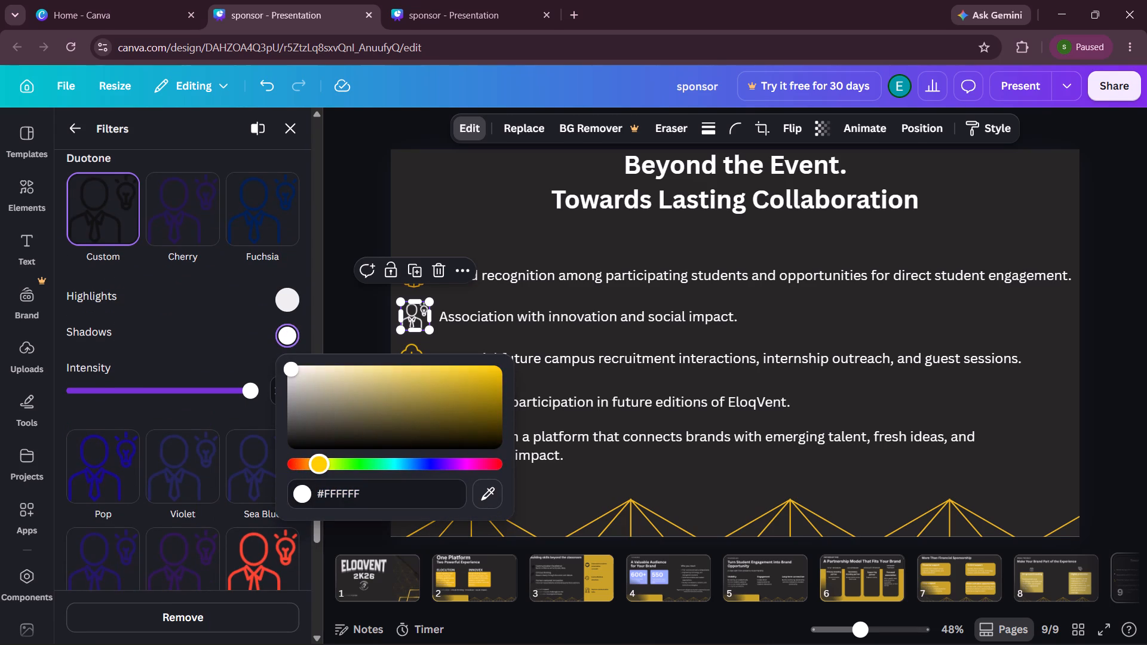
pyautogui.moveTo(318, 462); pyautogui.dragTo(314, 463)
pyautogui.moveTo(289, 364); pyautogui.dragTo(384, 376)
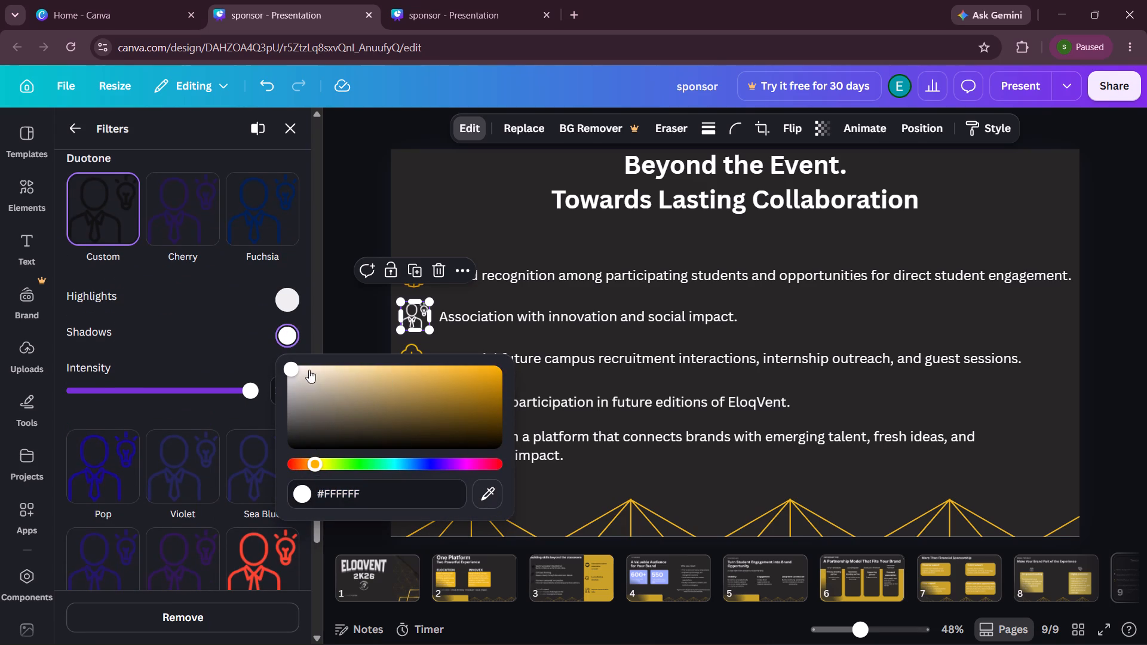
pyautogui.moveTo(290, 370); pyautogui.dragTo(559, 337)
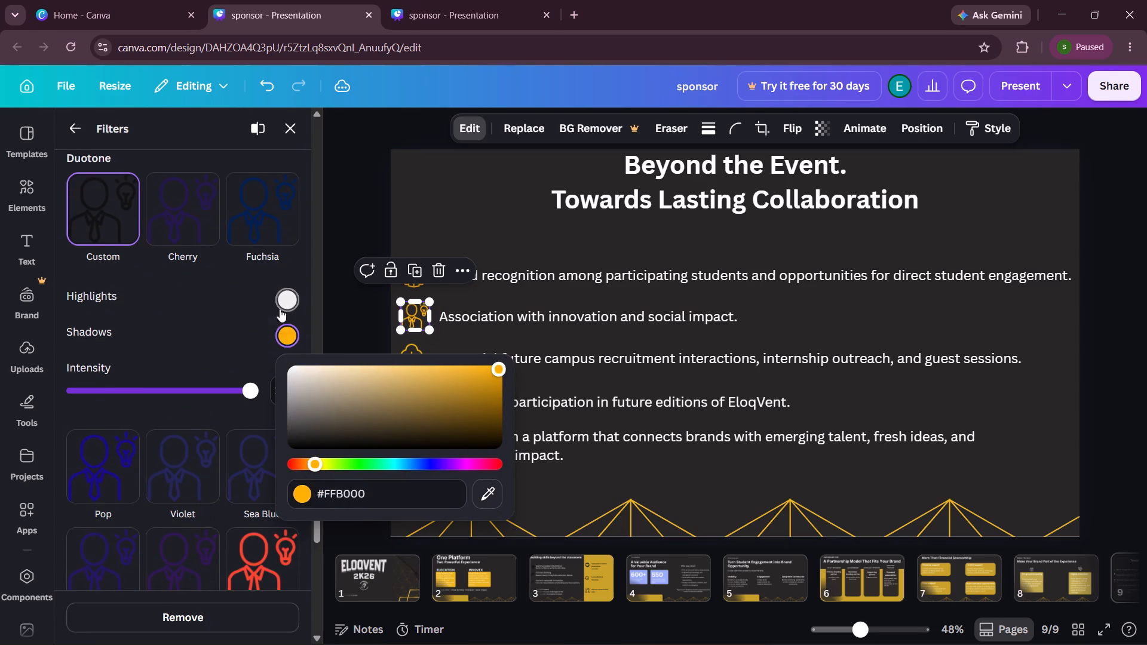
# Set the highlights colour of the man-with-lightbulb icon's Custom duotone filter to orange-yellow, #FFA800.
pyautogui.click(281, 302)
pyautogui.moveTo(289, 432); pyautogui.dragTo(308, 432)
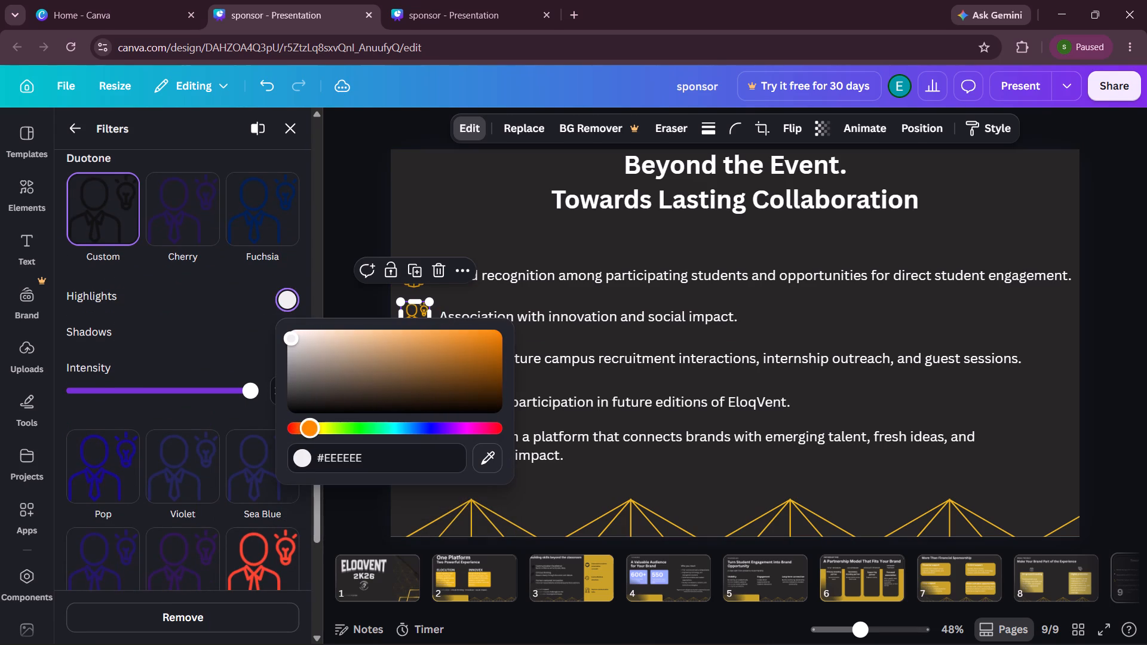
pyautogui.moveTo(308, 432); pyautogui.dragTo(312, 432)
pyautogui.moveTo(292, 340); pyautogui.dragTo(612, 314)
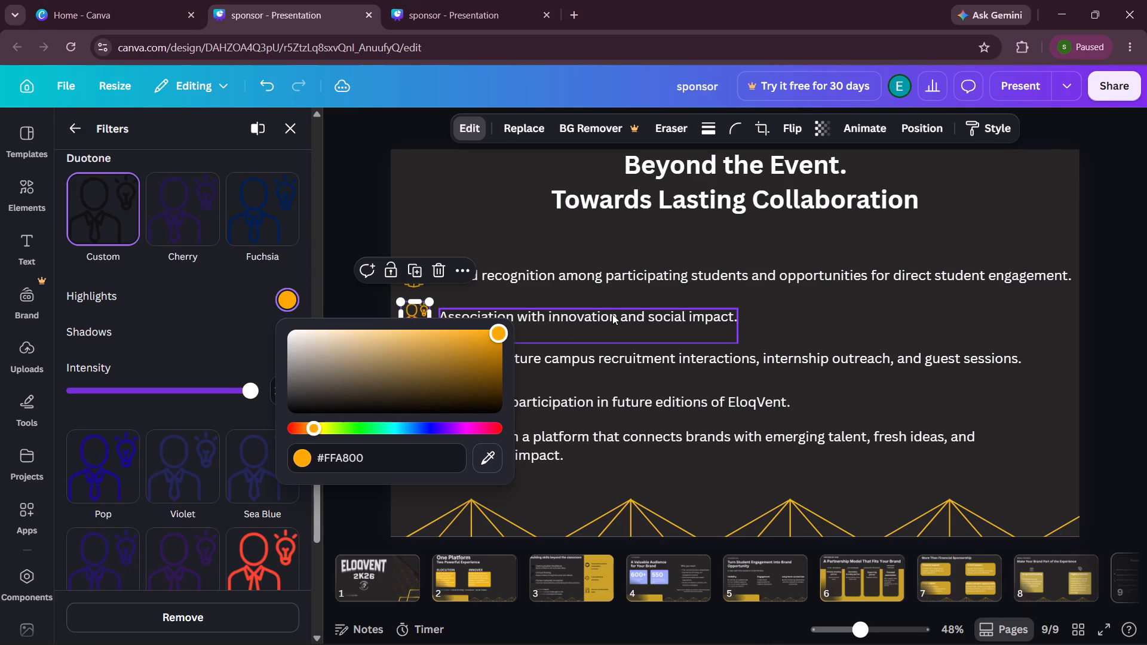
pyautogui.doubleClick(1057, 317)
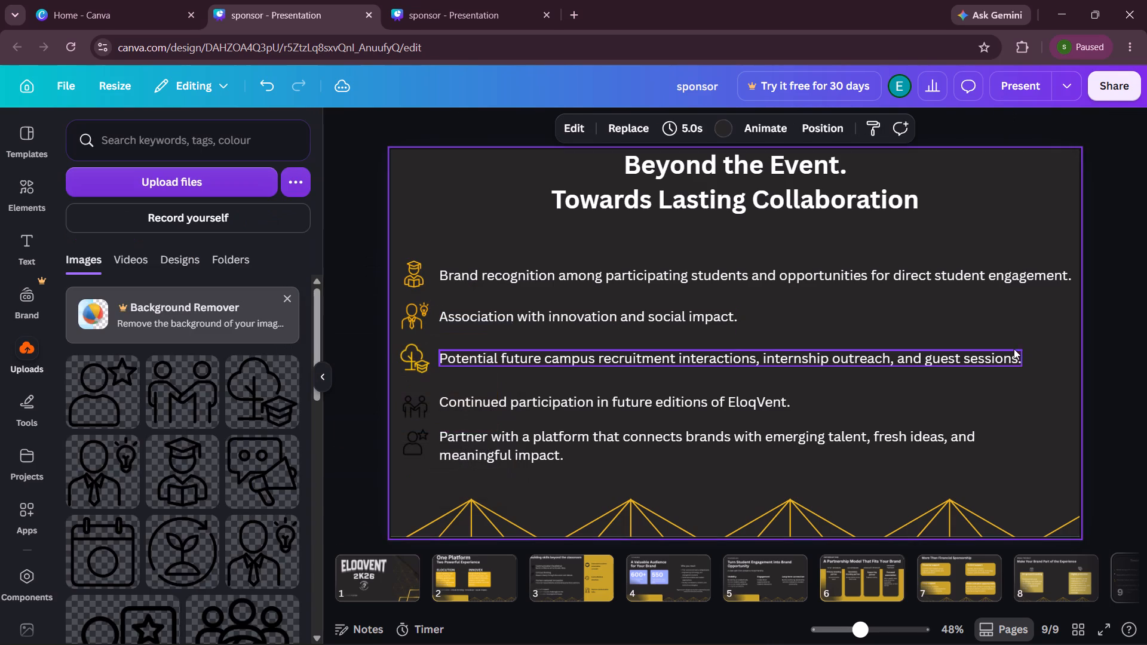
# Apply the Custom duotone filter to the two-people handshake icon beside the "Continued participation" line.
pyautogui.click(416, 406)
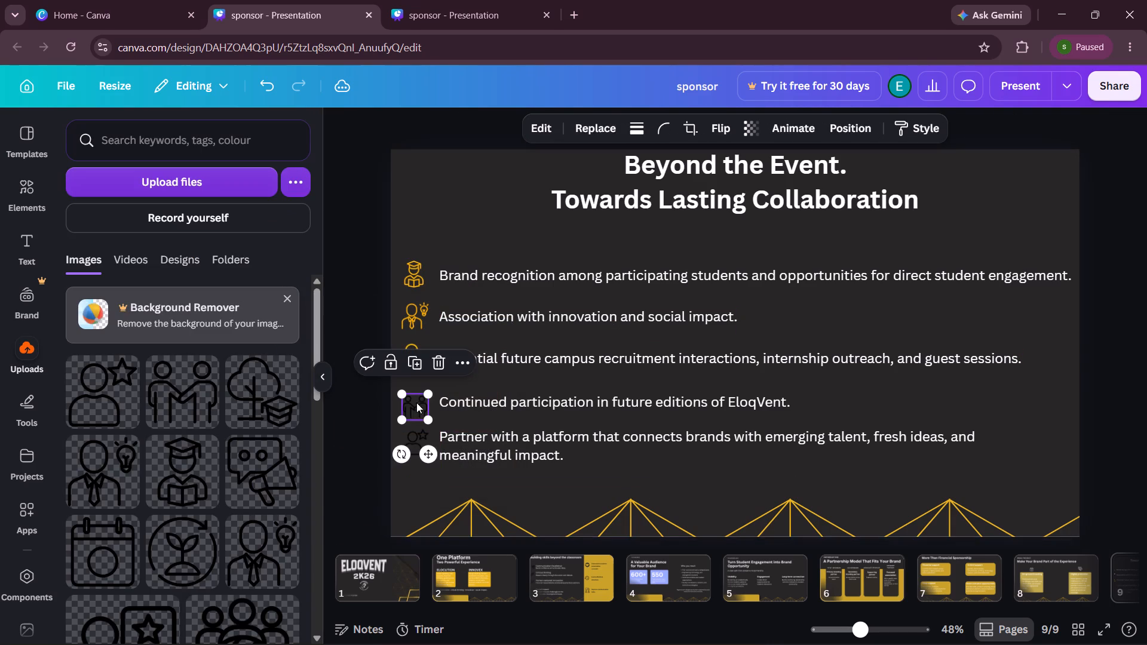
pyautogui.click(535, 124)
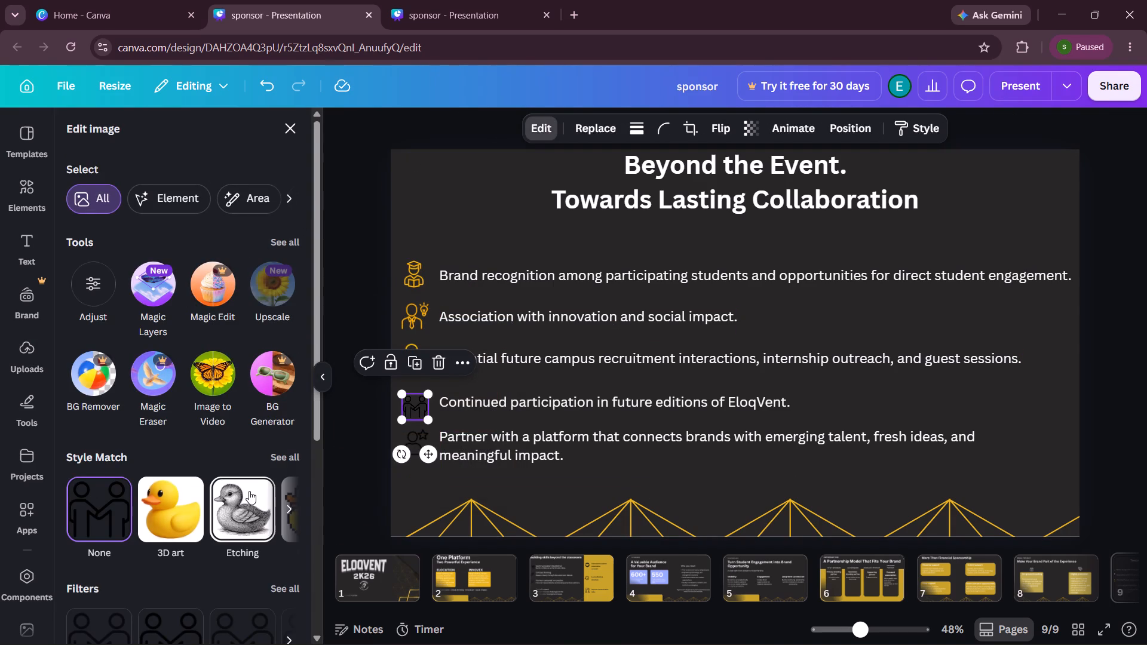
pyautogui.scroll(-2, 248, 491)
pyautogui.click(278, 443)
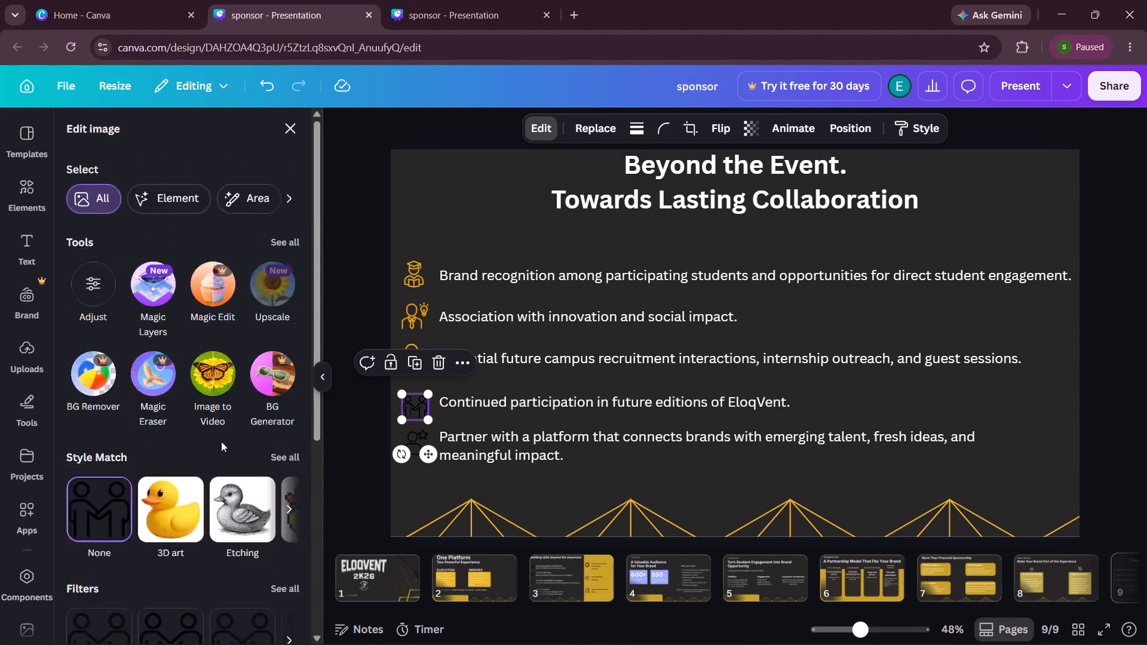
pyautogui.scroll(-15, 216, 441)
pyautogui.scroll(-6, 211, 441)
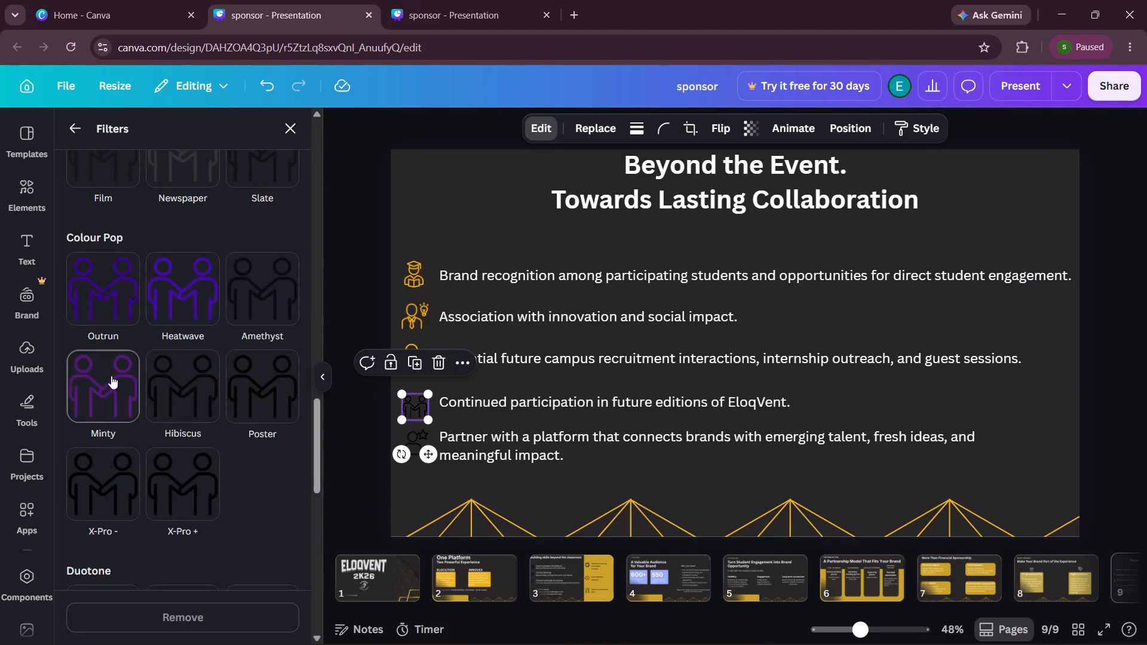
pyautogui.scroll(-1, 111, 376)
pyautogui.scroll(-1, 88, 533)
pyautogui.click(97, 481)
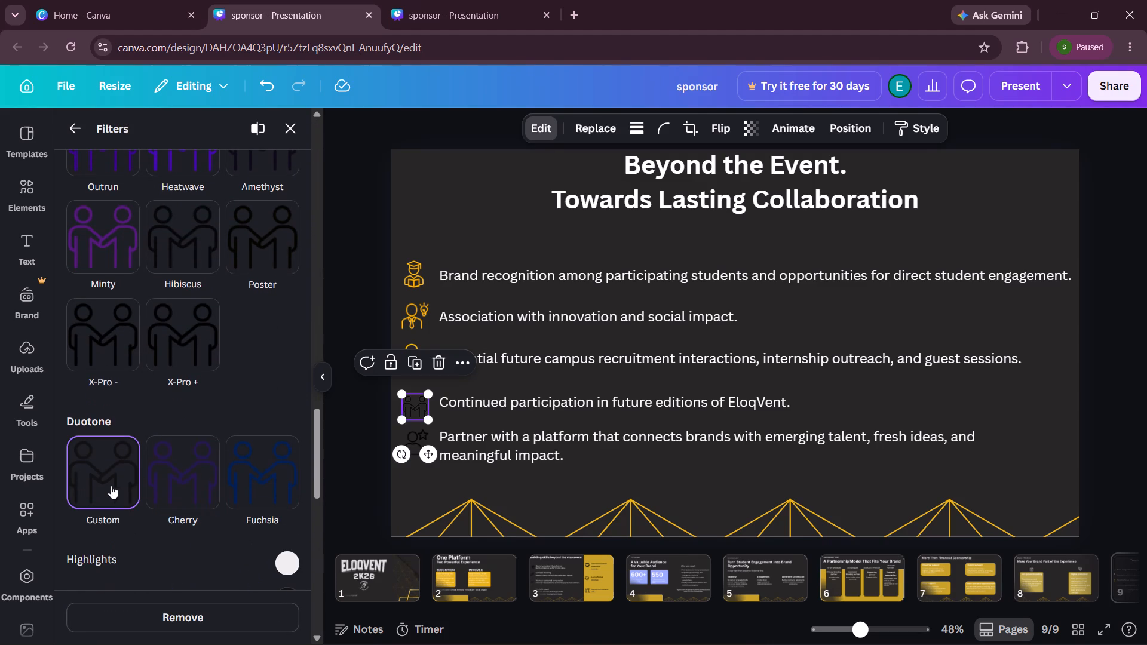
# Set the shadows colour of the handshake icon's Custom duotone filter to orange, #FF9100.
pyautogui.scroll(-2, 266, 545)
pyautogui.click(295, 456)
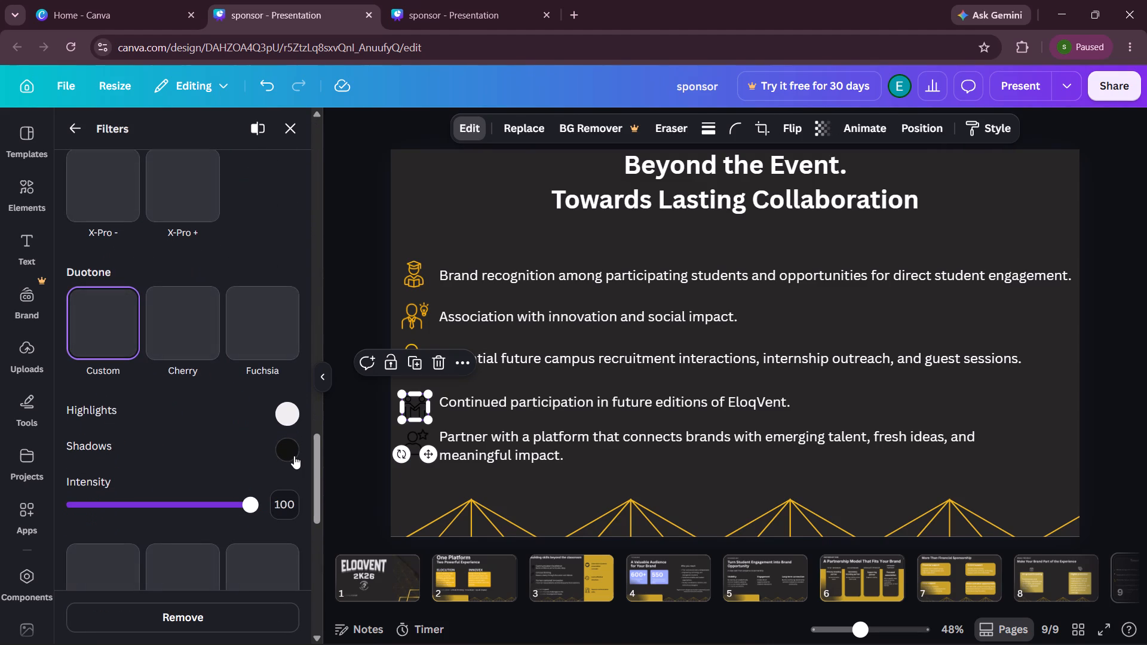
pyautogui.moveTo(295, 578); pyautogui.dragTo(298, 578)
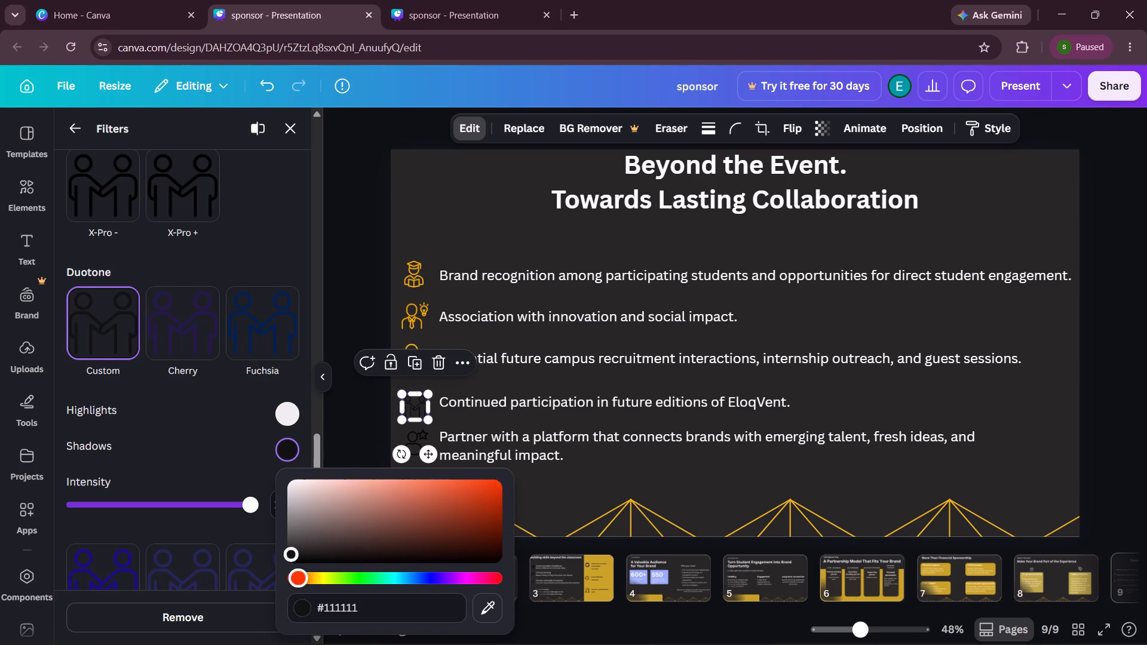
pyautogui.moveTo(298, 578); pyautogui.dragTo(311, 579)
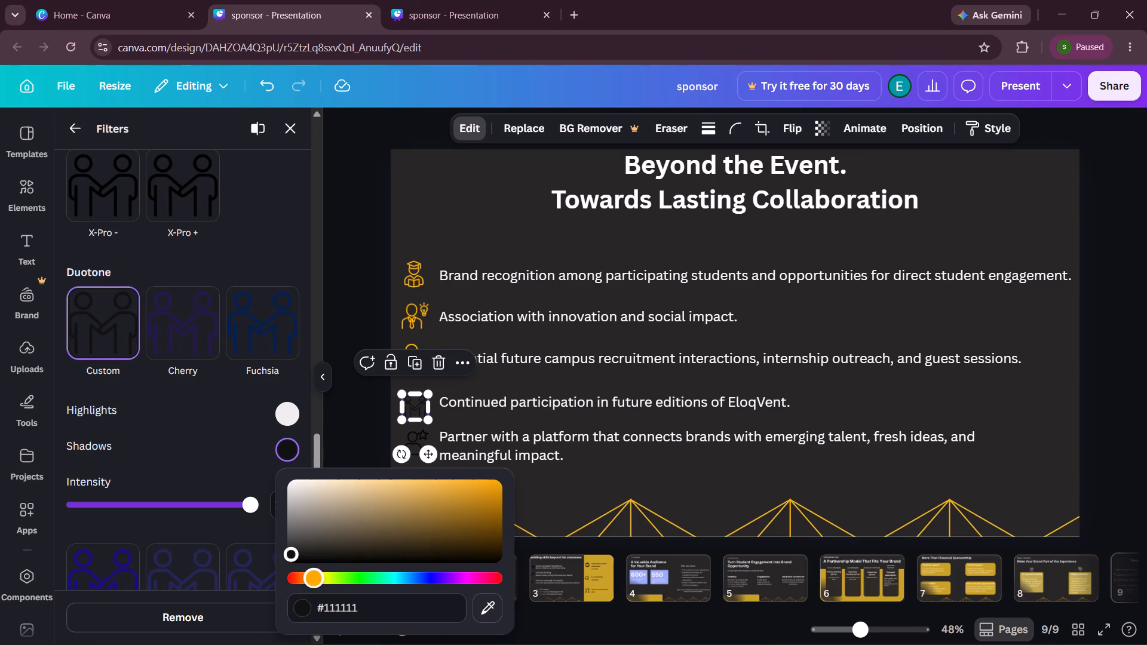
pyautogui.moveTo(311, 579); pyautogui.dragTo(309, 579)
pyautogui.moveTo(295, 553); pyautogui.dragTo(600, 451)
# Set the highlights colour of the handshake icon's Custom duotone filter to yellow, #F4D400.
pyautogui.click(289, 407)
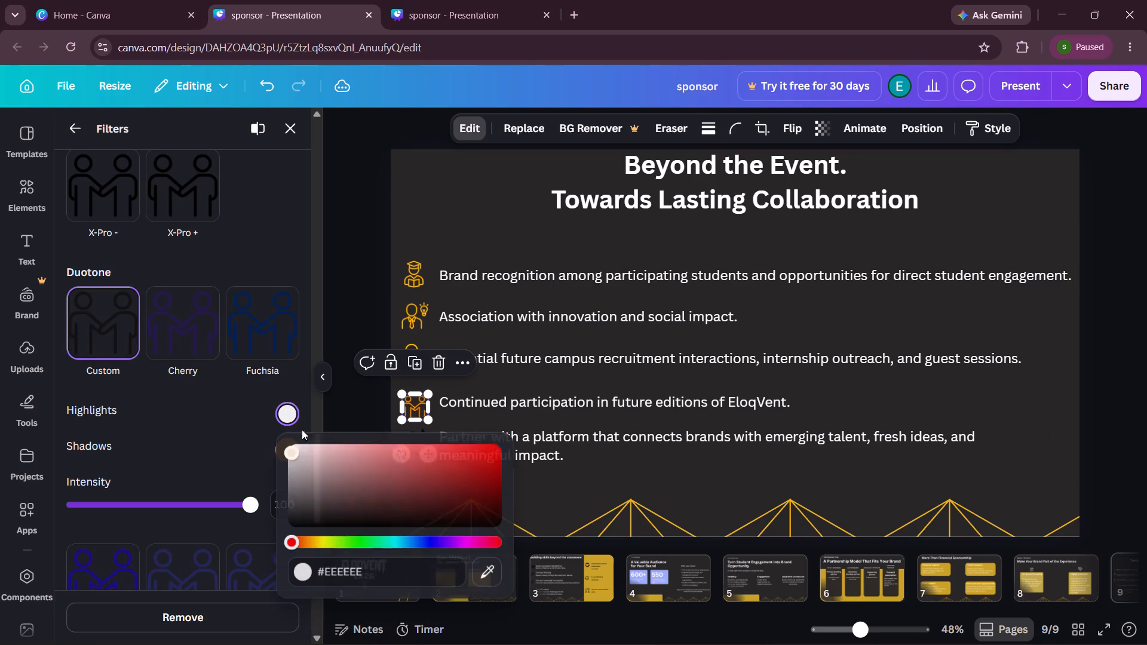
pyautogui.moveTo(295, 543); pyautogui.dragTo(312, 543)
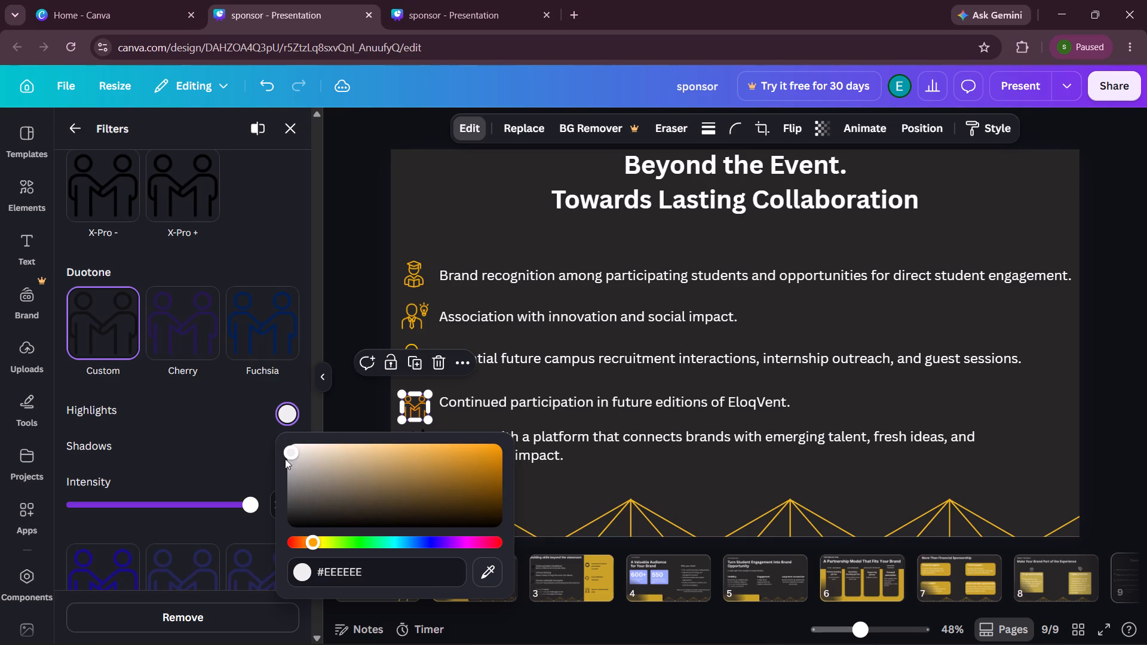
pyautogui.click(321, 546)
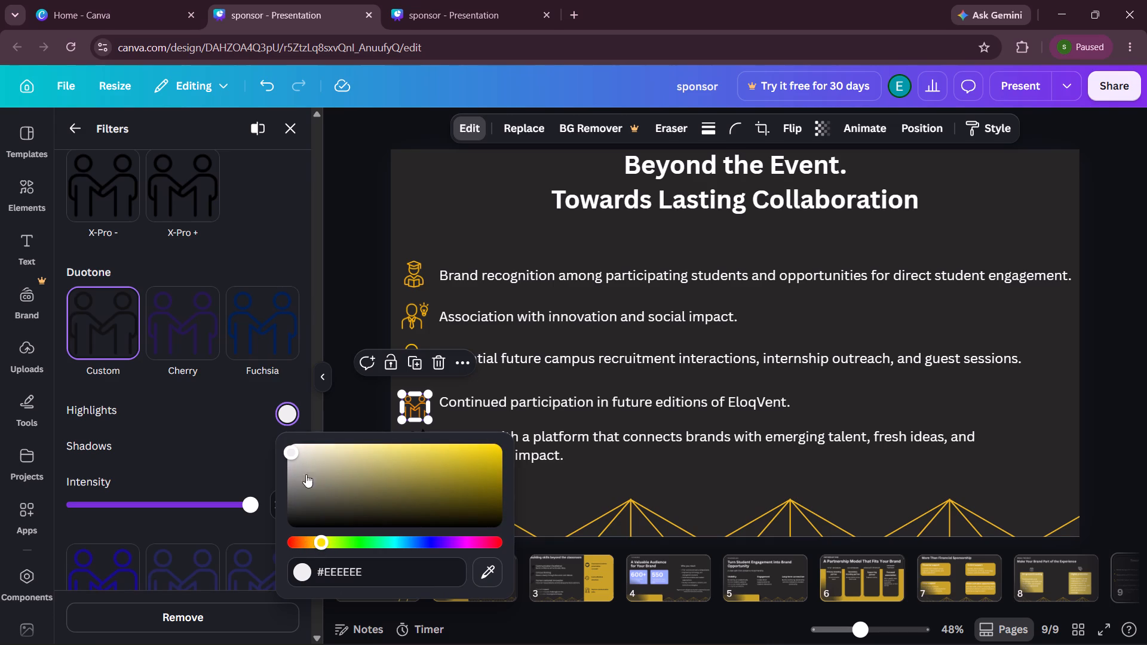
pyautogui.moveTo(296, 452); pyautogui.dragTo(569, 447)
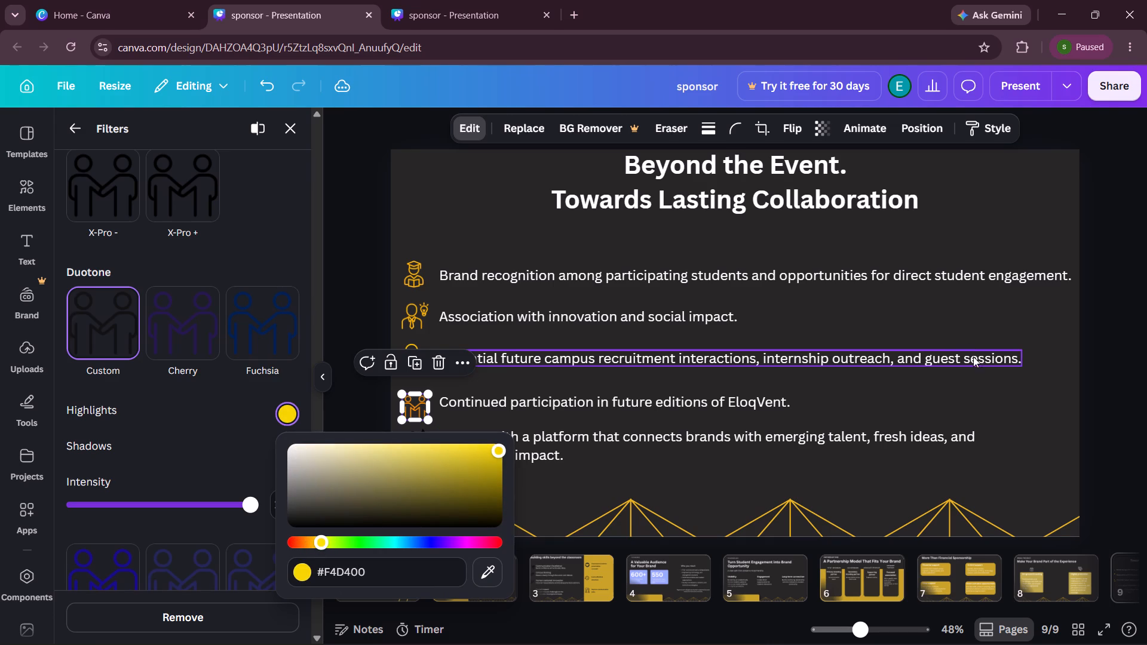
pyautogui.doubleClick(1010, 412)
# Change the shadows colour of the handshake icon's Custom duotone filter to golden yellow, #FFCF00.
pyautogui.click(424, 414)
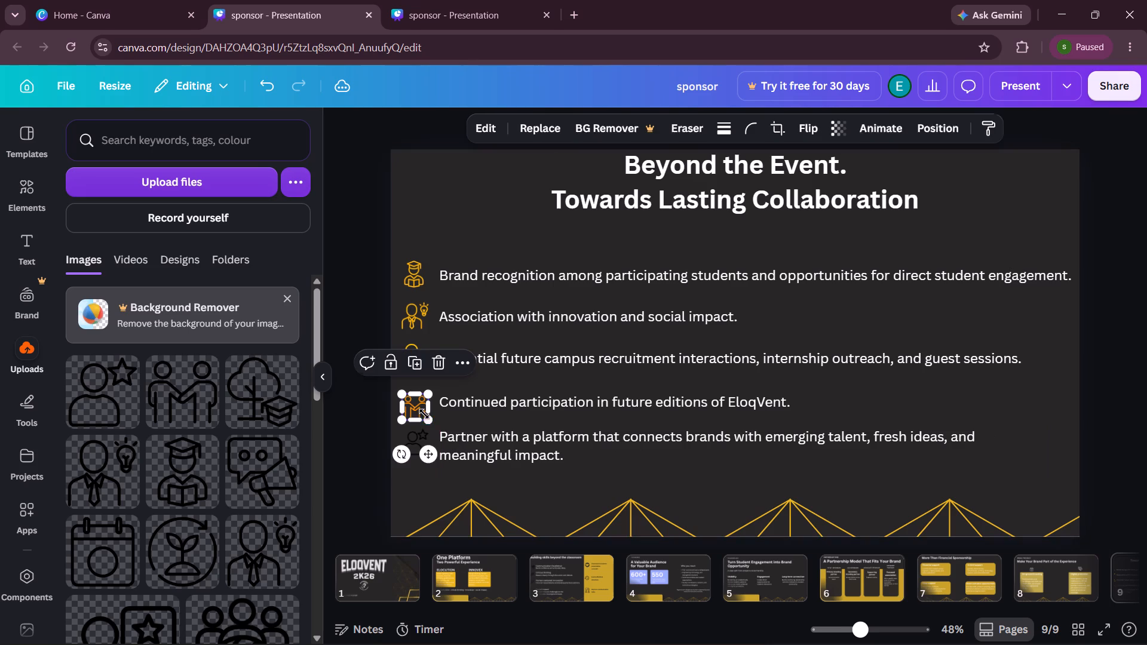
pyautogui.click(489, 128)
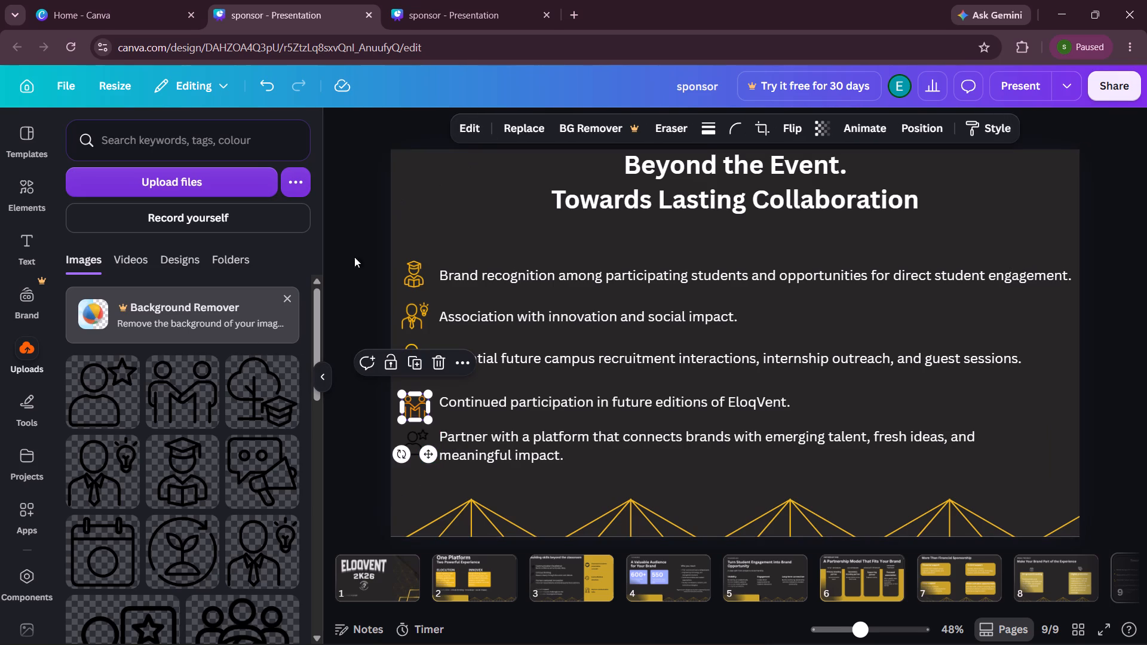
pyautogui.click(460, 130)
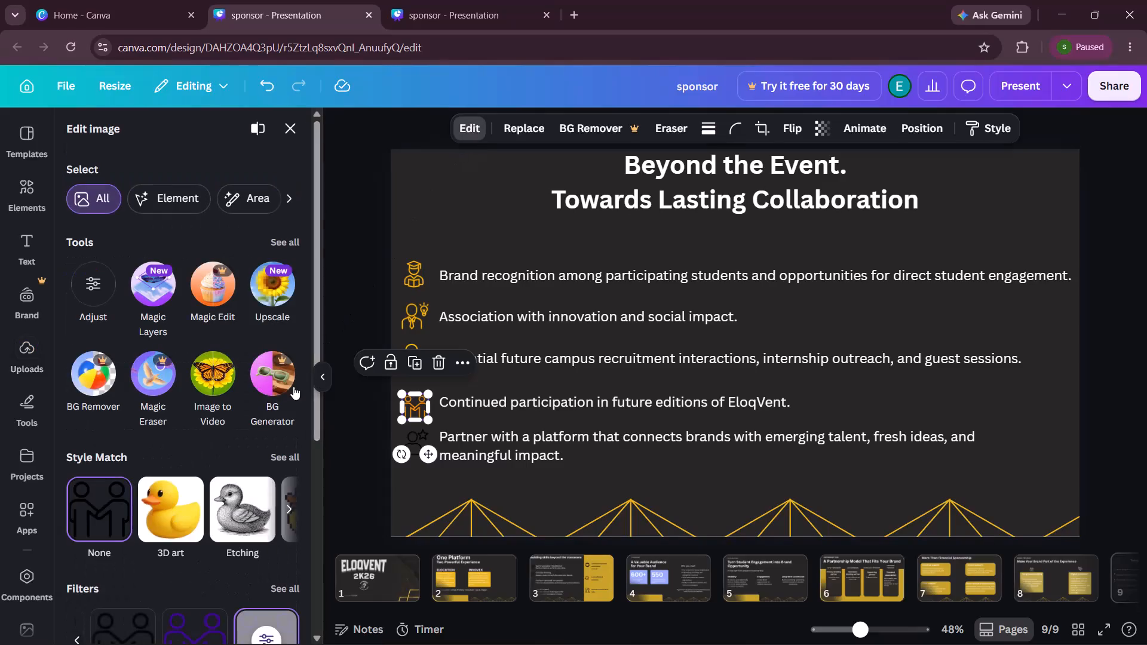
pyautogui.click(282, 640)
pyautogui.click(275, 635)
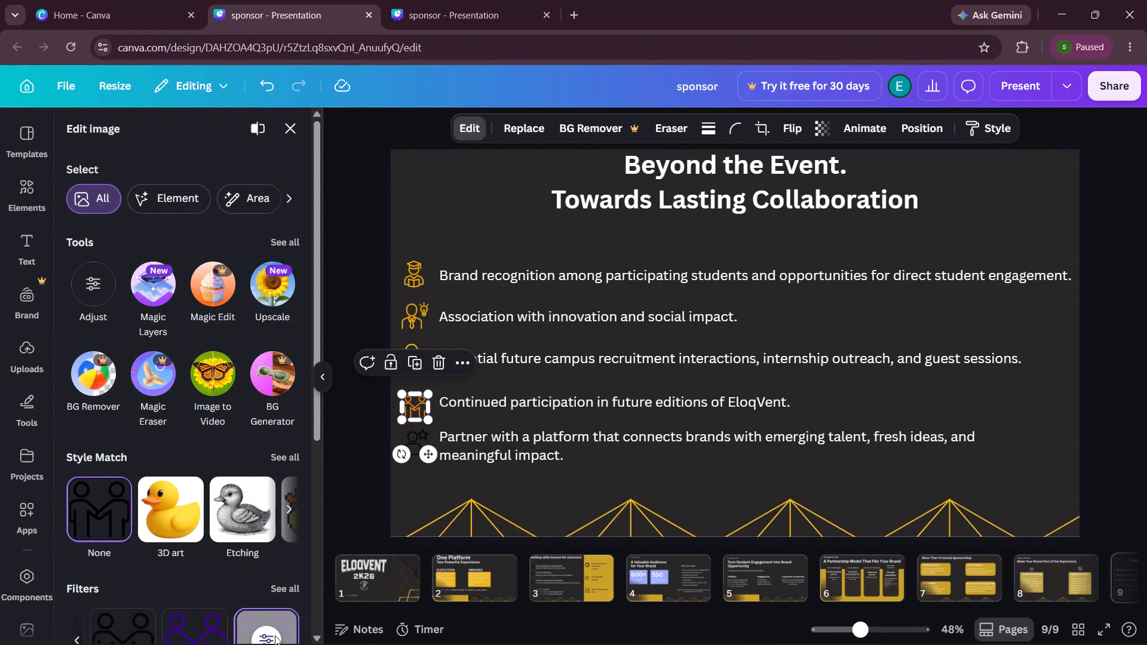
pyautogui.click(286, 329)
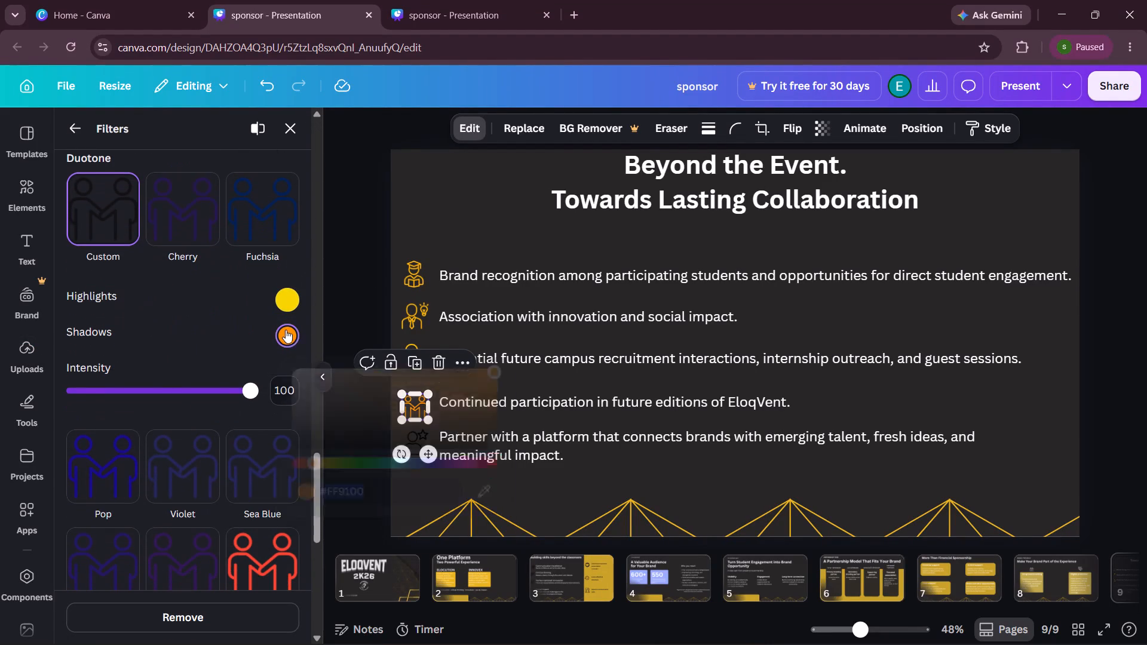
pyautogui.moveTo(308, 468); pyautogui.dragTo(314, 468)
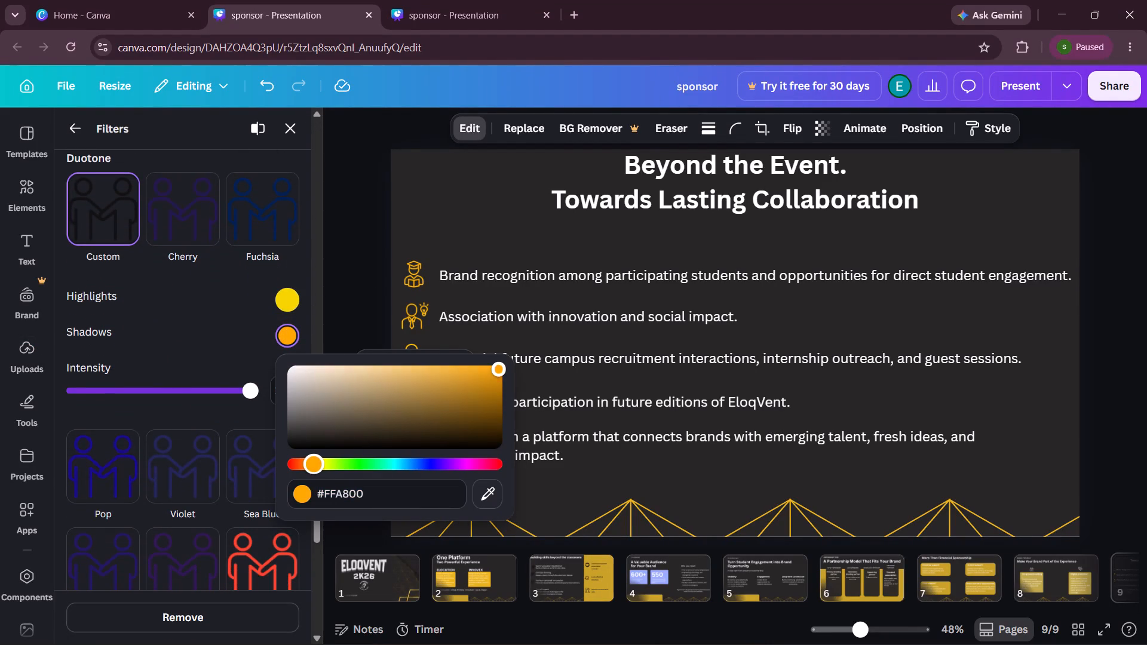
pyautogui.moveTo(314, 468); pyautogui.dragTo(318, 468)
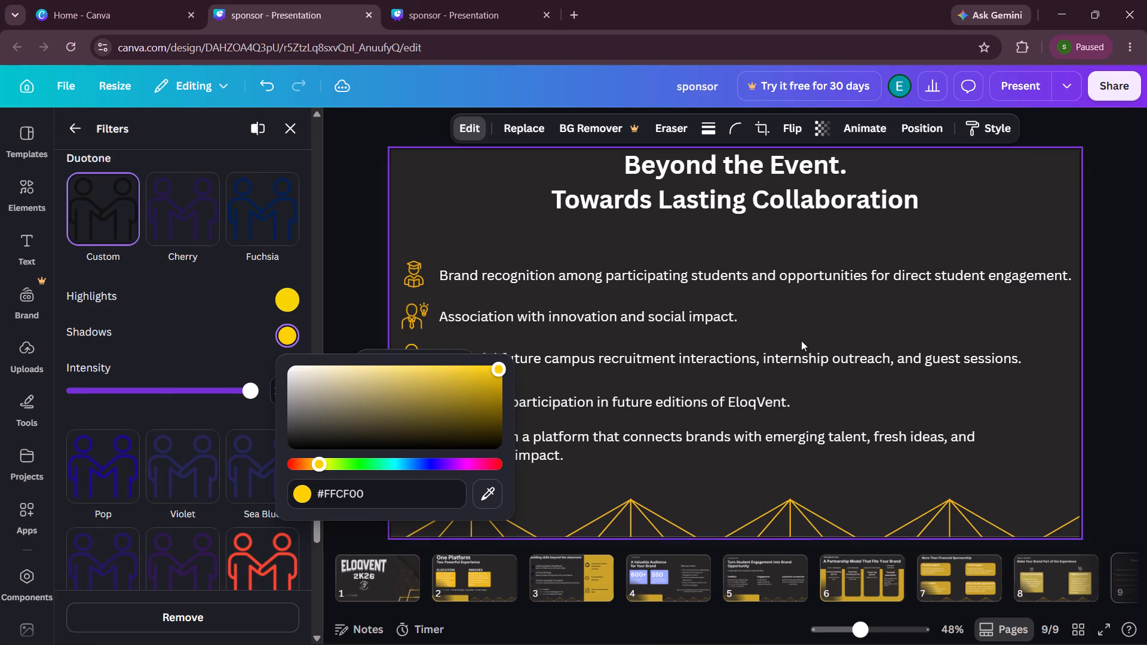
pyautogui.doubleClick(996, 322)
# Apply the Custom duotone filter to the person-with-star icon beside the "Partner with a platform" line.
pyautogui.click(419, 440)
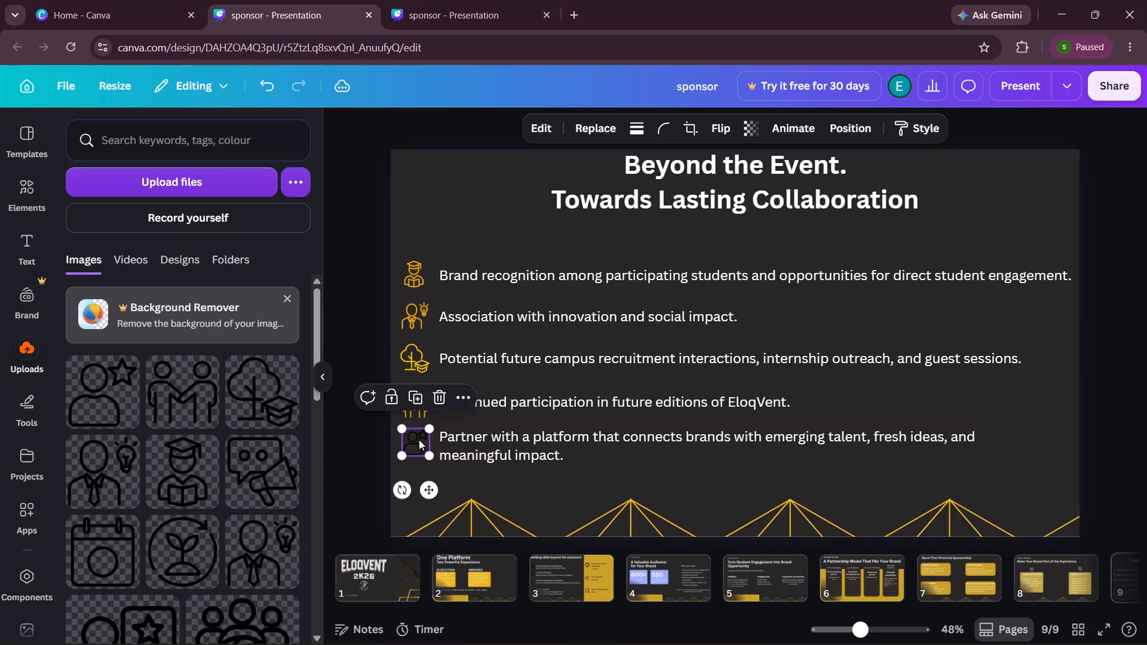
pyautogui.click(544, 125)
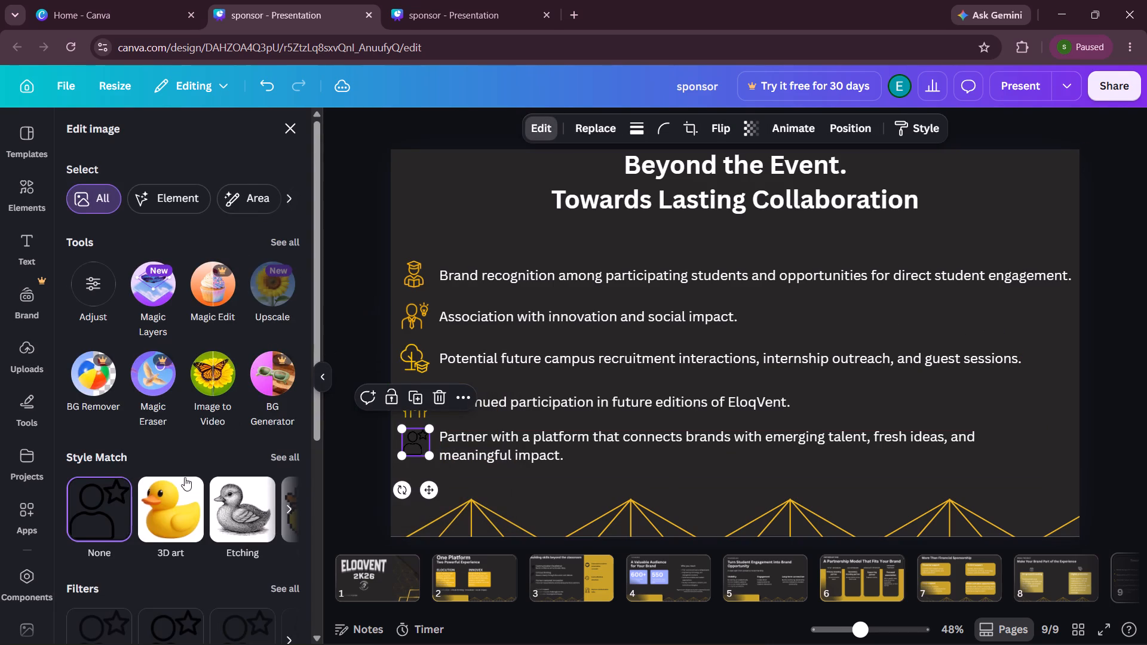
pyautogui.scroll(-4, 183, 482)
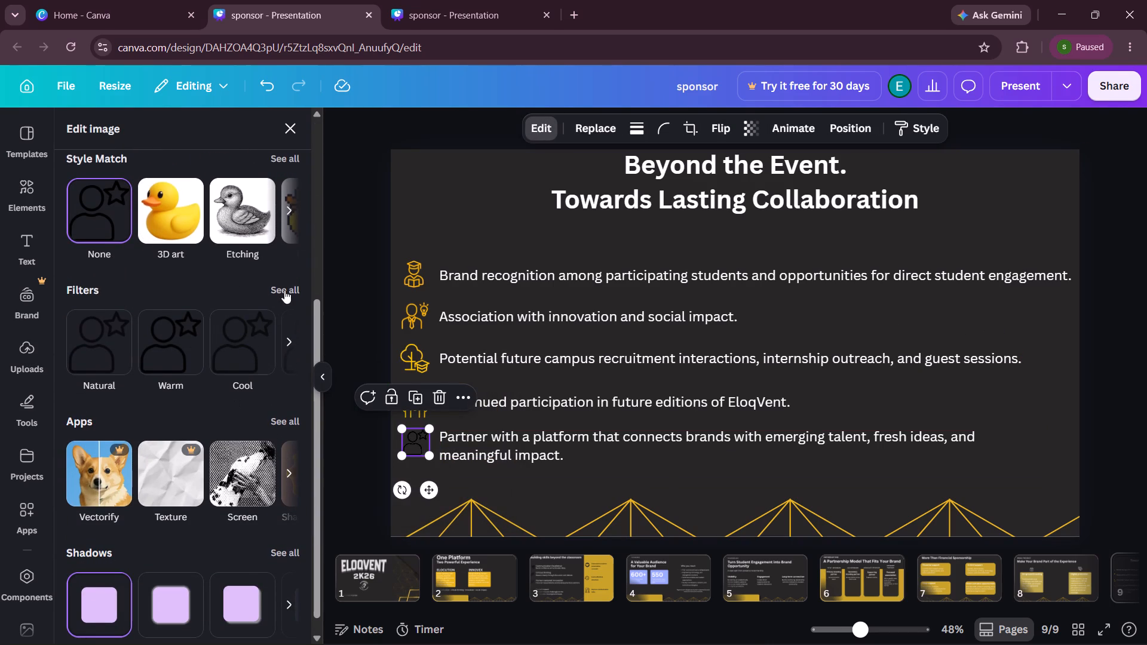
pyautogui.click(284, 290)
pyautogui.scroll(-7, 204, 388)
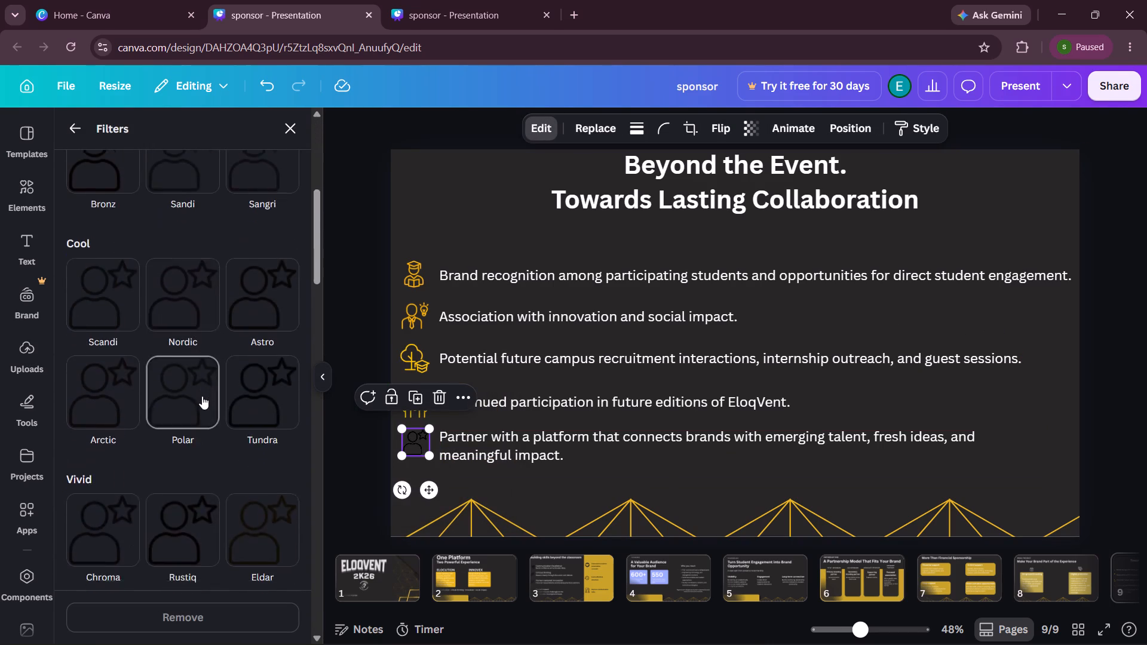
pyautogui.scroll(-11, 202, 396)
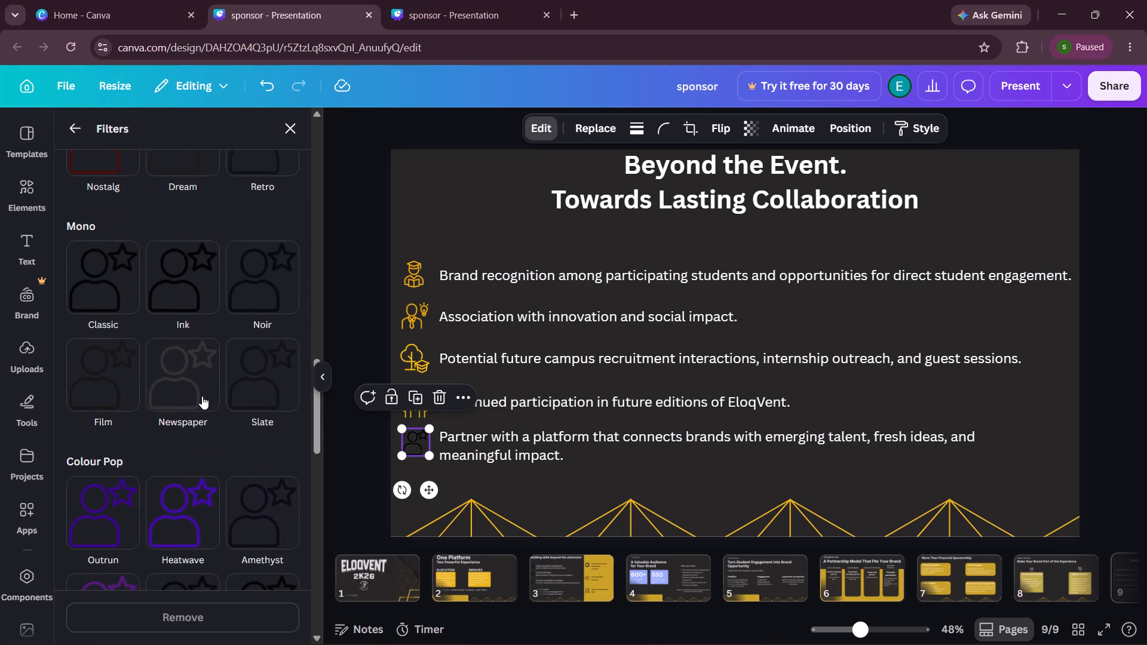
pyautogui.scroll(-6, 199, 397)
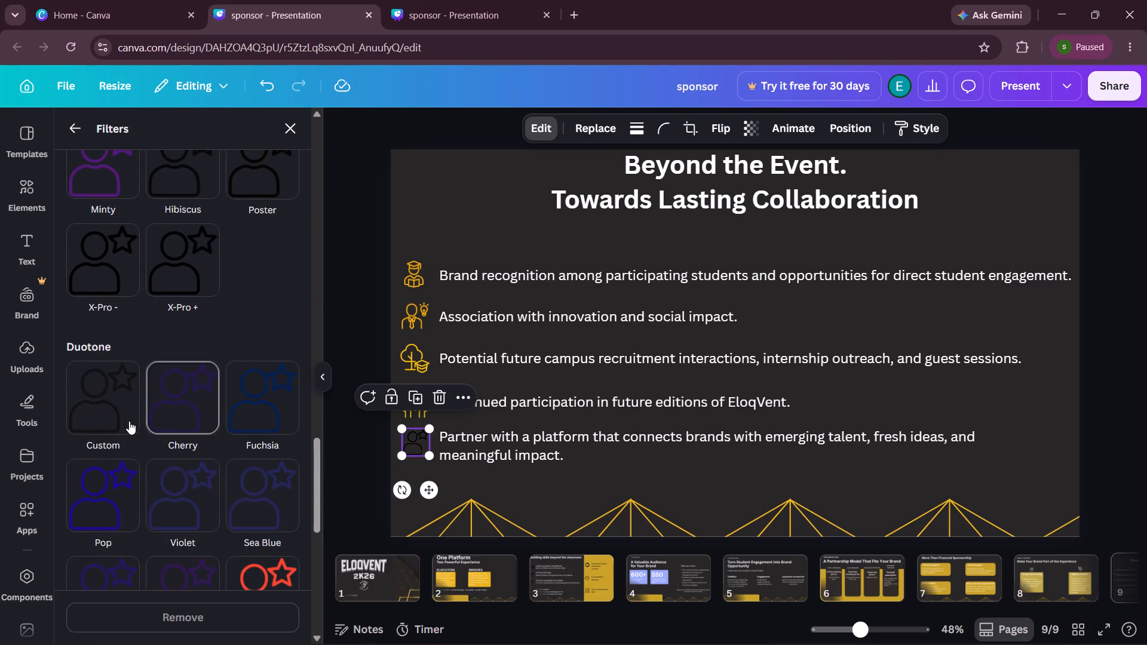
pyautogui.click(101, 404)
# Set the shadows colour of the person-with-star icon's Custom duotone filter to amber yellow, #FFBF00.
pyautogui.click(289, 529)
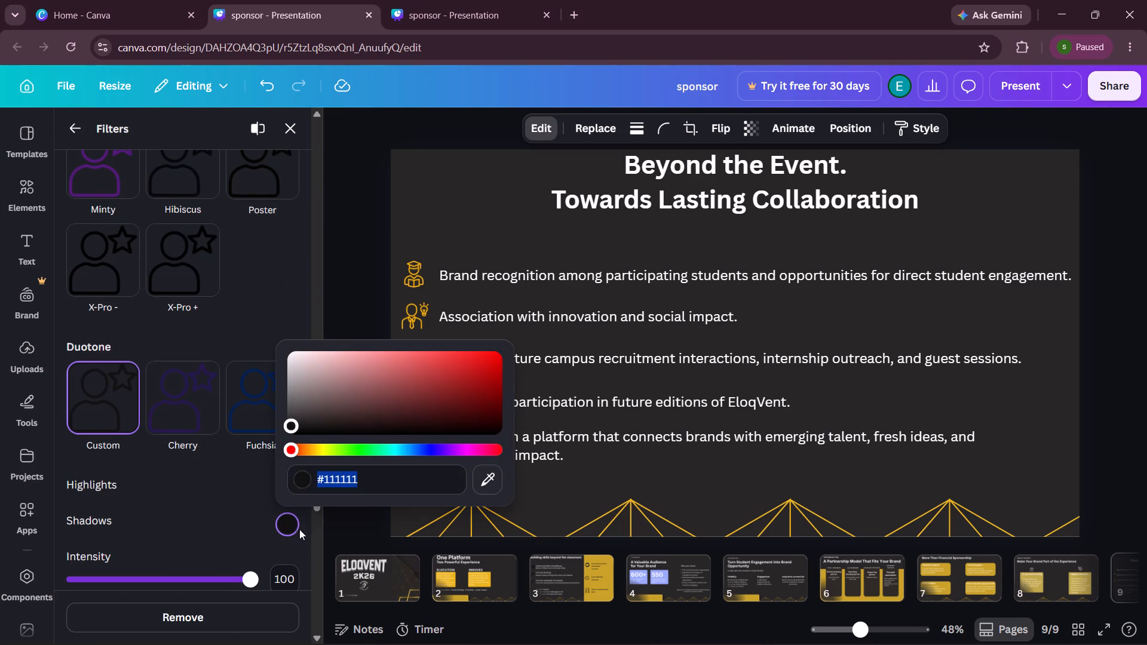
pyautogui.moveTo(292, 455); pyautogui.dragTo(315, 454)
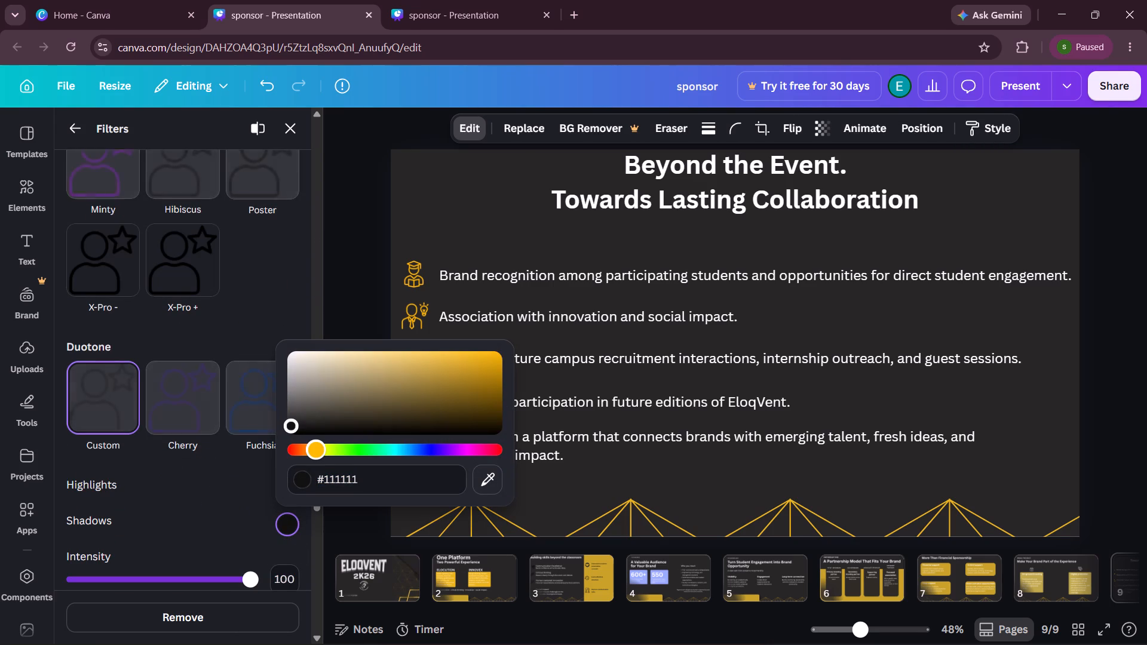
pyautogui.moveTo(315, 454); pyautogui.dragTo(316, 454)
pyautogui.moveTo(292, 427); pyautogui.dragTo(533, 345)
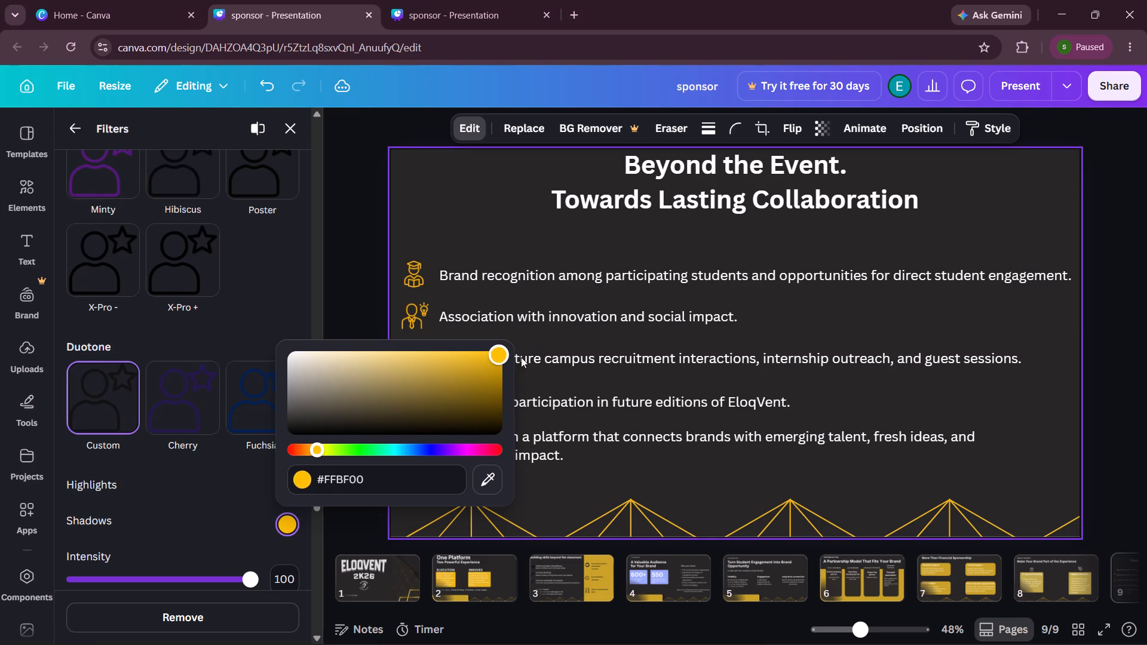
pyautogui.click(271, 511)
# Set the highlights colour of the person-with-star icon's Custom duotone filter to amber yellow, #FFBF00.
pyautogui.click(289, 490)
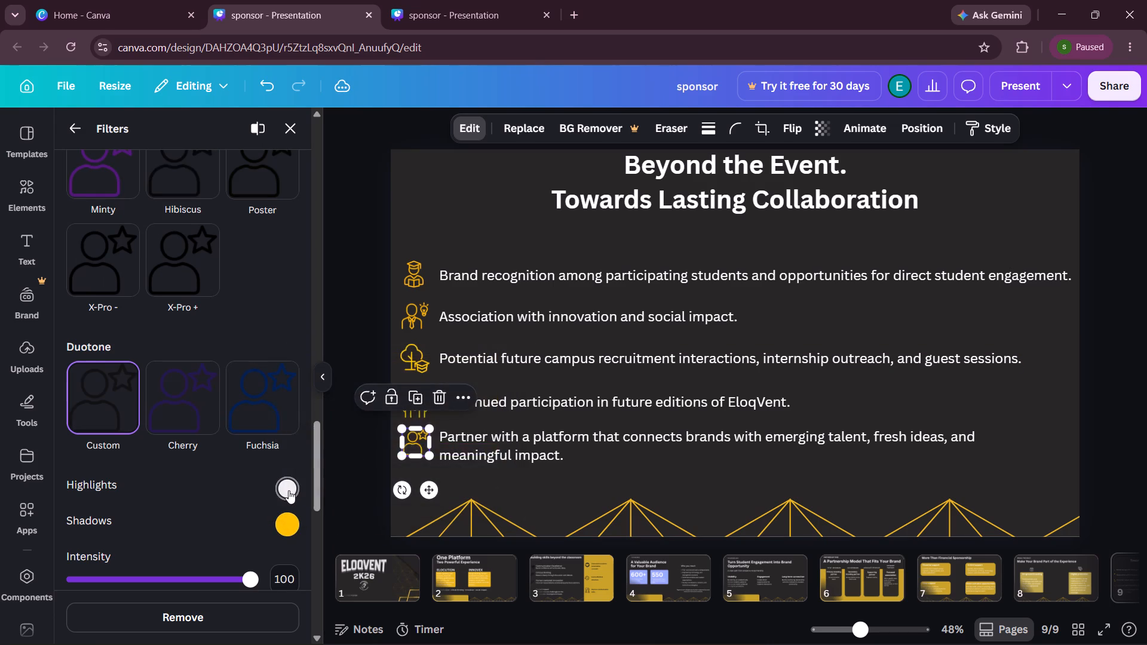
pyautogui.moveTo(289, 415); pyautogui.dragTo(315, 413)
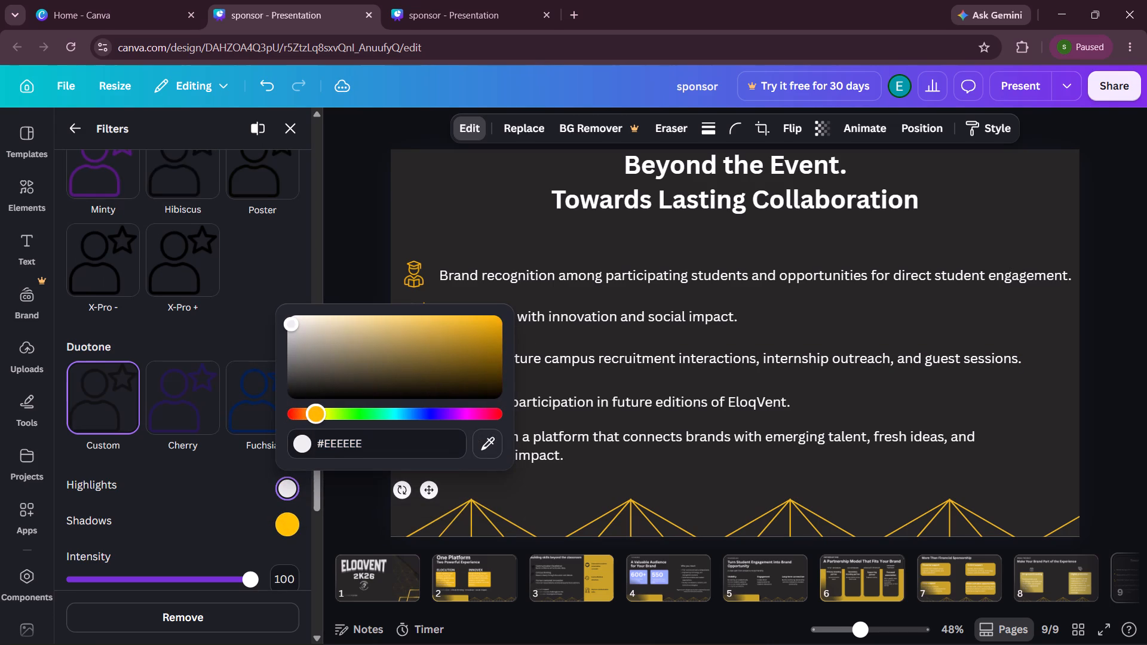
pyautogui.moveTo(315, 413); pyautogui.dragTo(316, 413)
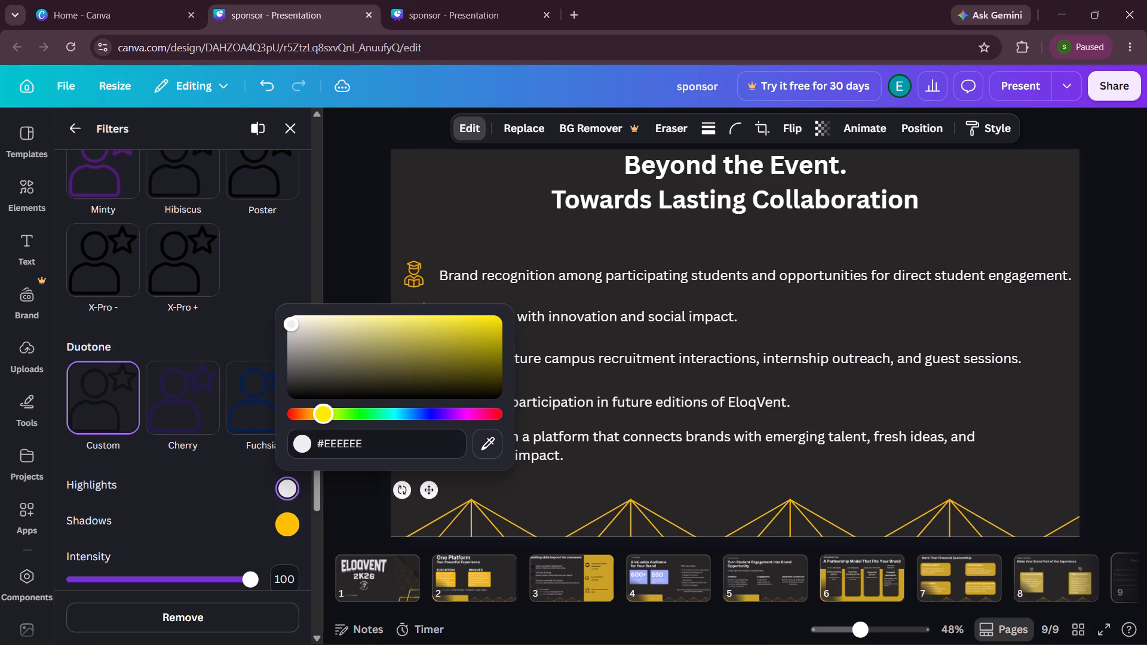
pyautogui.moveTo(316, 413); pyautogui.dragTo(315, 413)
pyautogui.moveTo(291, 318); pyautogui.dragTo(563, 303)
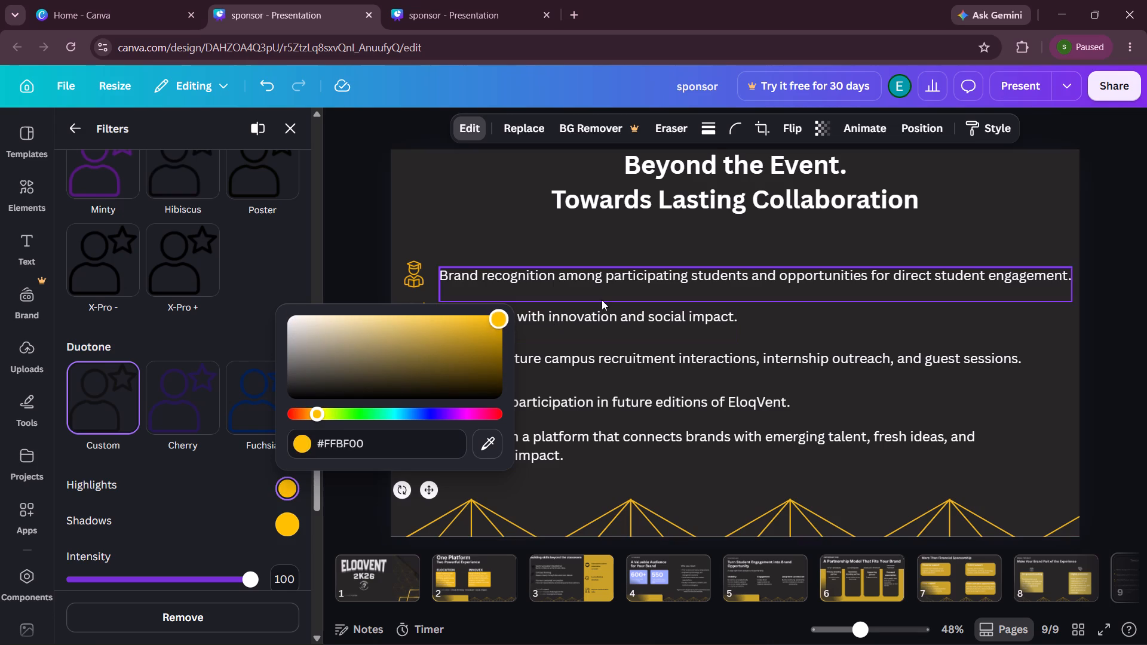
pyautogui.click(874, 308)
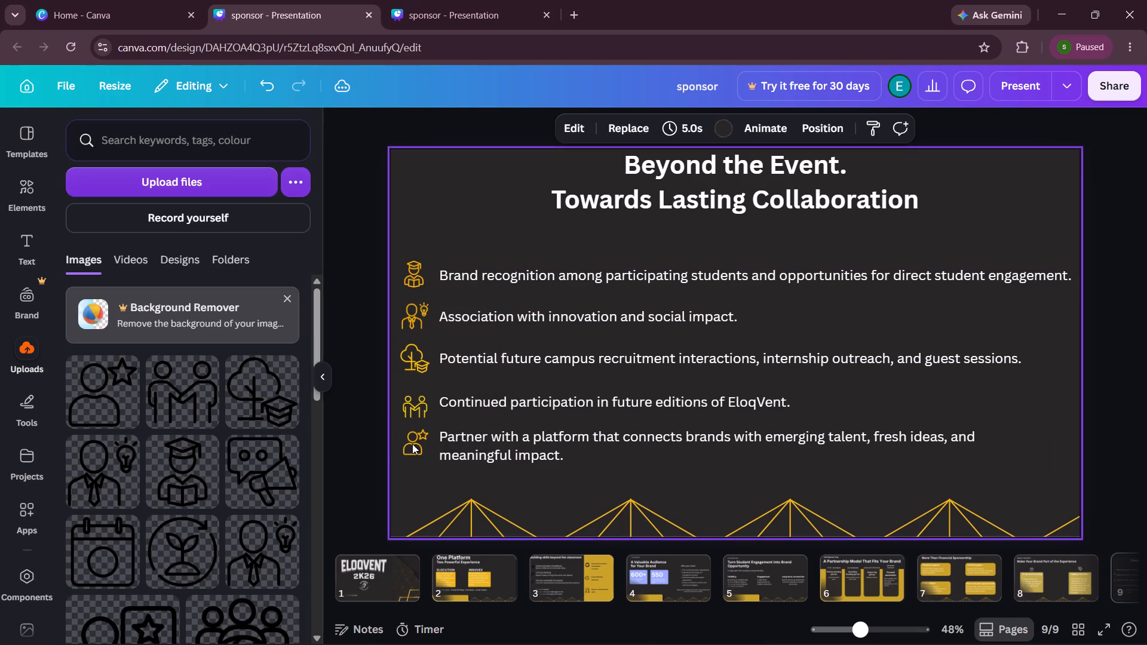
# Change the highlights colour of the person-with-star icon's Custom duotone filter to bright yellow, #FFF500.
pyautogui.click(412, 444)
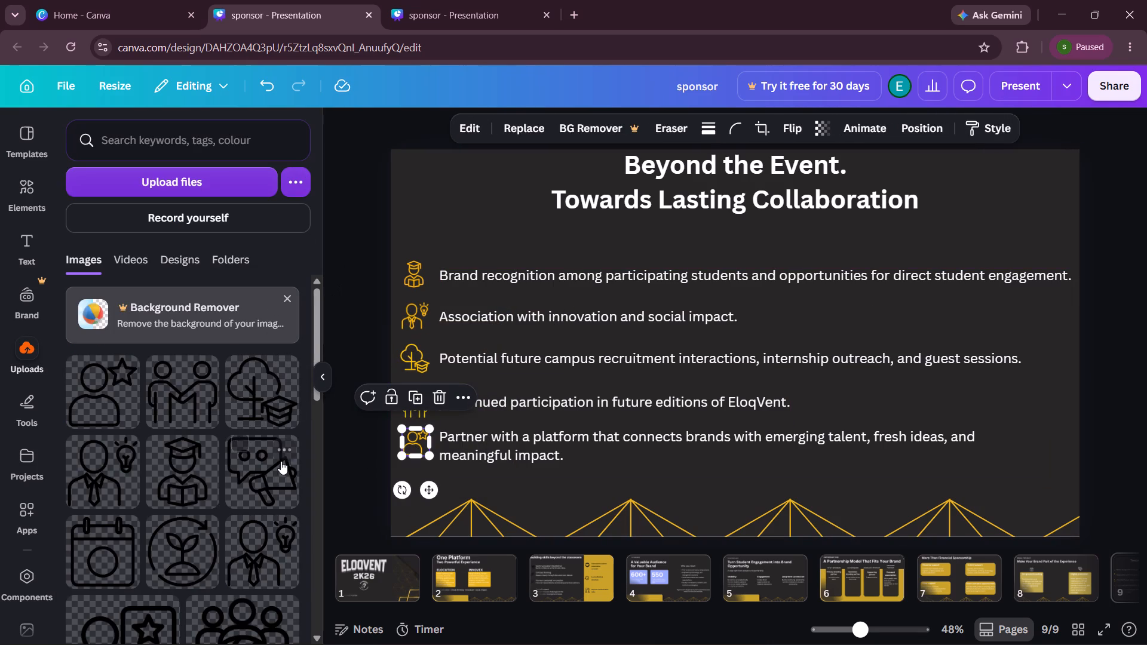
pyautogui.click(472, 135)
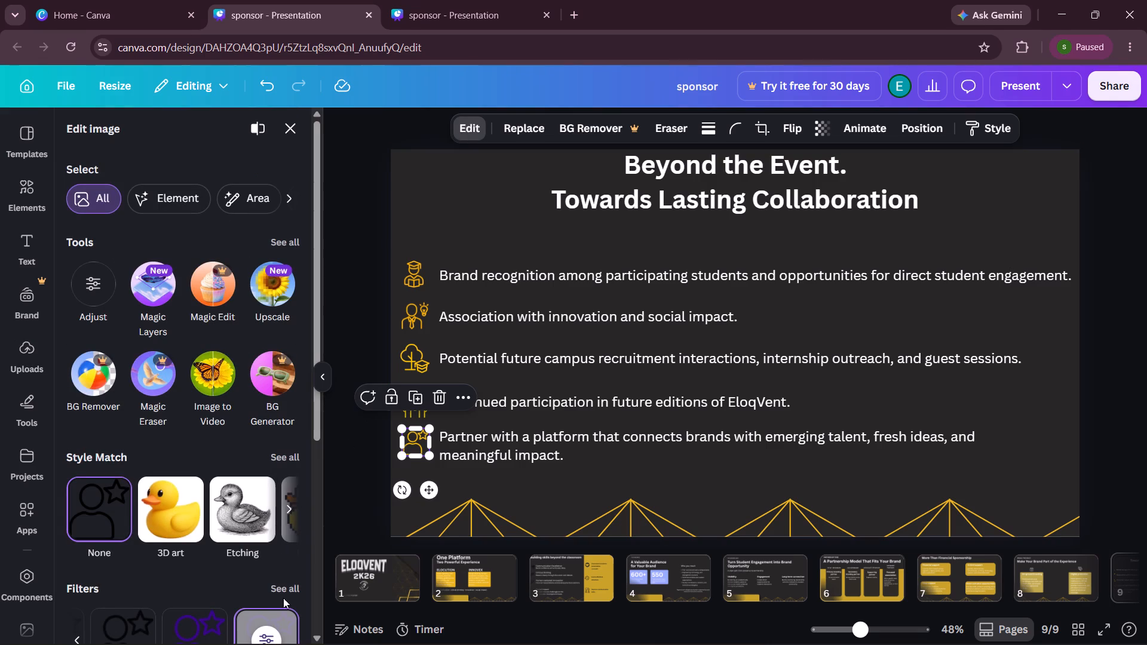
pyautogui.click(269, 634)
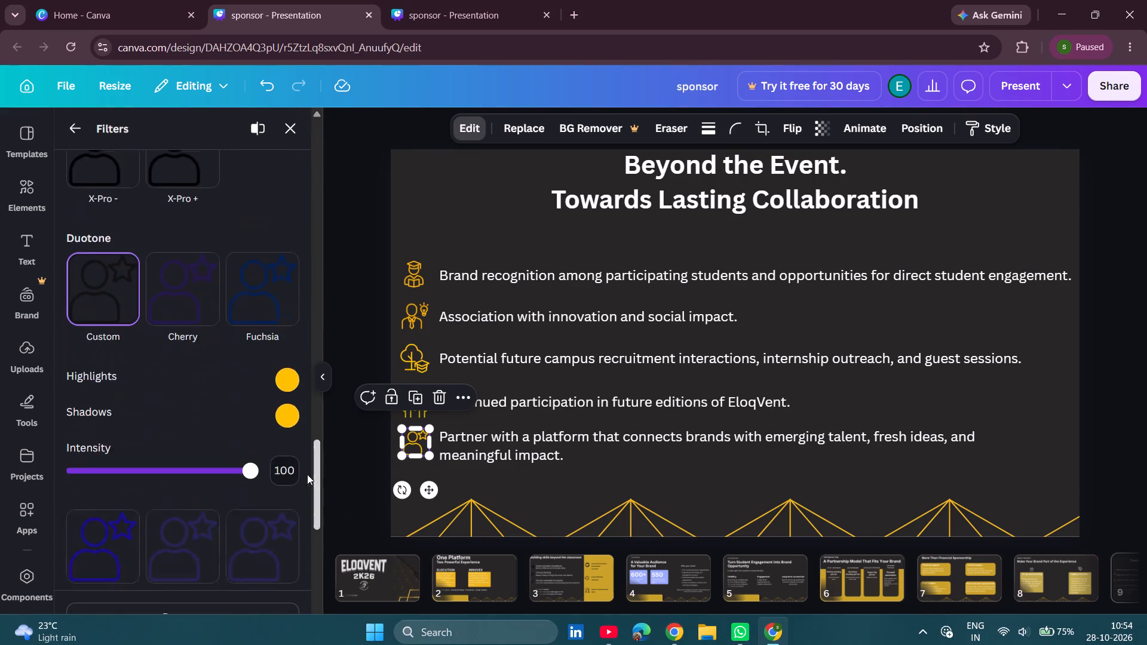
pyautogui.click(292, 291)
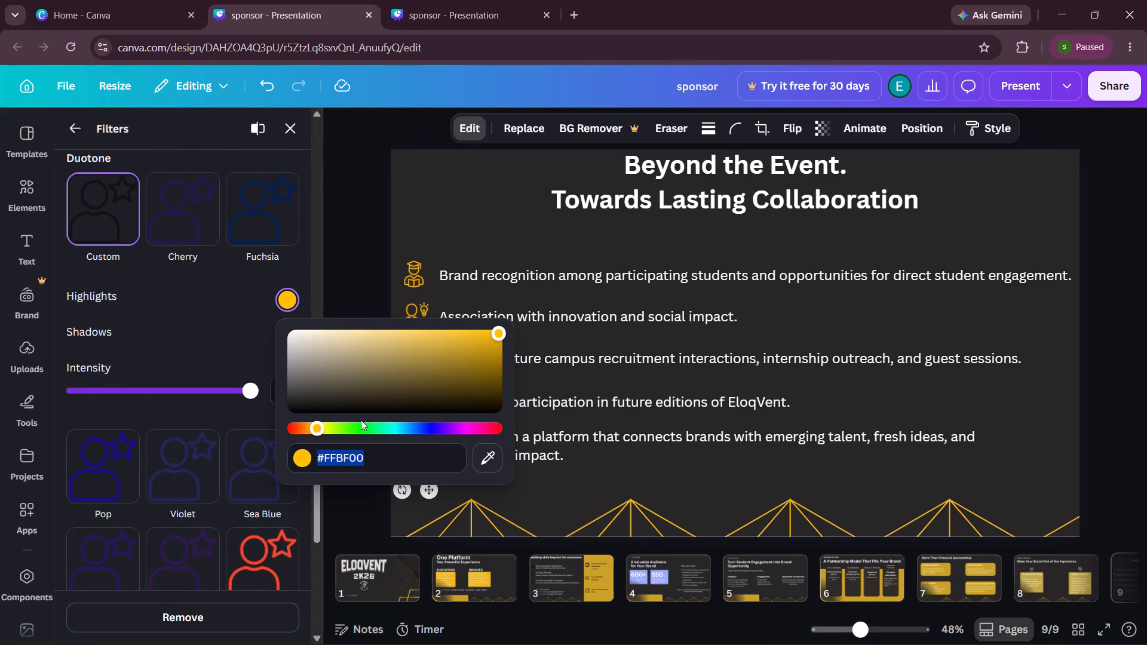
pyautogui.click(323, 432)
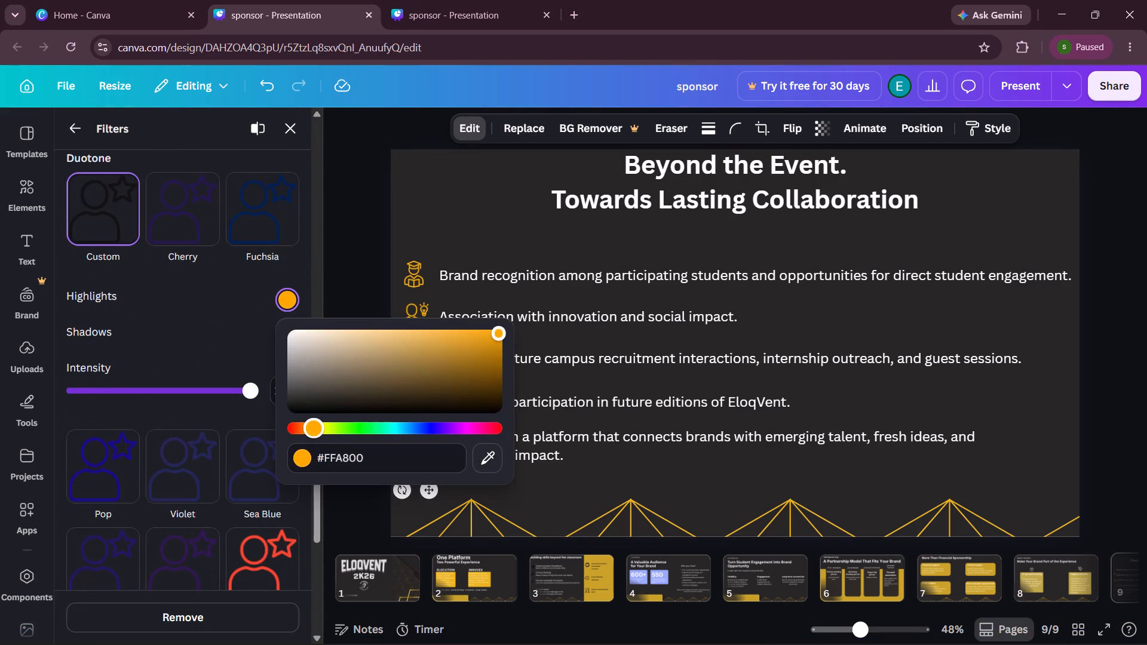
pyautogui.click(861, 325)
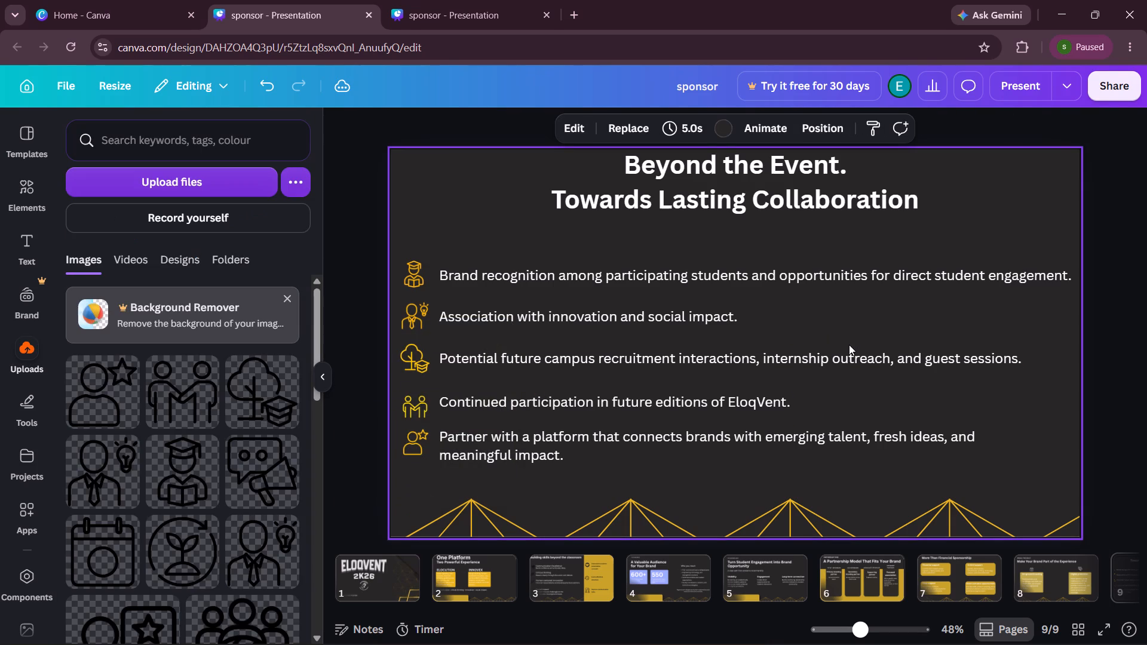
# Move the graduate icon up, slightly above its "Brand recognition" line, keeping it in the icon column.
pyautogui.keyDown('ctrl'); pyautogui.scroll(1, 542, 432); pyautogui.keyUp('ctrl')
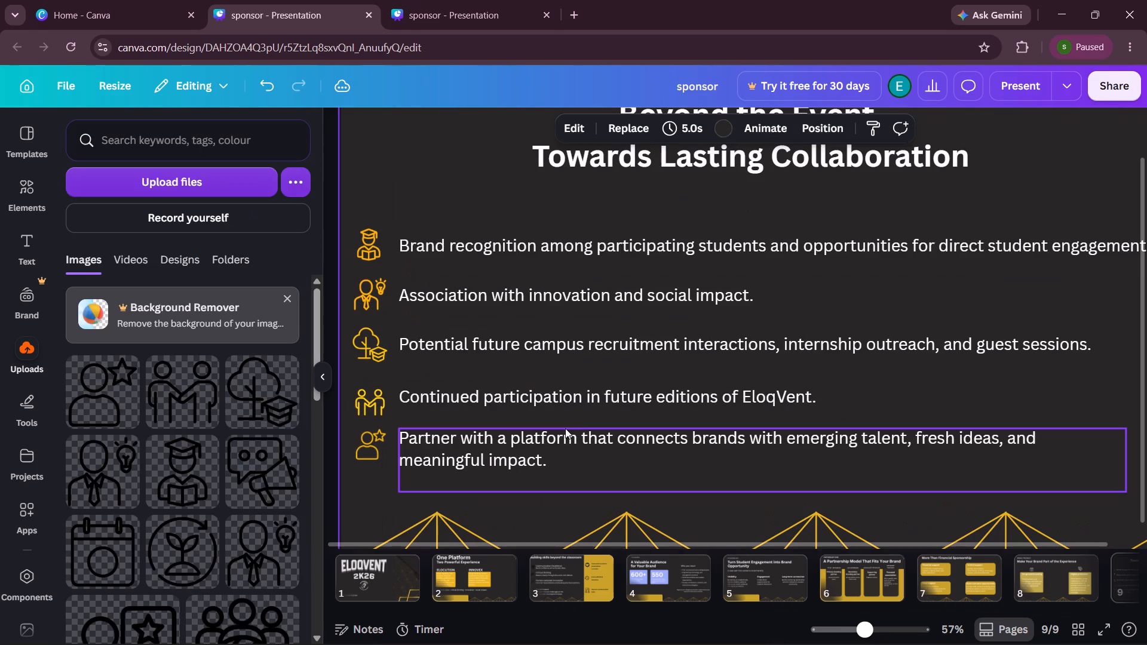
pyautogui.moveTo(364, 246); pyautogui.dragTo(365, 225)
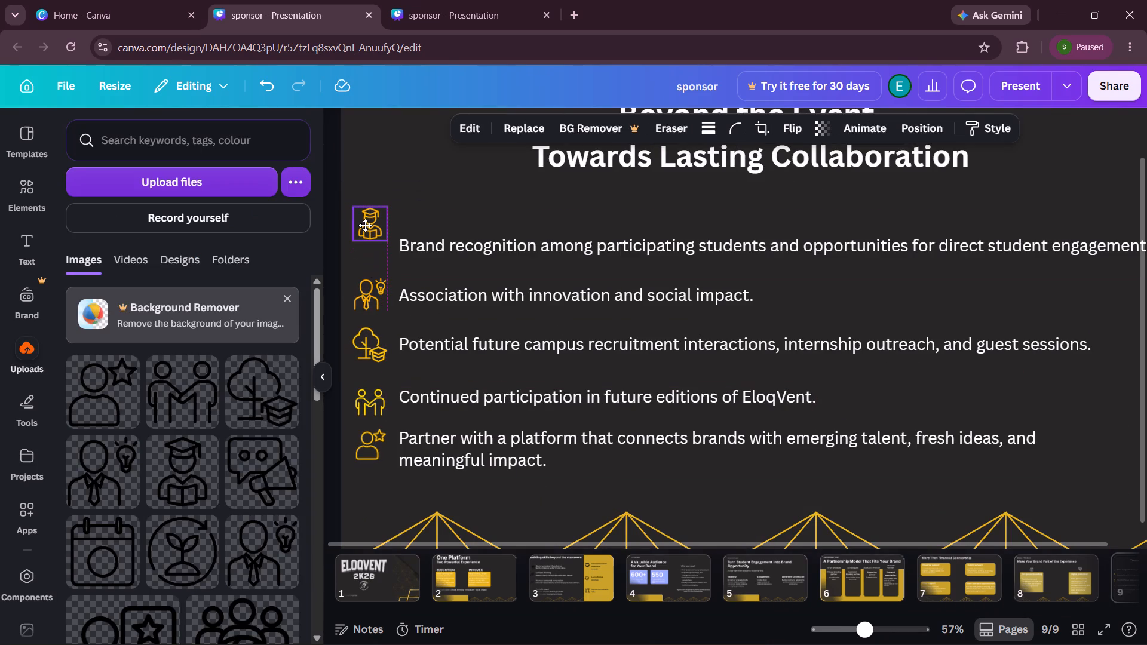
pyautogui.moveTo(365, 225); pyautogui.dragTo(363, 225)
# Nudge the "Brand recognition among participating students" text up level with the graduate icon and slightly left towards it.
pyautogui.click(454, 241)
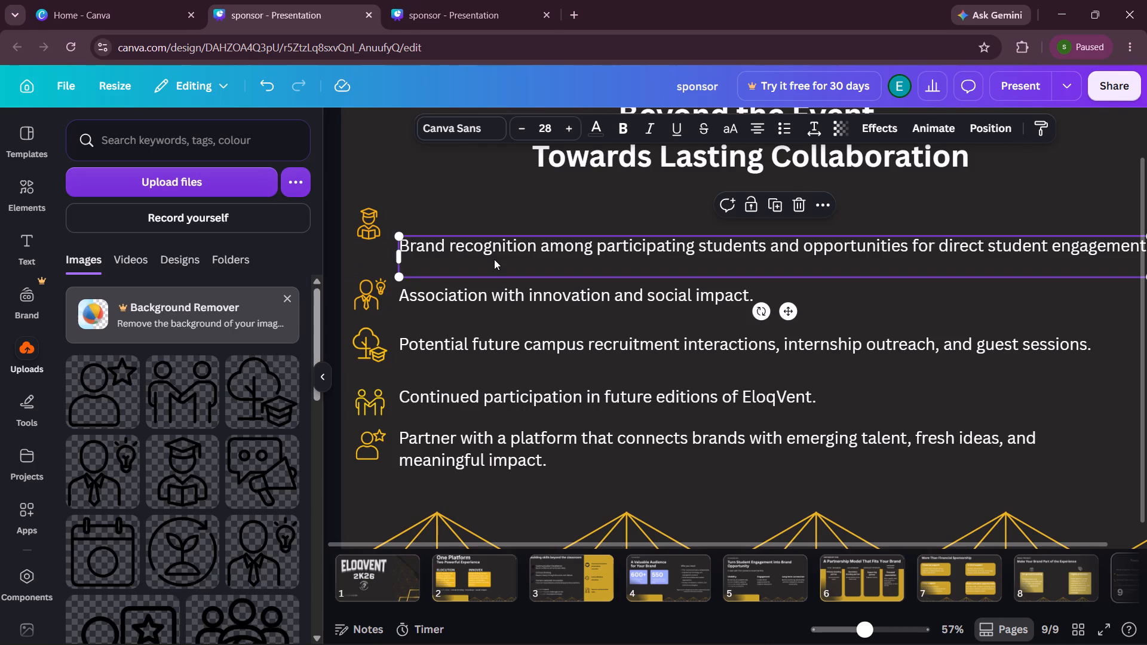
pyautogui.press('Up')
pyautogui.press('Up')
pyautogui.press('Up')
pyautogui.press('Up')
pyautogui.press('Up')
pyautogui.press('Up')
pyautogui.press('Up')
pyautogui.press('Up')
pyautogui.press('Up')
pyautogui.press('Up')
pyautogui.press('Up')
pyautogui.press('Up')
pyautogui.press('Up')
pyautogui.press('Up')
pyautogui.press('Up')
pyautogui.press('Up')
pyautogui.press('Up')
pyautogui.press('Up')
pyautogui.press('Up')
pyautogui.press('Up')
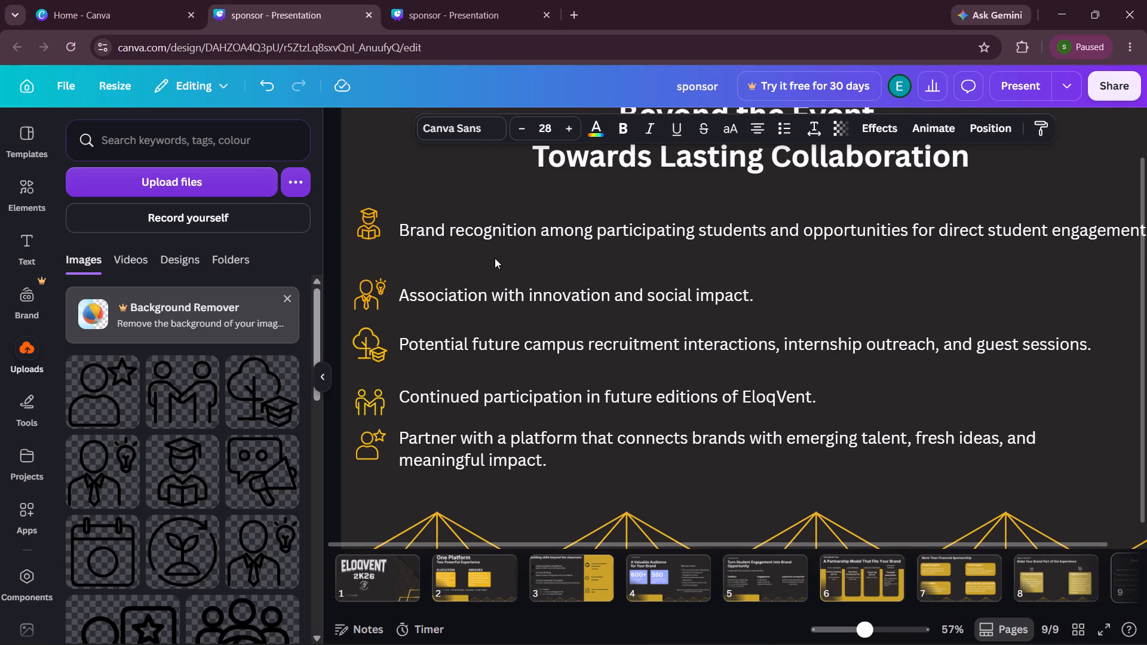
pyautogui.press('Down')
pyautogui.press('Left')
pyautogui.press('Left')
pyautogui.press('Left')
pyautogui.press('Left')
pyautogui.press('Left')
pyautogui.press('Left')
pyautogui.press('Left')
pyautogui.press('Left')
pyautogui.press('Left')
pyautogui.press('Left')
pyautogui.press('Left')
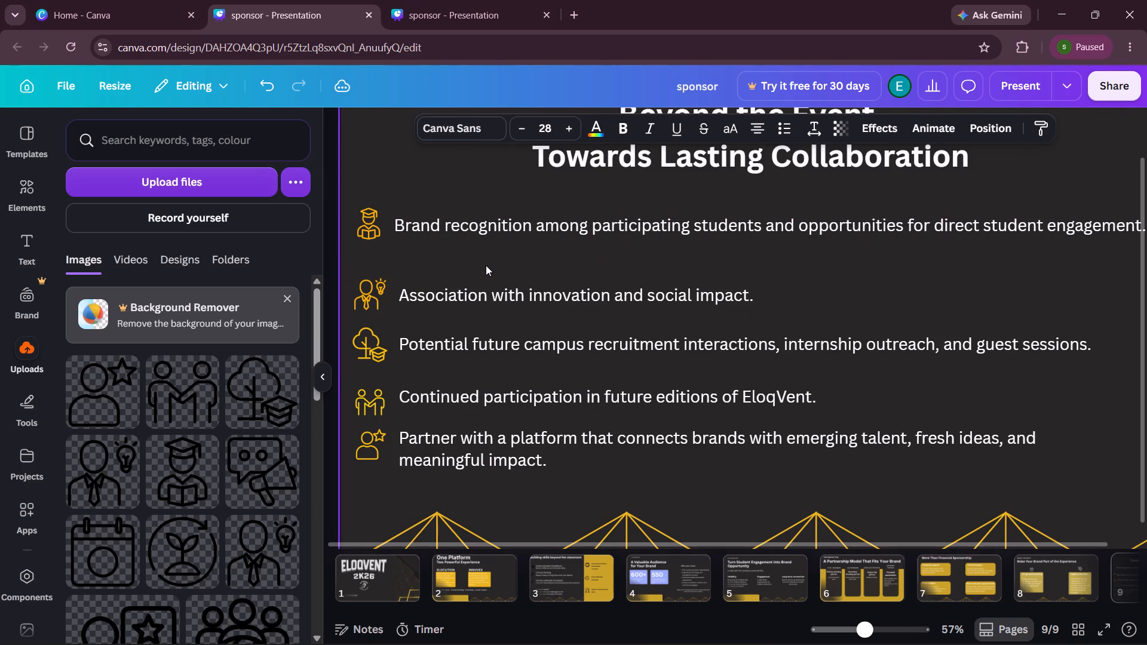
pyautogui.press('Left')
pyautogui.press('Left')
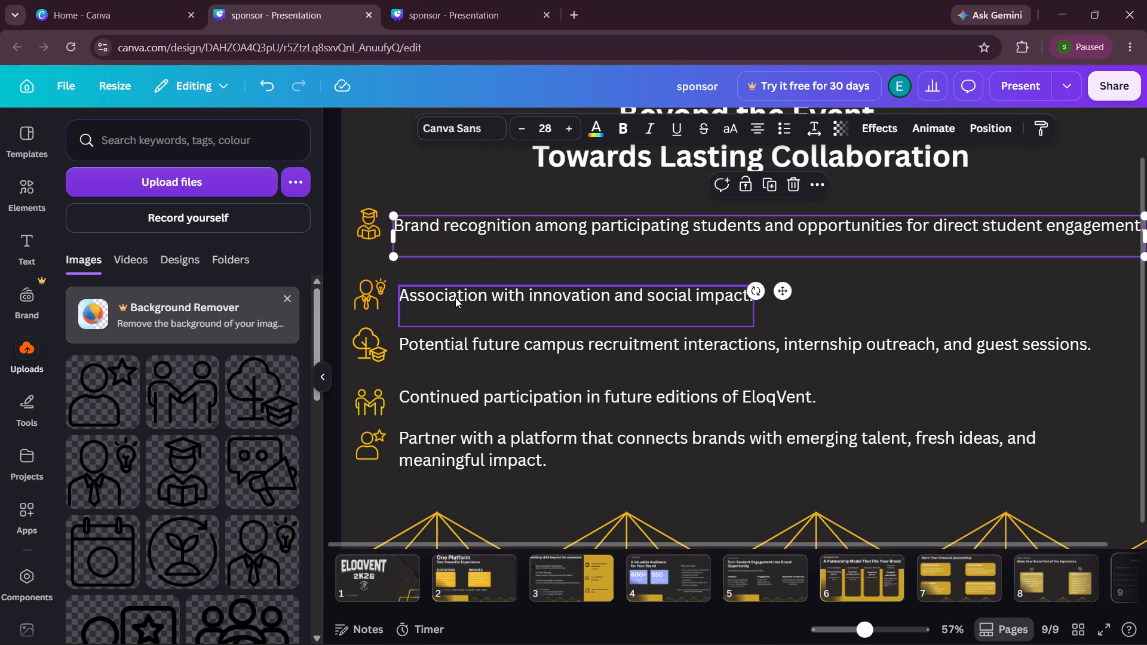
# Nudge the person-with-lightbulb icon beside the "Association with innovation" line slightly left.
pyautogui.click(359, 295)
pyautogui.press('Left')
pyautogui.press('Left')
pyautogui.press('Left')
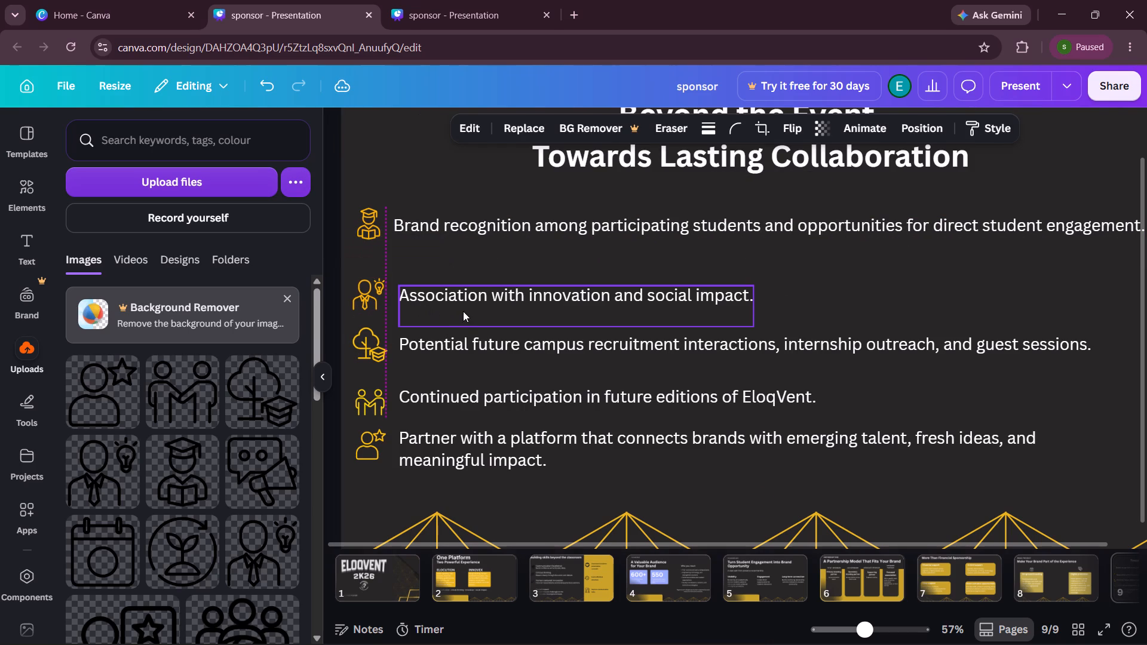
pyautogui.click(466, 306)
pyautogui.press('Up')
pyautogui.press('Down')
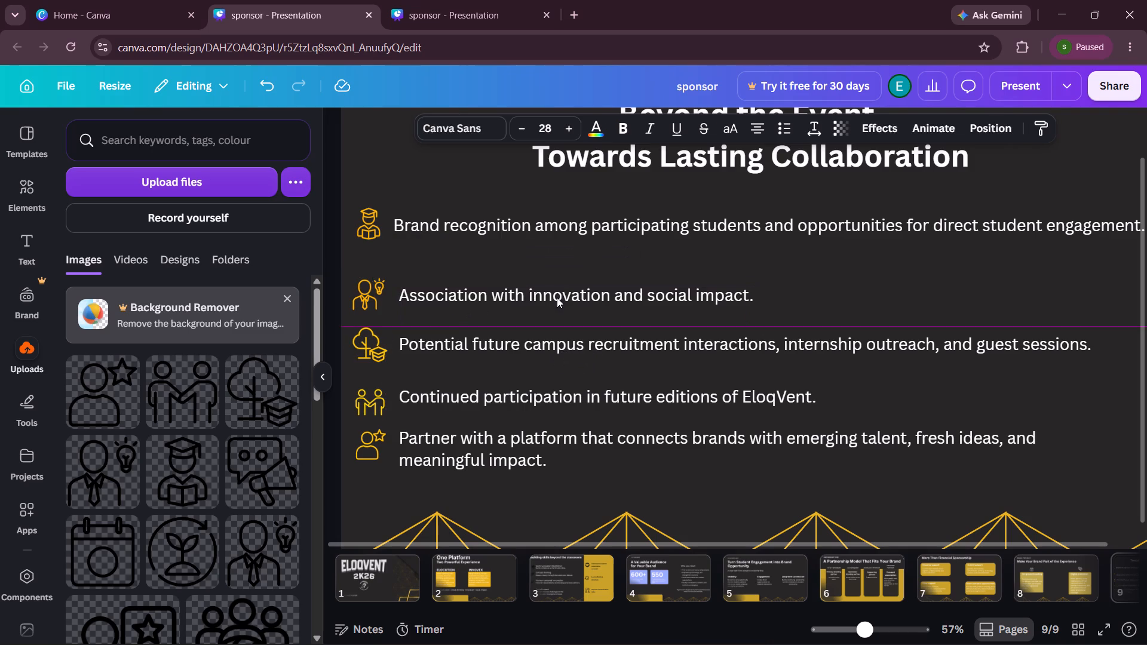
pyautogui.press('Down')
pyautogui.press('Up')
# Nudge the person-with-lightbulb icon up to widen its gap from the tree icon below.
pyautogui.click(366, 290)
pyautogui.press('Up')
pyautogui.press('Up')
pyautogui.press('Up')
pyautogui.press('Up')
pyautogui.press('Up')
pyautogui.press('Up')
pyautogui.press('Up')
pyautogui.press('Up')
pyautogui.press('Up')
pyautogui.press('Up')
pyautogui.press('Up')
pyautogui.press('Up')
pyautogui.press('Up')
pyautogui.press('Up')
pyautogui.press('Up')
pyautogui.press('Up')
pyautogui.press('Up')
pyautogui.press('Up')
pyautogui.press('Up')
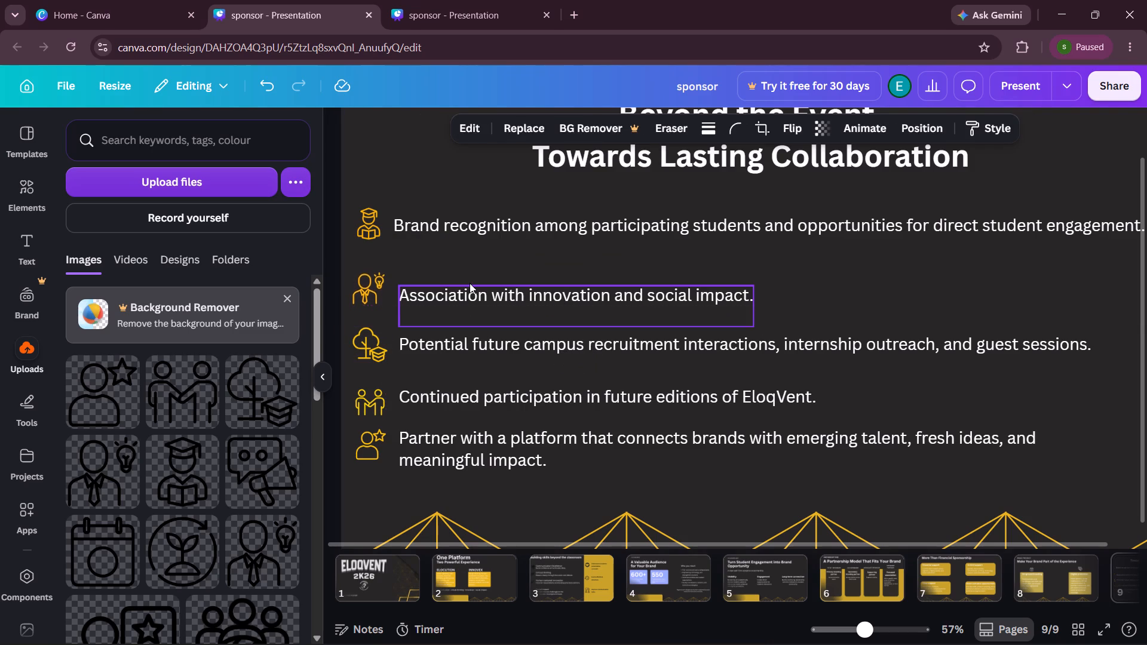
pyautogui.press('Right')
pyautogui.press('Up')
pyautogui.press('Up')
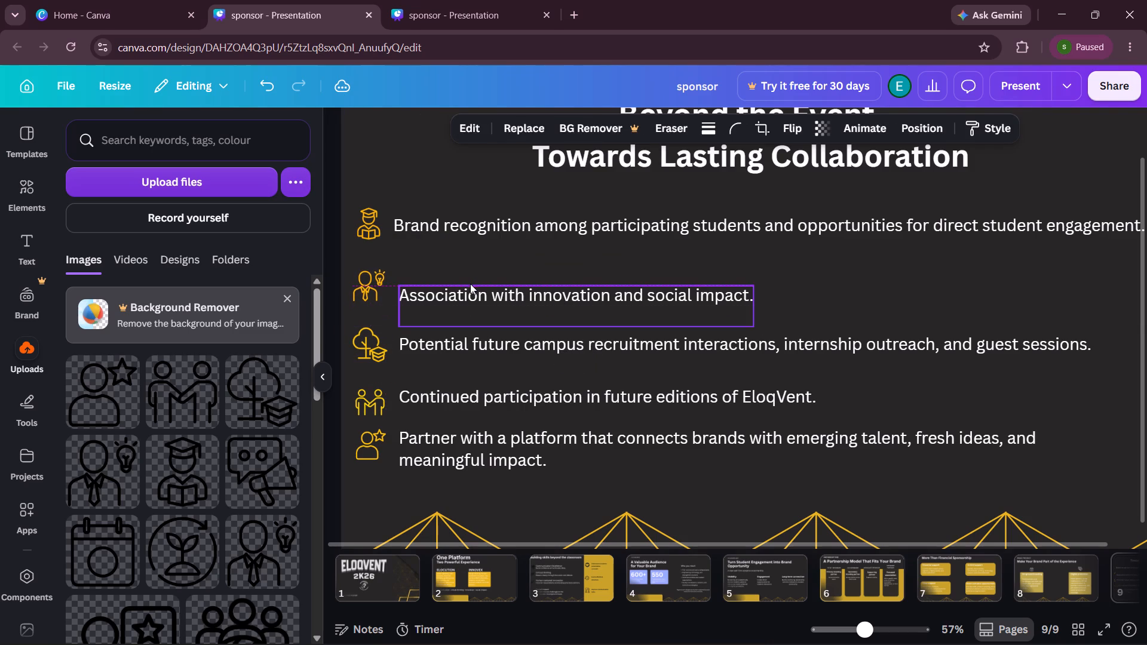
pyautogui.press('Up')
pyautogui.press('Up')
# Nudge the "Association with innovation and social impact." text up level with the person-with-lightbulb icon.
pyautogui.click(462, 299)
pyautogui.press('Up')
pyautogui.press('Up')
pyautogui.press('Up')
pyautogui.press('Up')
pyautogui.press('Up')
pyautogui.press('Up')
pyautogui.press('Up')
pyautogui.press('Up')
pyautogui.press('Up')
pyautogui.press('Up')
pyautogui.press('Up')
pyautogui.press('Up')
pyautogui.press('Up')
pyautogui.press('Up')
pyautogui.press('Up')
pyautogui.press('Up')
pyautogui.press('Up')
pyautogui.press('Up')
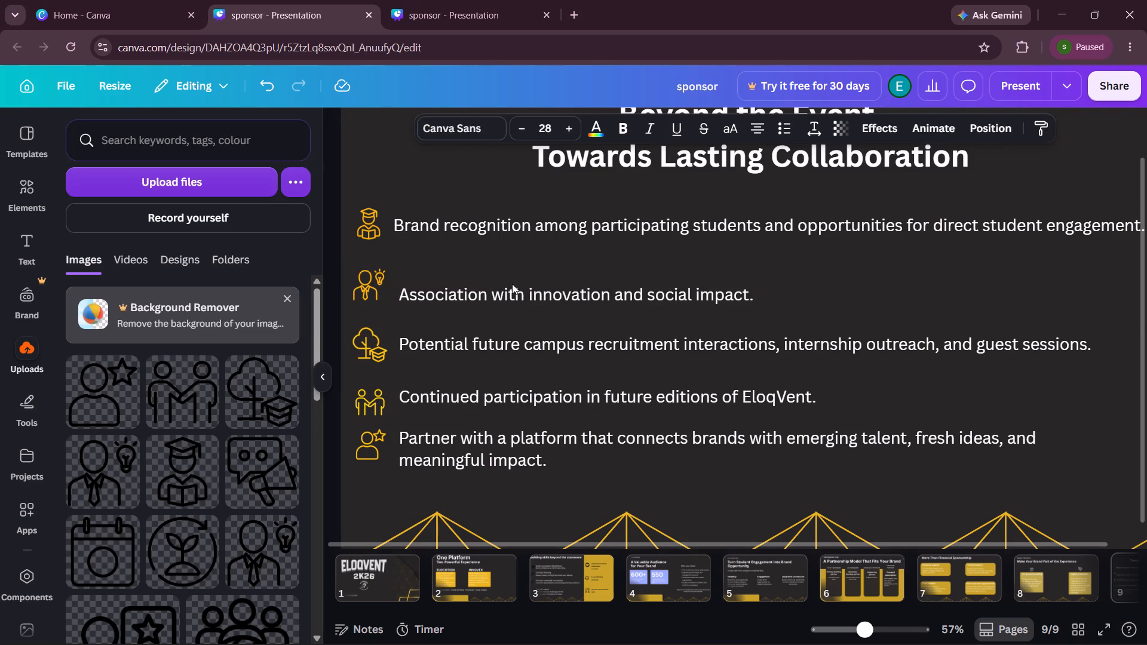
# Nudge the tree-and-graduation-cap icon slightly left and up beside the "Potential future campus recruitment" line.
pyautogui.click(376, 347)
pyautogui.press('Up')
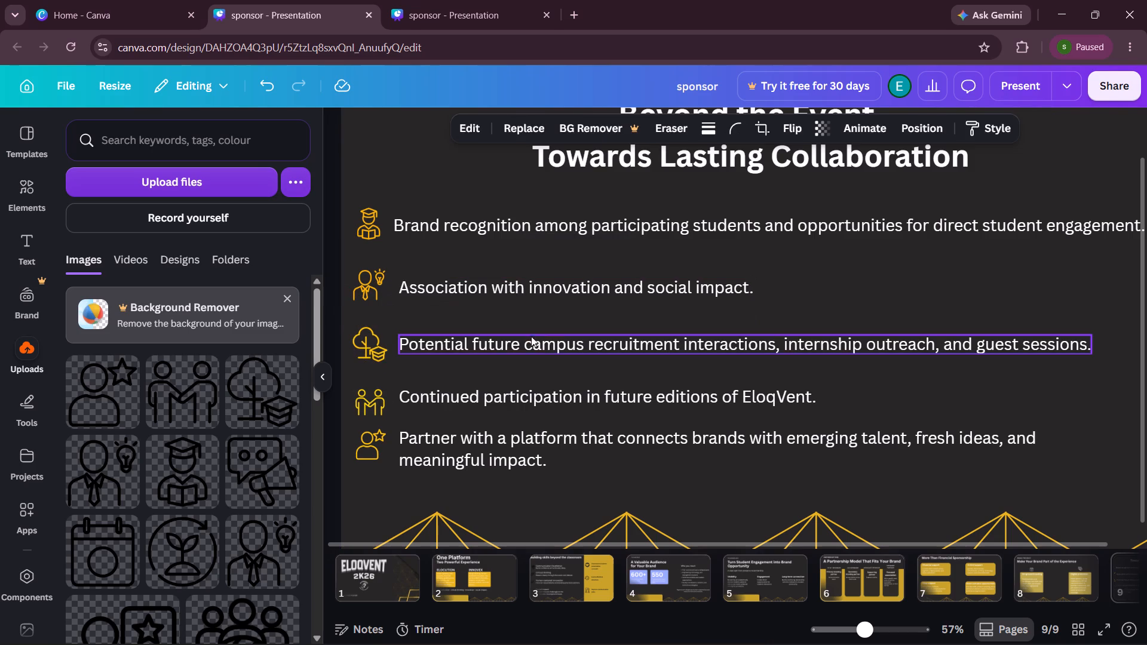
pyautogui.press('Left')
pyautogui.press('Left')
pyautogui.press('Left')
pyautogui.press('Up')
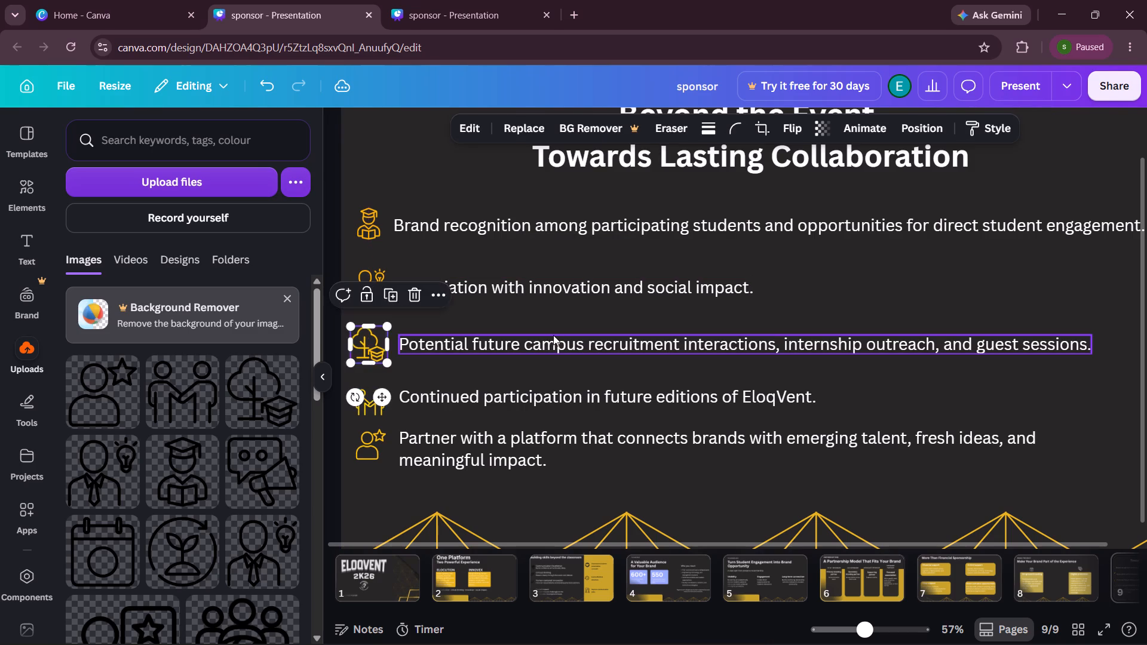
pyautogui.press('Up')
pyautogui.press('Up')
pyautogui.press('Up')
pyautogui.click(503, 368)
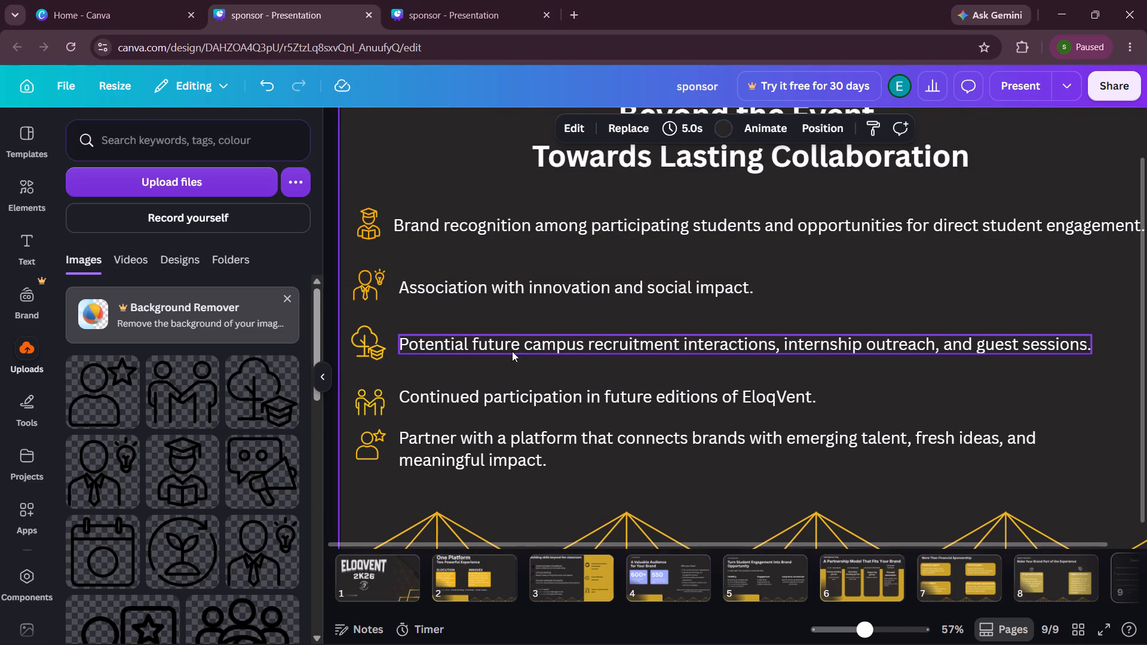
# Nudge the "Potential future campus recruitment interactions" text slightly up to line up with the tree-and-graduation-cap icon.
pyautogui.click(514, 345)
pyautogui.press('Up')
pyautogui.press('Up')
pyautogui.press('Up')
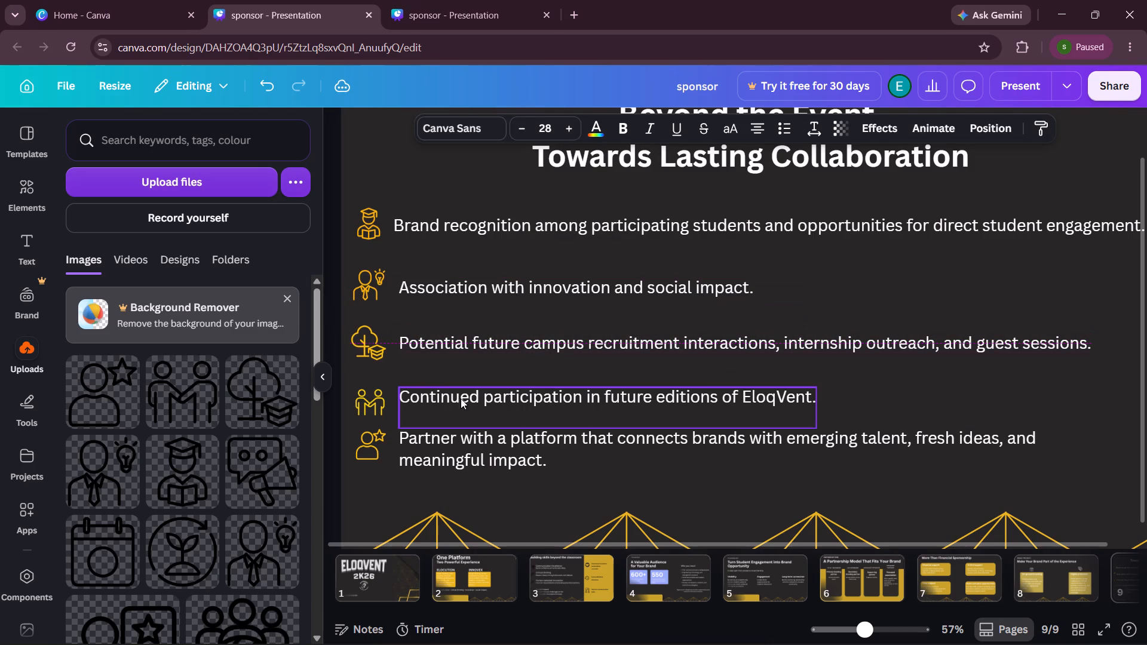
# Nudge the two-people handshake icon slightly up and left to centre it under the icons above.
pyautogui.click(370, 405)
pyautogui.press('Down')
pyautogui.press('Up')
pyautogui.press('Up')
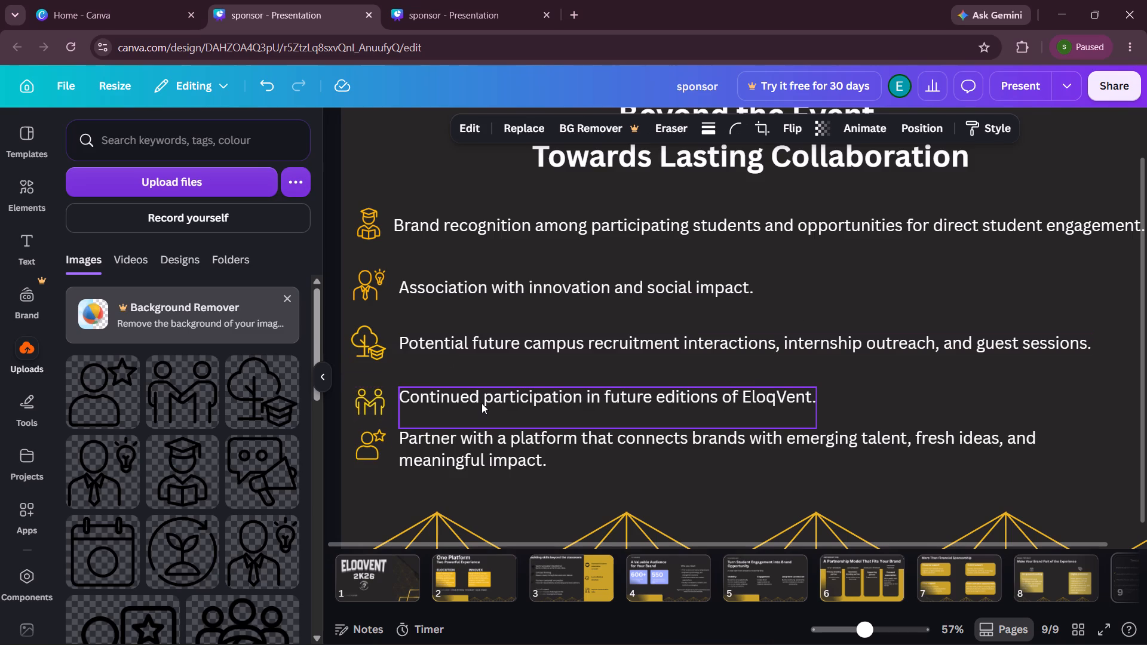
pyautogui.press('Up')
pyautogui.press('Up')
pyautogui.press('Left')
pyautogui.press('Left')
pyautogui.press('Left')
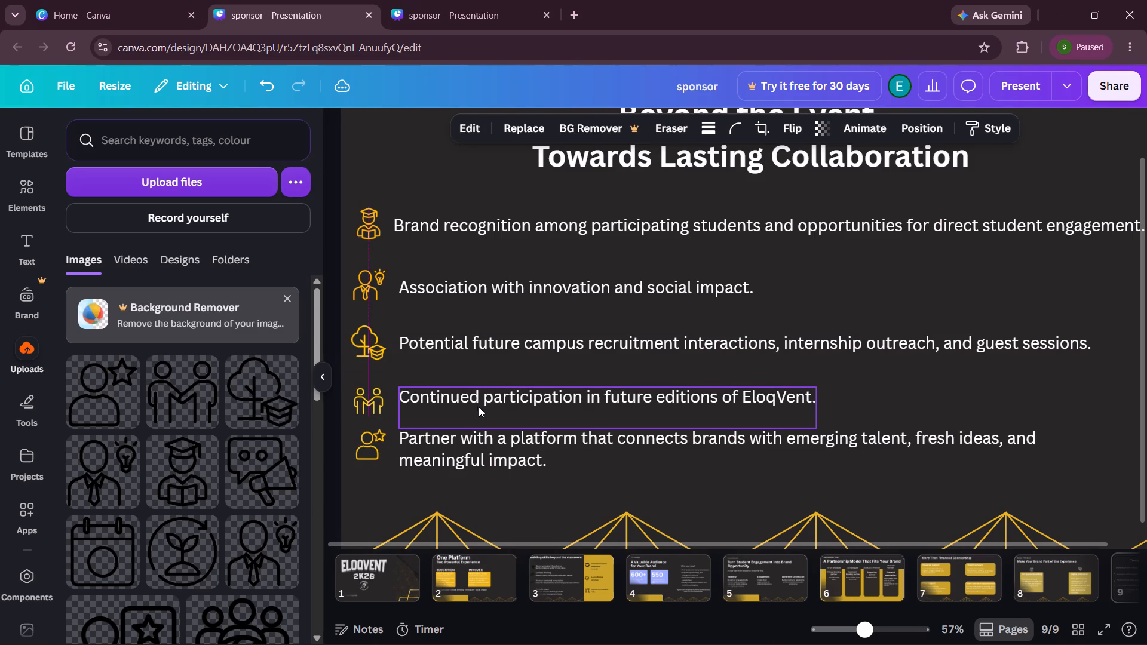
# Nudge the "Continued participation in future editions of EloqVent." text slightly down to line up with the handshake icon.
pyautogui.click(481, 407)
pyautogui.press('Down')
pyautogui.press('Down')
pyautogui.press('Down')
pyautogui.press('Down')
pyautogui.press('Down')
pyautogui.press('Down')
pyautogui.press('Down')
pyautogui.press('Down')
pyautogui.press('Down')
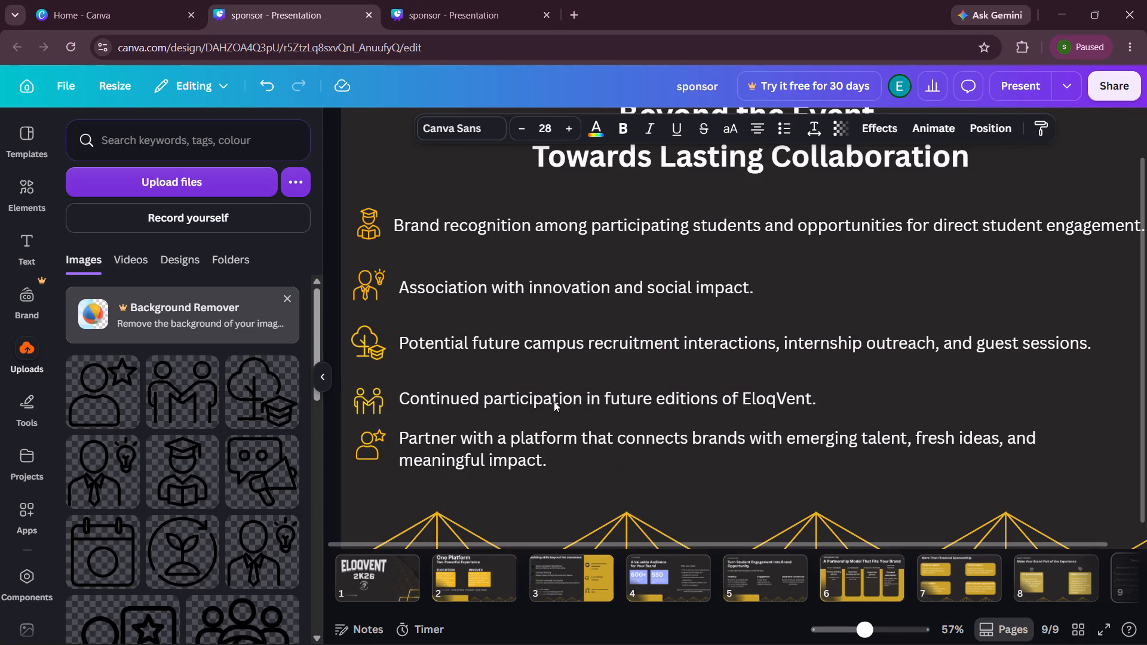
pyautogui.press('Down')
pyautogui.press('Down')
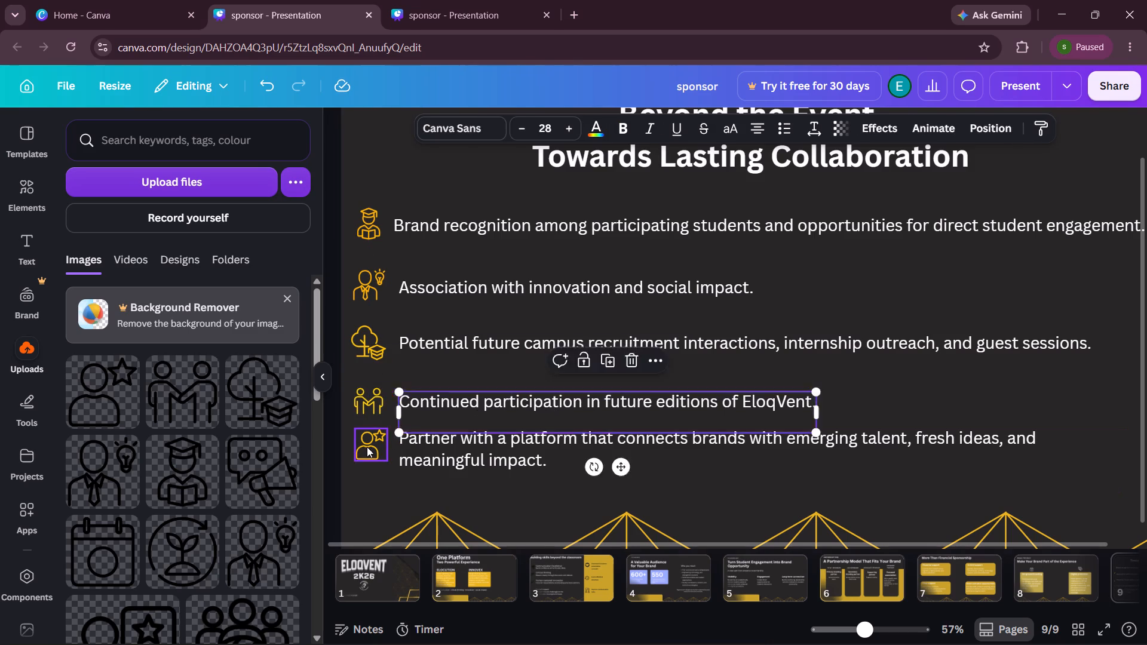
# Nudge the person-with-star icon down to widen its gap from the handshake icon above.
pyautogui.click(367, 447)
pyautogui.press('Down')
pyautogui.press('Down')
pyautogui.press('Down')
pyautogui.press('Down')
pyautogui.press('Down')
pyautogui.press('Down')
pyautogui.press('Down')
pyautogui.press('Down')
pyautogui.press('Down')
pyautogui.press('Down')
pyautogui.press('Down')
pyautogui.press('Down')
pyautogui.press('Down')
pyautogui.press('Down')
pyautogui.press('Down')
pyautogui.press('Down')
pyautogui.press('Down')
pyautogui.press('Down')
pyautogui.press('Down')
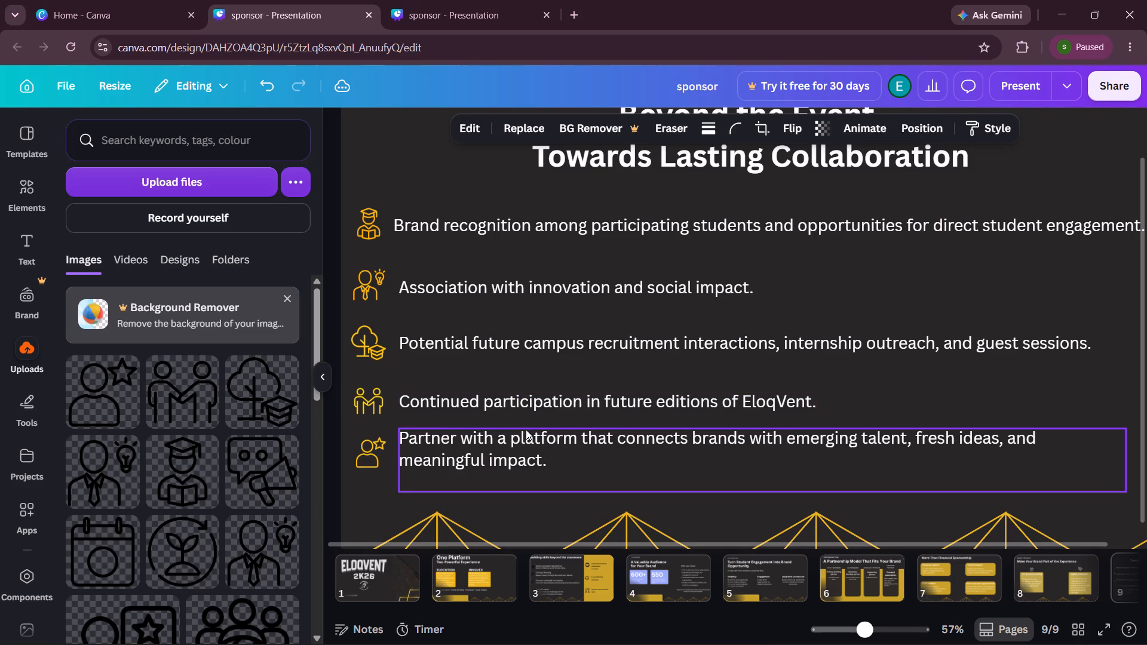
pyautogui.press('Down')
pyautogui.press('Down')
pyautogui.press('Down')
pyautogui.press('Down')
pyautogui.press('Down')
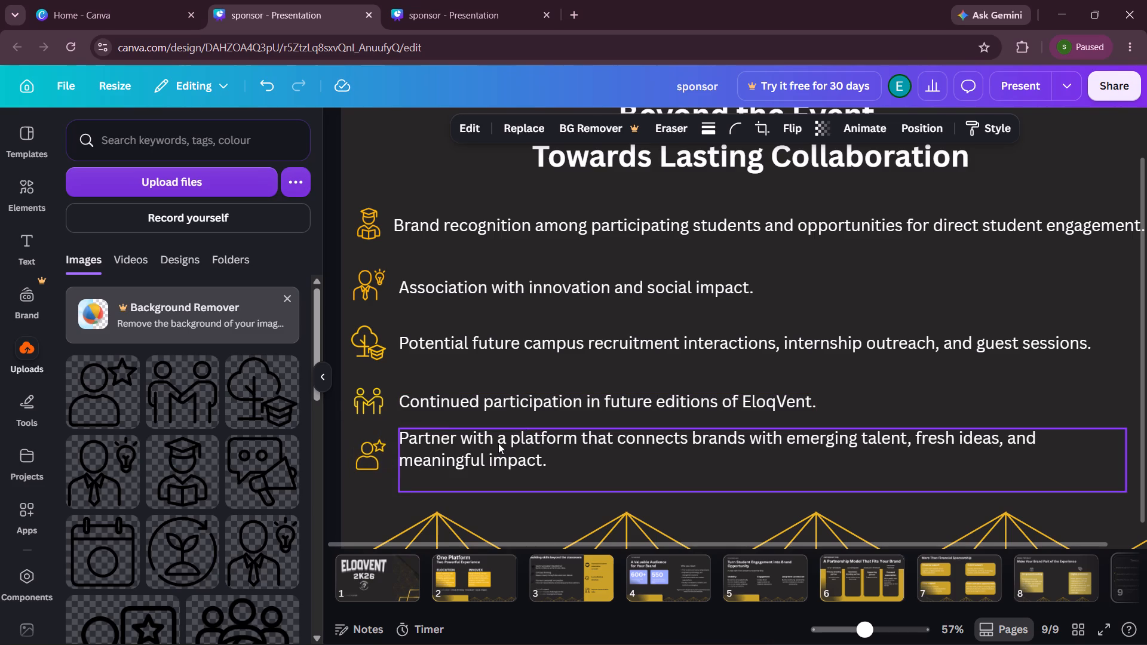
# Nudge the "Partner with a platform that connects brands" text down beside the person-with-star icon, fine-tune its height, and deselect it.
pyautogui.click(498, 443)
pyautogui.press('Down')
pyautogui.press('Down')
pyautogui.press('Down')
pyautogui.press('Down')
pyautogui.press('Down')
pyautogui.press('Down')
pyautogui.press('Down')
pyautogui.press('Down')
pyautogui.press('Down')
pyautogui.press('Down')
pyautogui.press('Down')
pyautogui.press('Down')
pyautogui.press('Down')
pyautogui.press('Down')
pyautogui.press('Down')
pyautogui.press('Down')
pyautogui.press('Down')
pyautogui.press('Down')
pyautogui.press('Down')
pyautogui.press('Down')
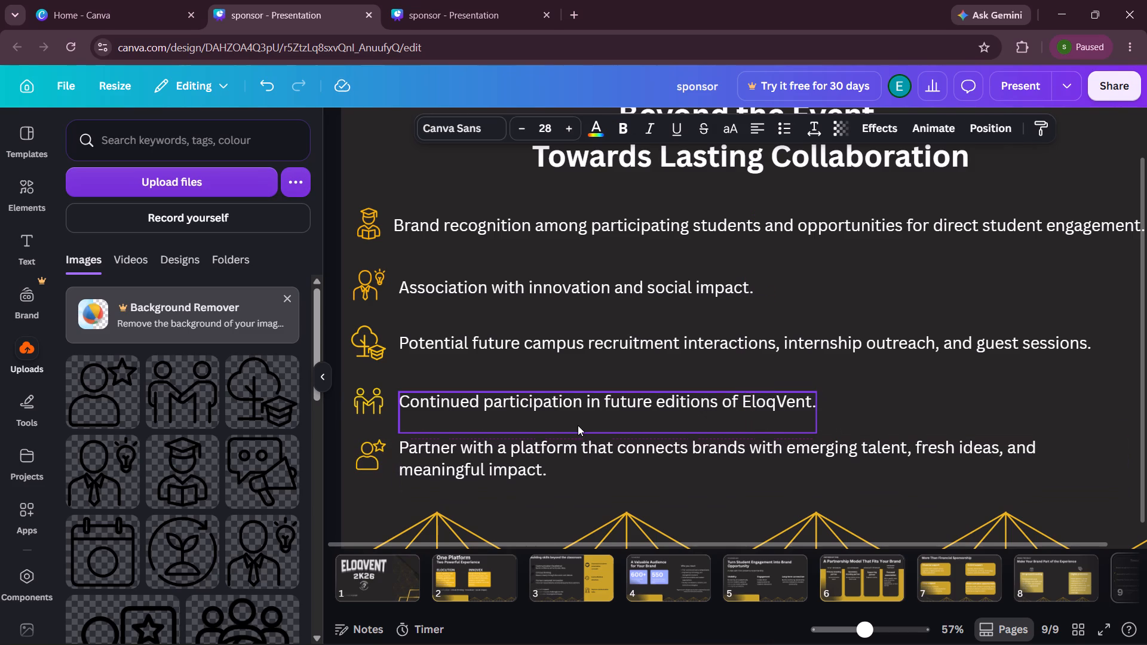
pyautogui.press('Down')
pyautogui.press('Down')
pyautogui.press('Down')
pyautogui.press('Down')
pyautogui.press('Down')
pyautogui.press('Down')
pyautogui.press('Down')
pyautogui.press('Down')
pyautogui.press('Down')
pyautogui.press('Up')
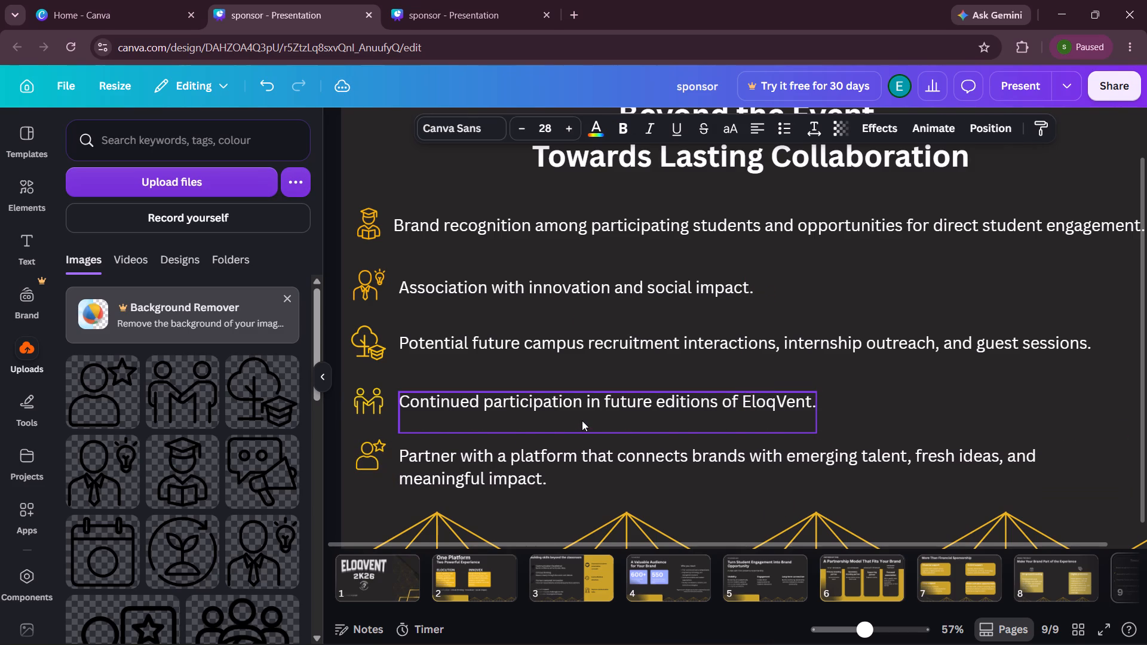
pyautogui.press('Up')
pyautogui.press('Up')
pyautogui.press('Up')
pyautogui.press('Up')
pyautogui.press('Up')
pyautogui.press('Up')
pyautogui.press('Up')
pyautogui.press('Up')
pyautogui.press('Up')
pyautogui.press('Up')
pyautogui.press('Up')
pyautogui.press('Up')
pyautogui.press('Up')
pyautogui.press('Up')
pyautogui.press('Up')
pyautogui.press('Up')
pyautogui.press('Up')
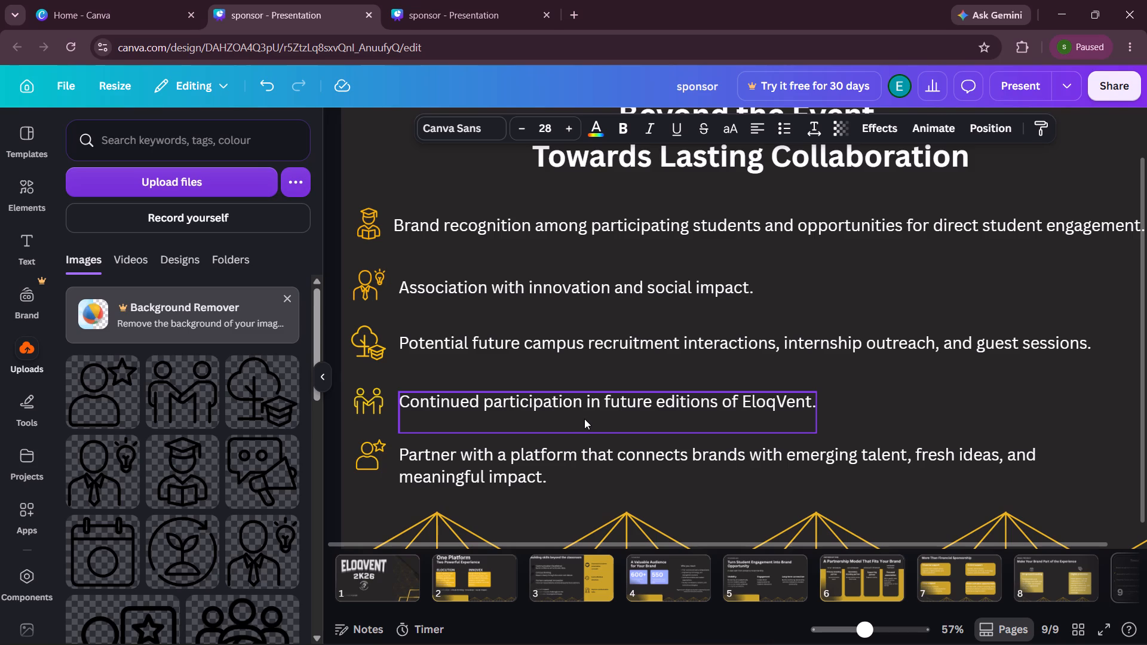
pyautogui.press('Down')
pyautogui.click(645, 499)
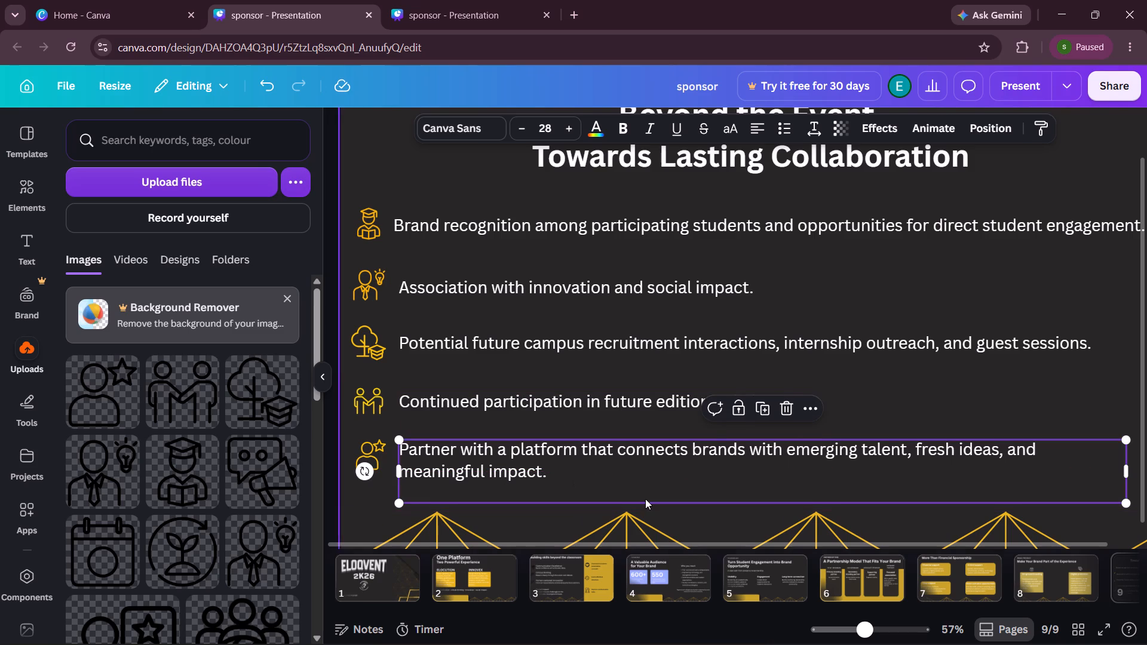
pyautogui.click(937, 387)
pyautogui.keyDown('ctrl'); pyautogui.scroll(-2, 895, 410); pyautogui.keyUp('ctrl')
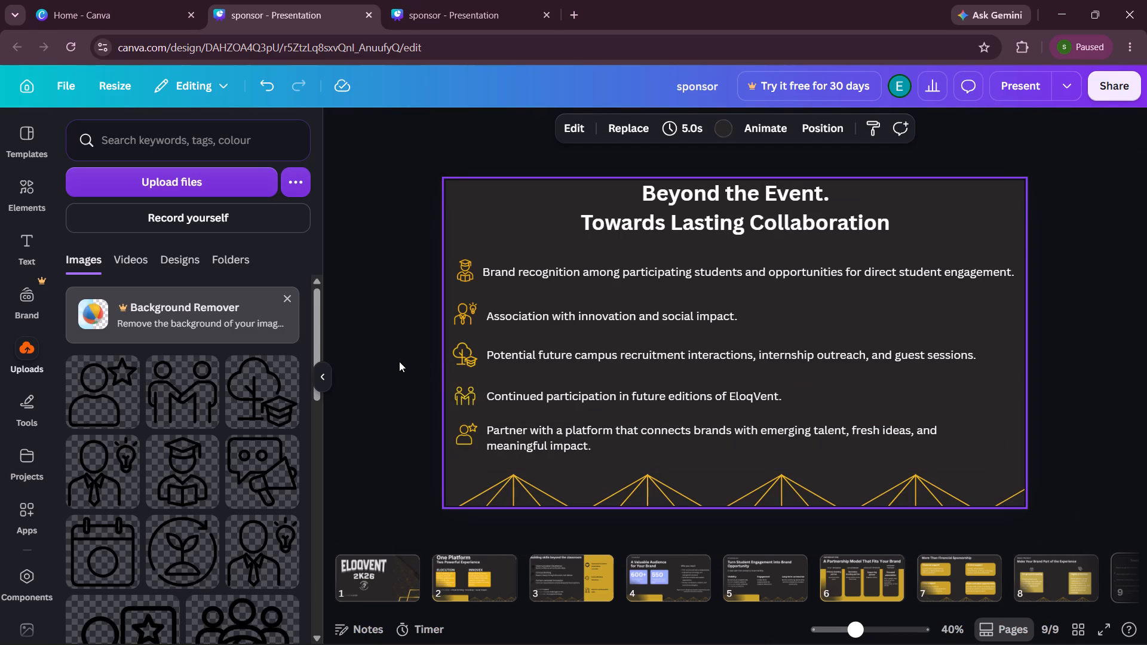
pyautogui.click(398, 361)
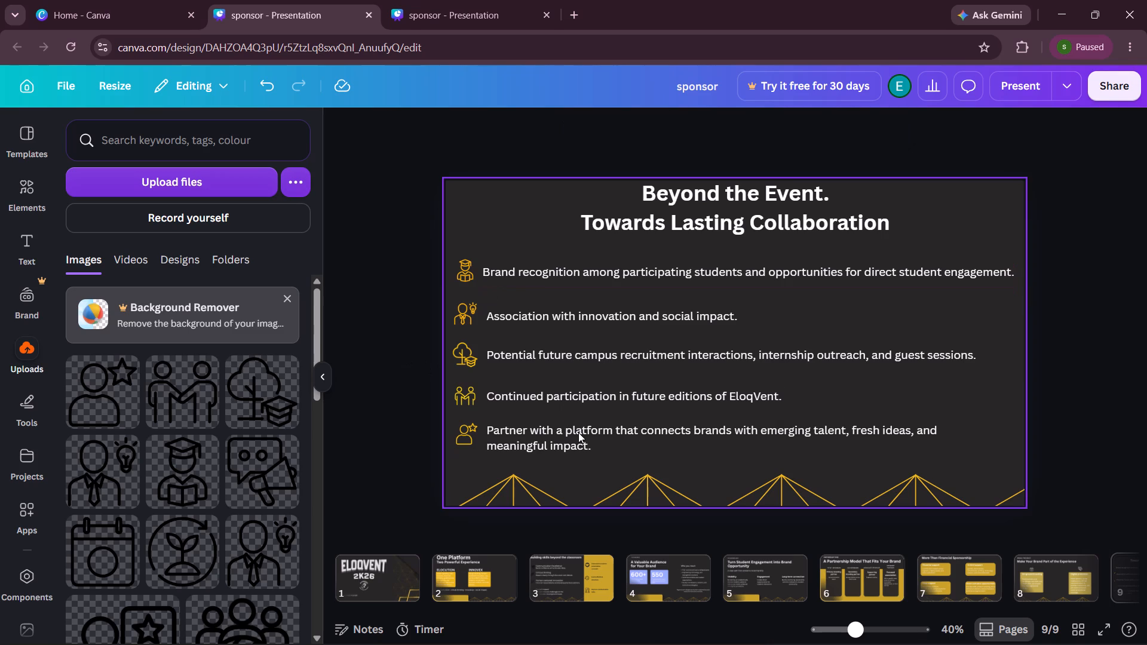
# Add page 10 after the "Beyond the Event" slide and apply the Conclusion layout from the Black and Gold Modern Academic template.
pyautogui.scroll(-6, 959, 584)
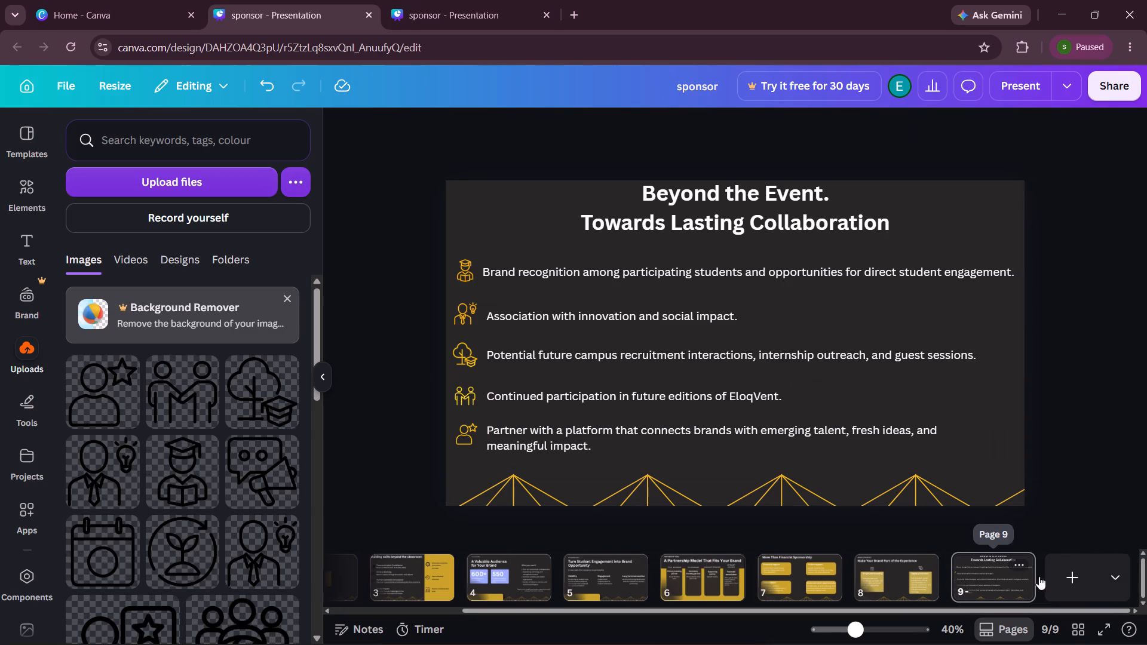
pyautogui.click(1060, 577)
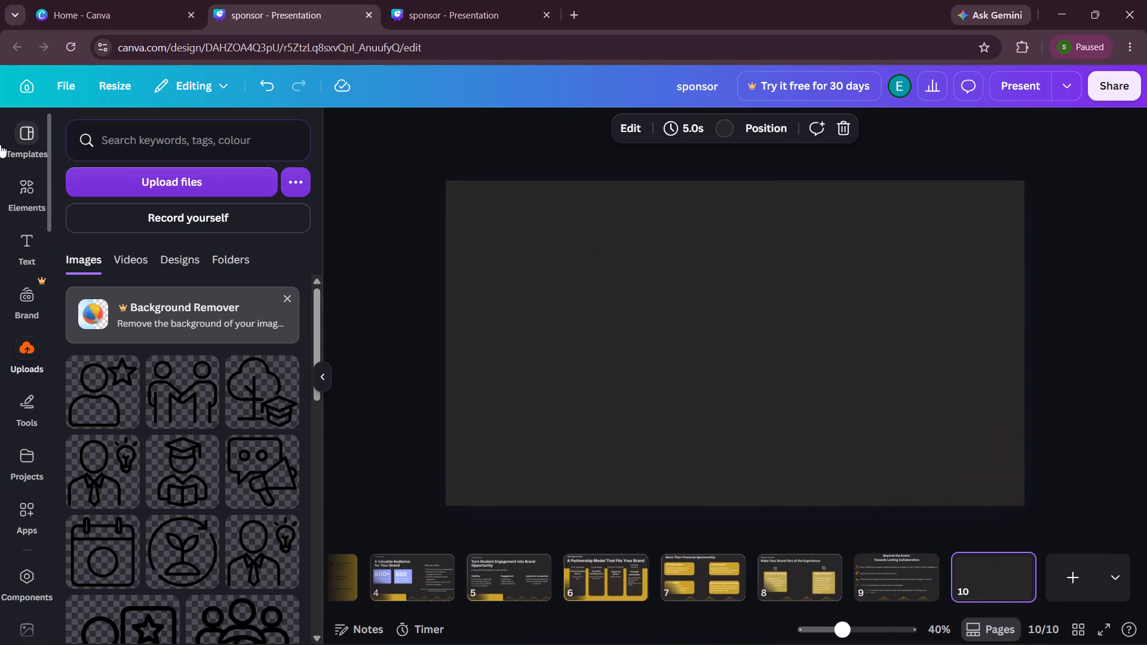
pyautogui.click(10, 140)
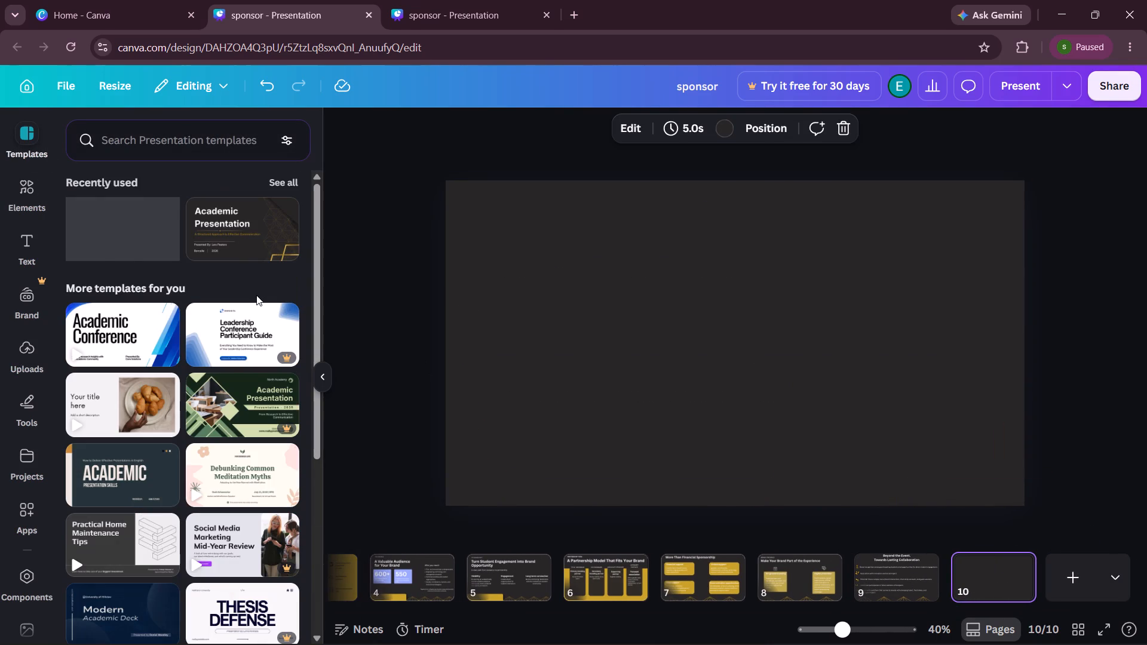
pyautogui.click(237, 231)
pyautogui.scroll(-2, 268, 381)
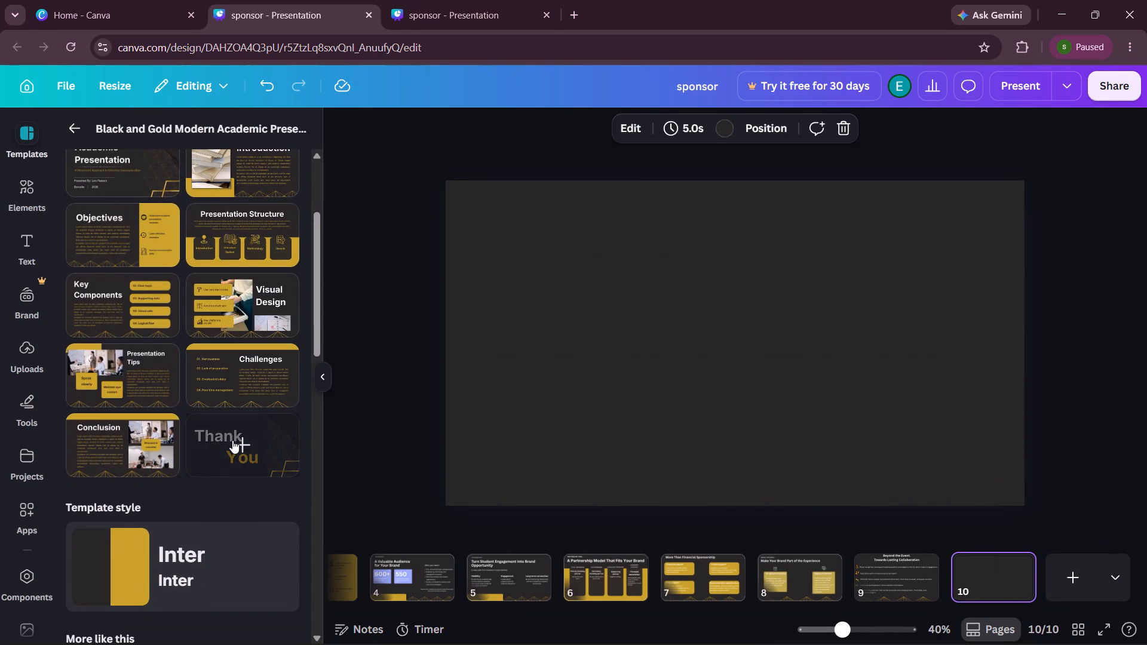
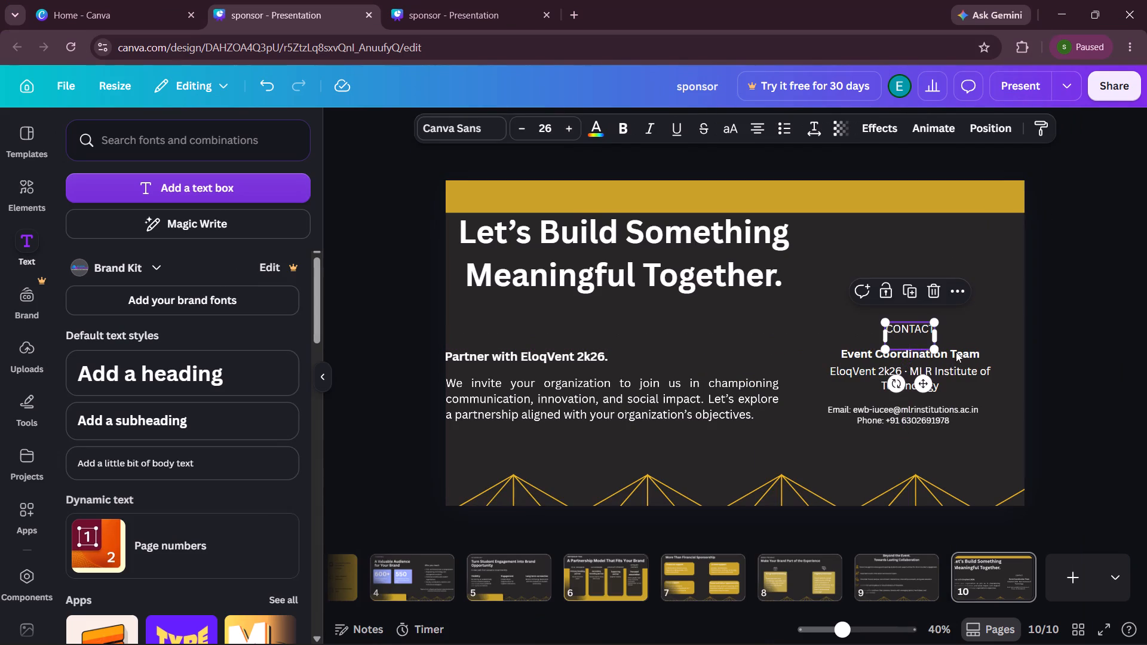
pyautogui.click(1044, 331)
pyautogui.click(922, 377)
pyautogui.click(1048, 348)
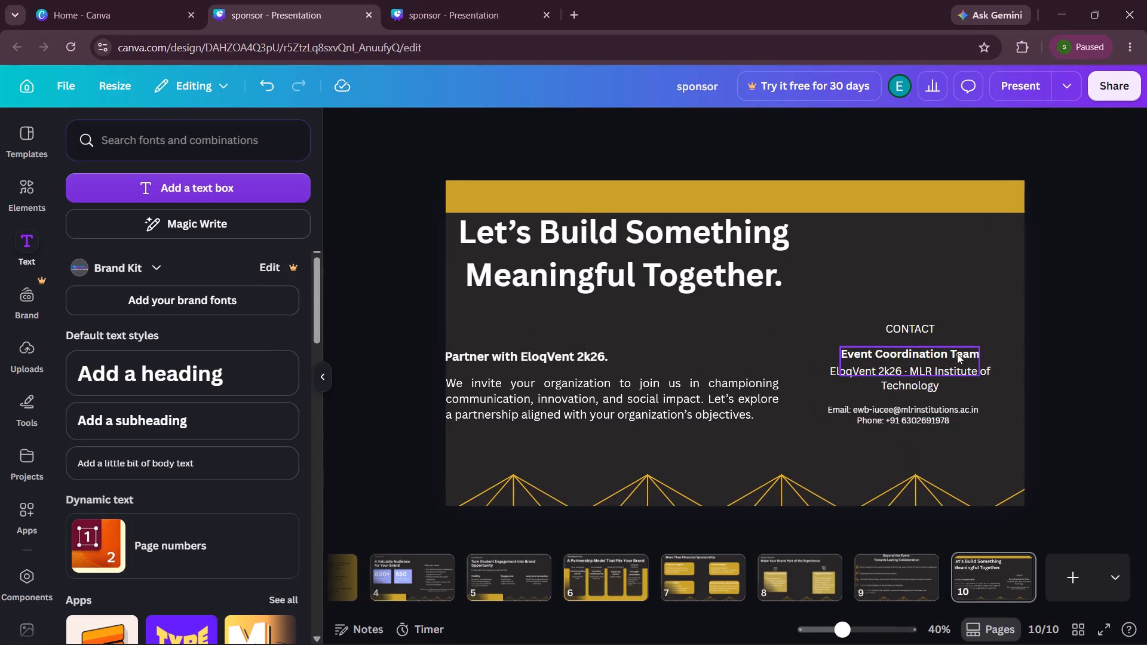
pyautogui.moveTo(954, 354); pyautogui.dragTo(955, 349)
pyautogui.click(1072, 371)
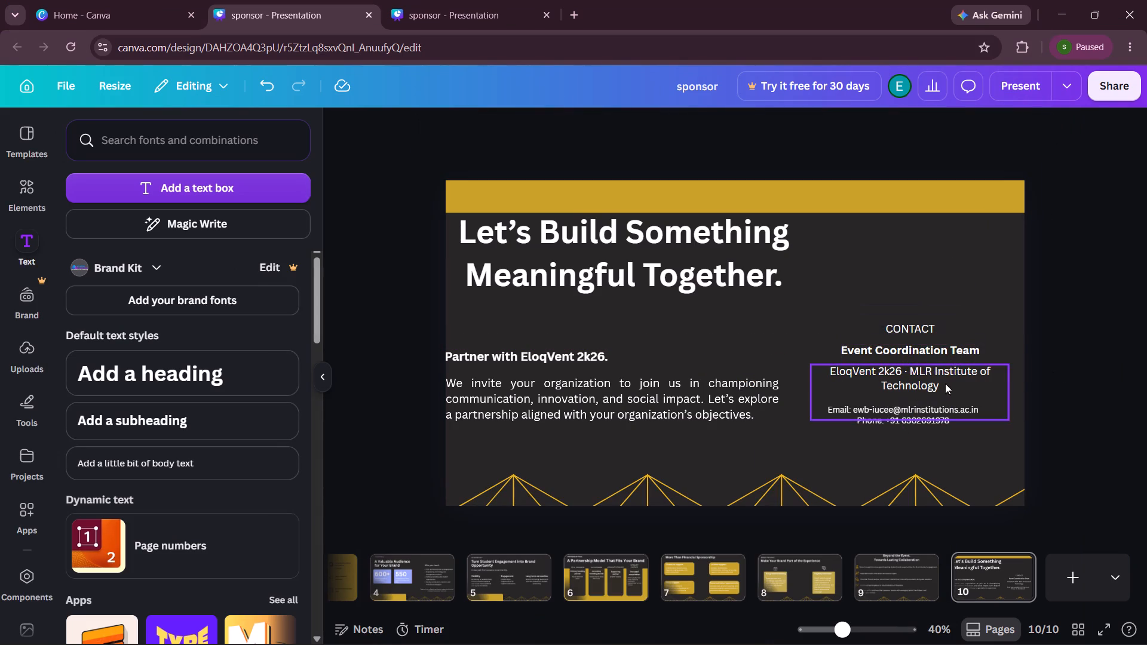
pyautogui.click(931, 382)
pyautogui.click(1058, 397)
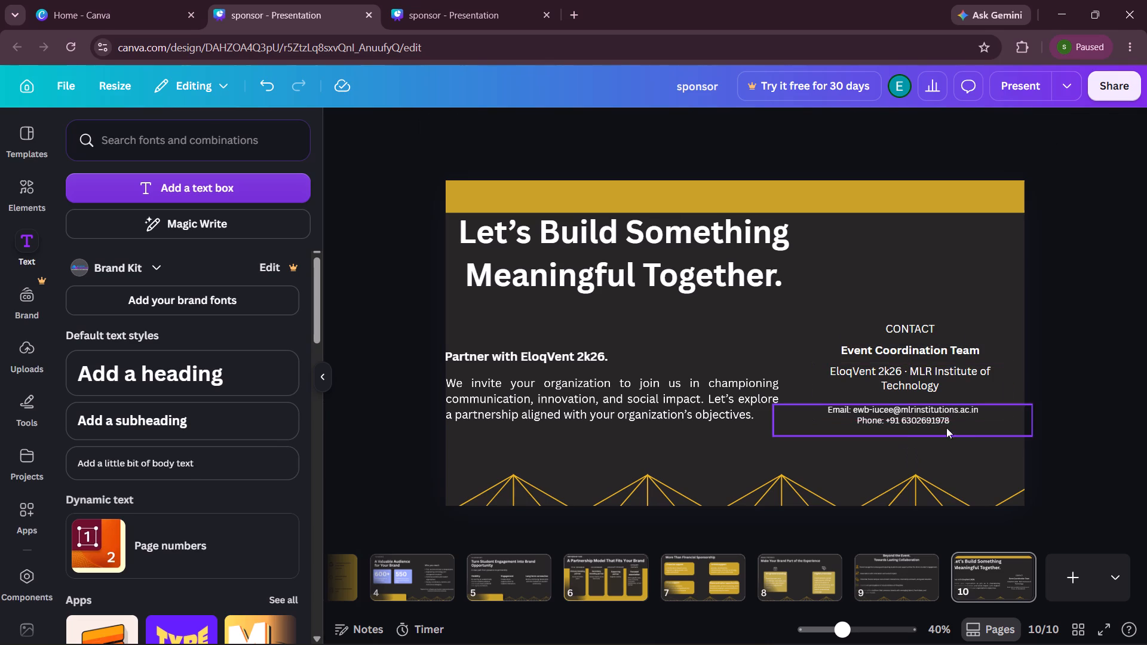
# Move the email and phone text up to just below the institute line, centred with the rest of the contact block.
pyautogui.moveTo(919, 430); pyautogui.dragTo(927, 425)
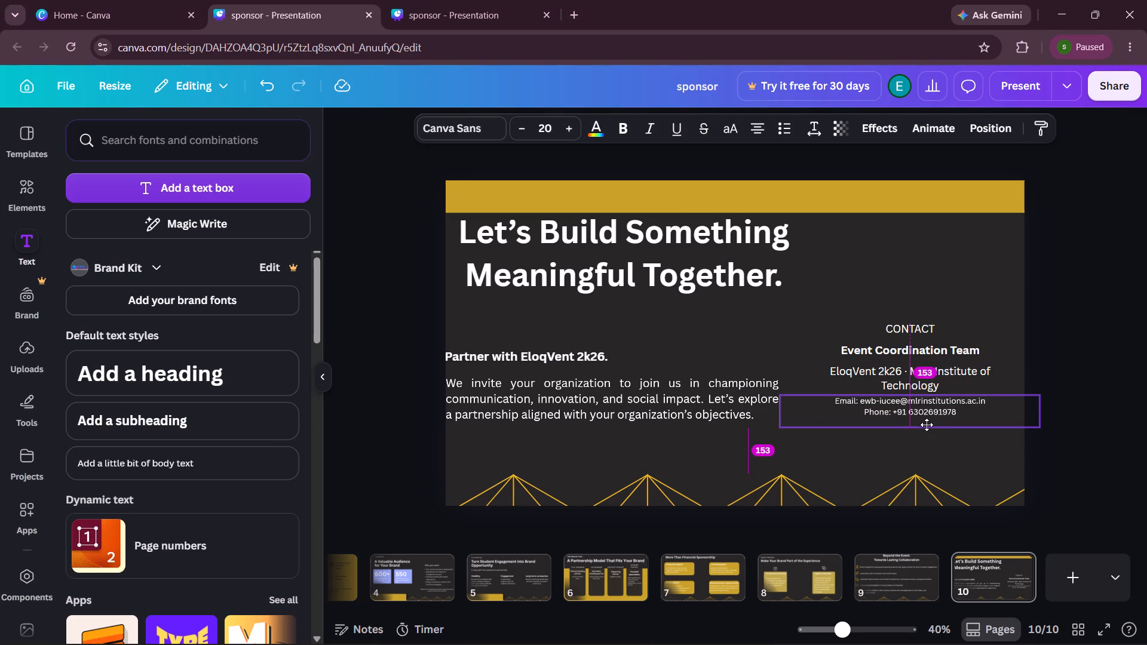
pyautogui.moveTo(927, 425); pyautogui.dragTo(927, 422)
pyautogui.click(1091, 368)
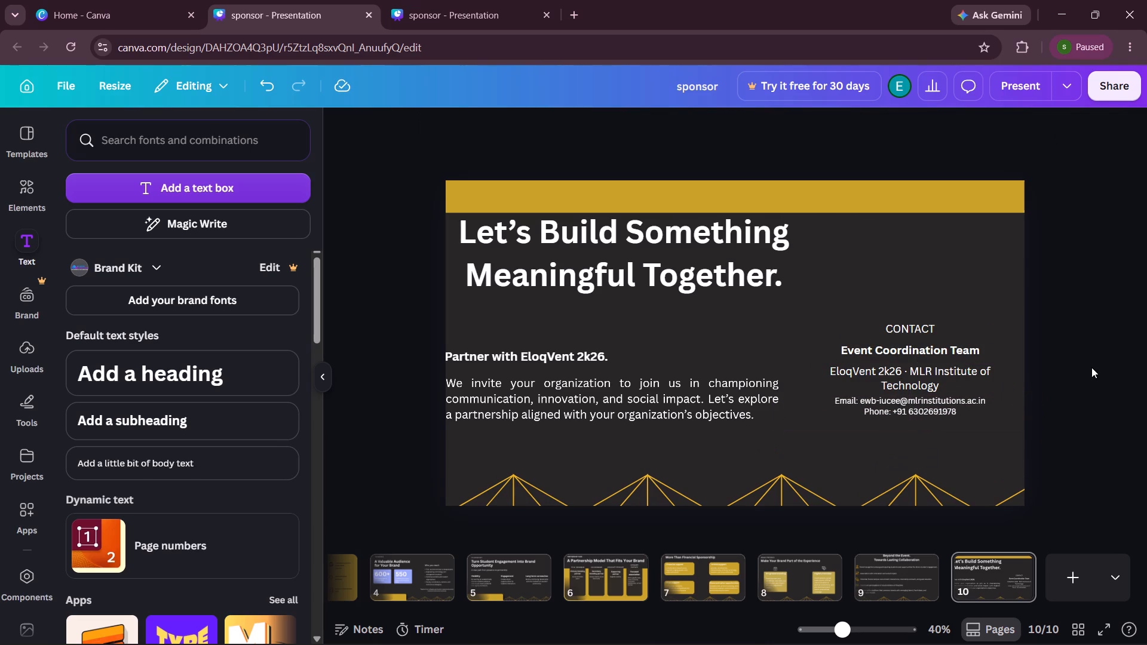
pyautogui.click(979, 407)
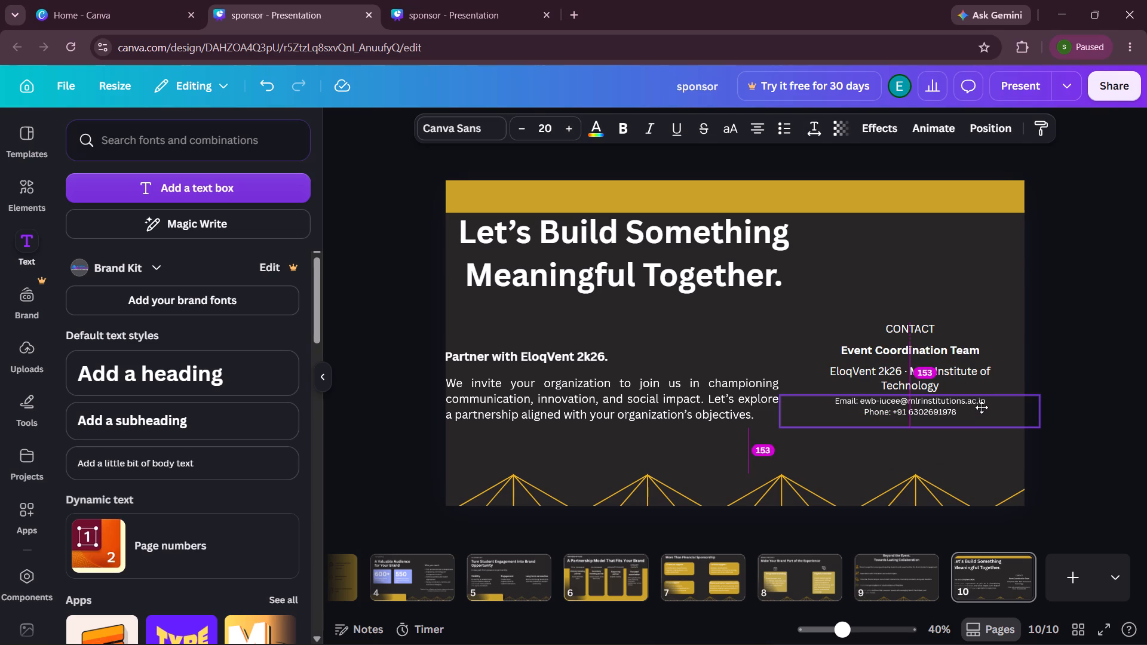
pyautogui.click(1087, 364)
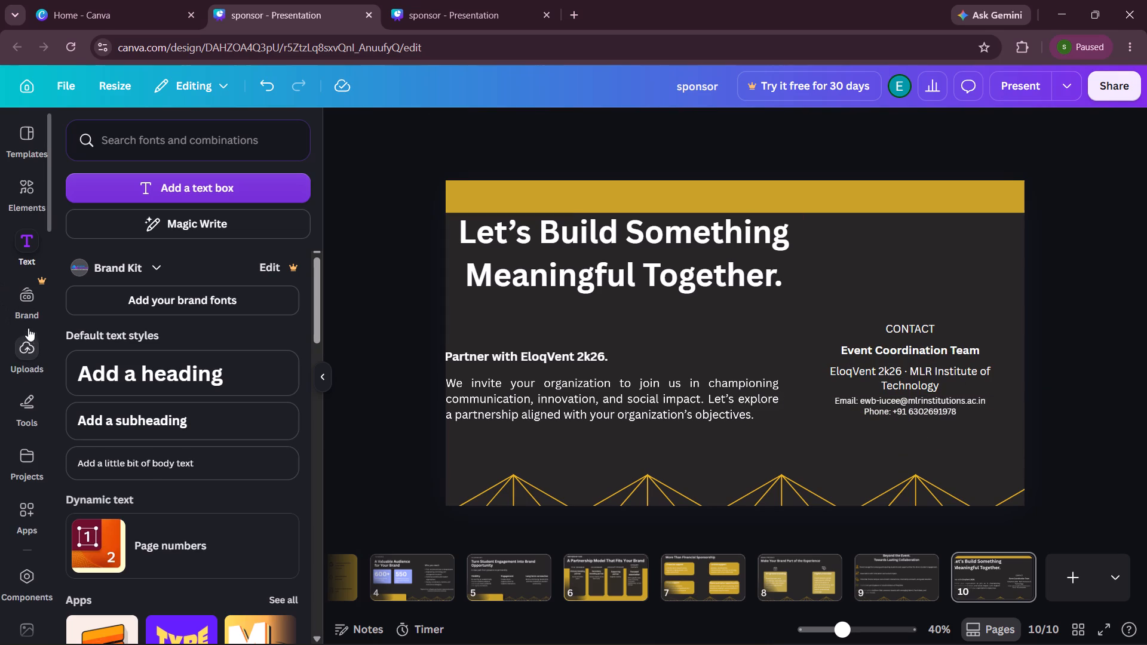
# Add a rounded rectangle over the page 10 contact block, widened and lengthened to cover all its lines.
pyautogui.click(26, 411)
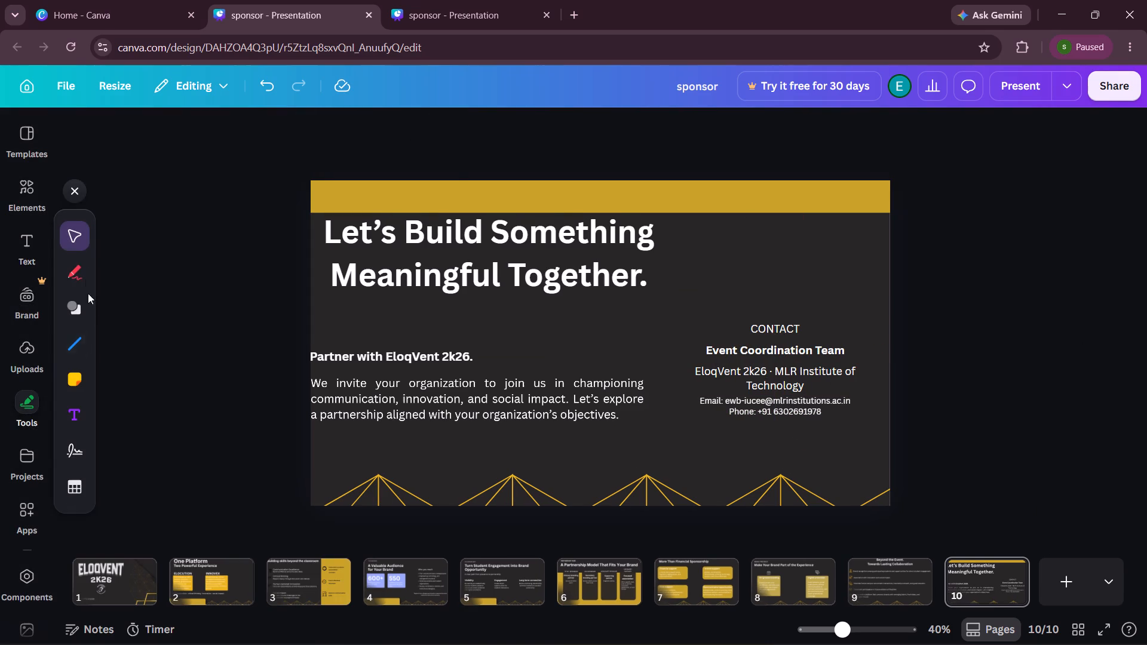
pyautogui.click(80, 313)
pyautogui.click(119, 257)
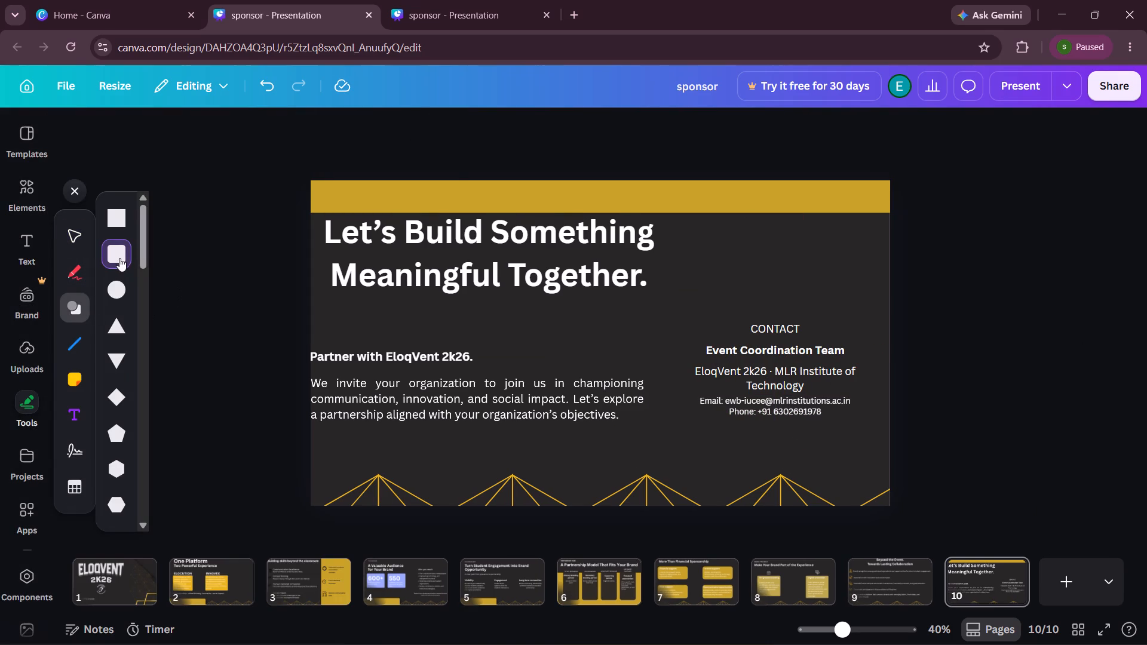
pyautogui.click(677, 308)
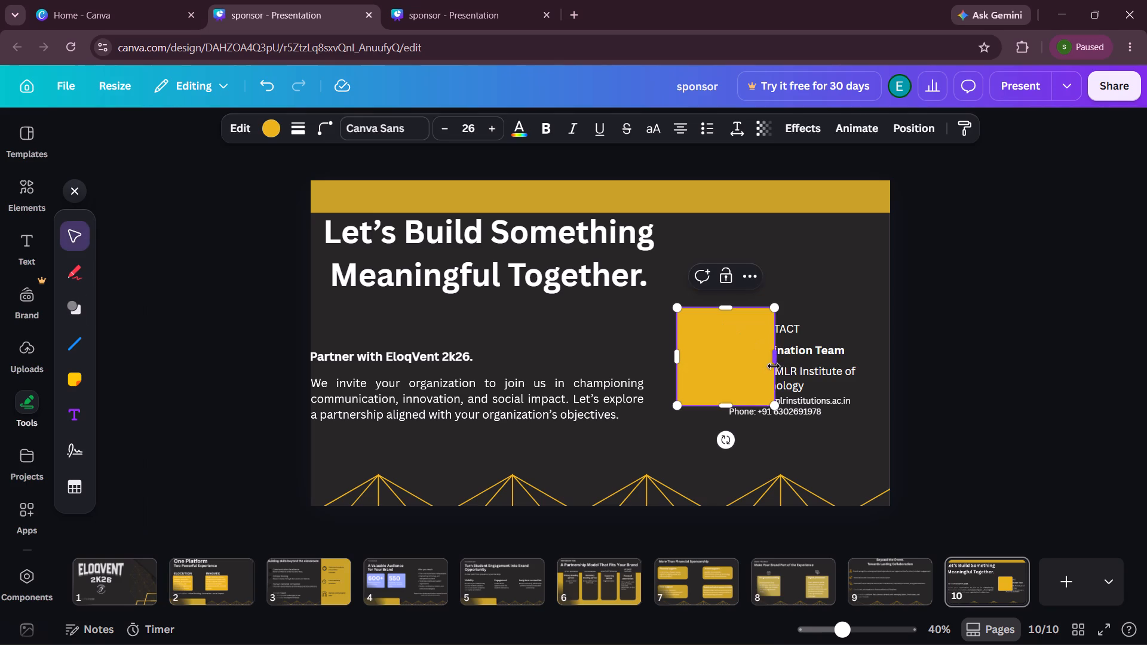
pyautogui.moveTo(775, 364); pyautogui.dragTo(867, 373)
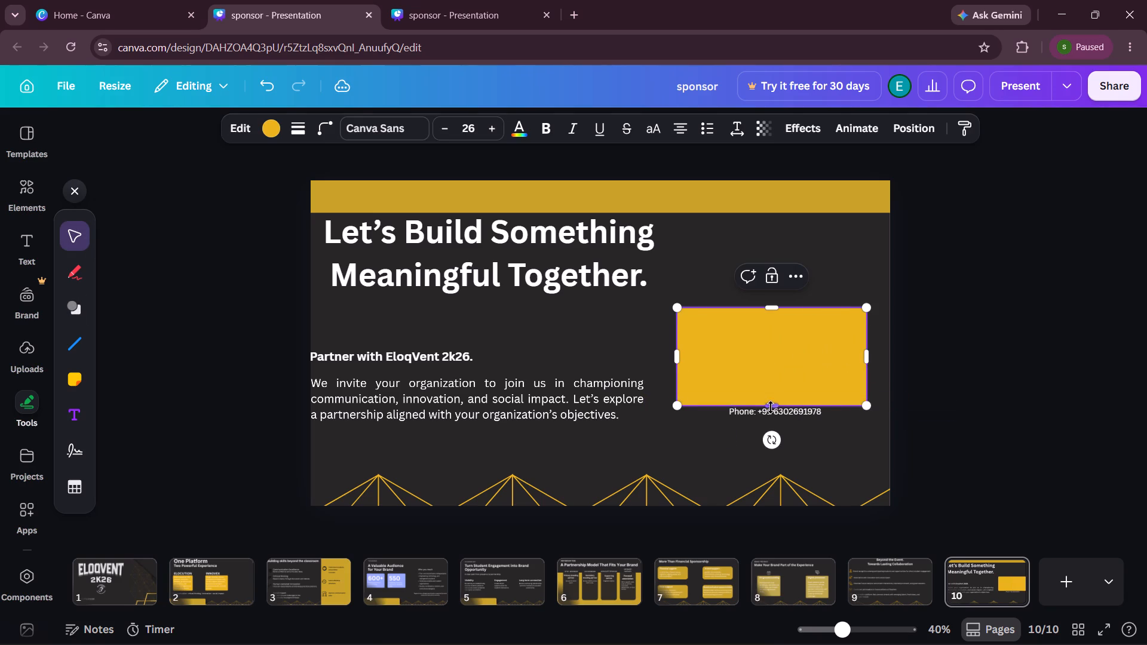
pyautogui.moveTo(771, 407); pyautogui.dragTo(775, 437)
pyautogui.click(994, 380)
# Try several purple and blue fills on the contact block's rectangle, settling on purple #8c52ff.
pyautogui.click(795, 346)
pyautogui.click(479, 128)
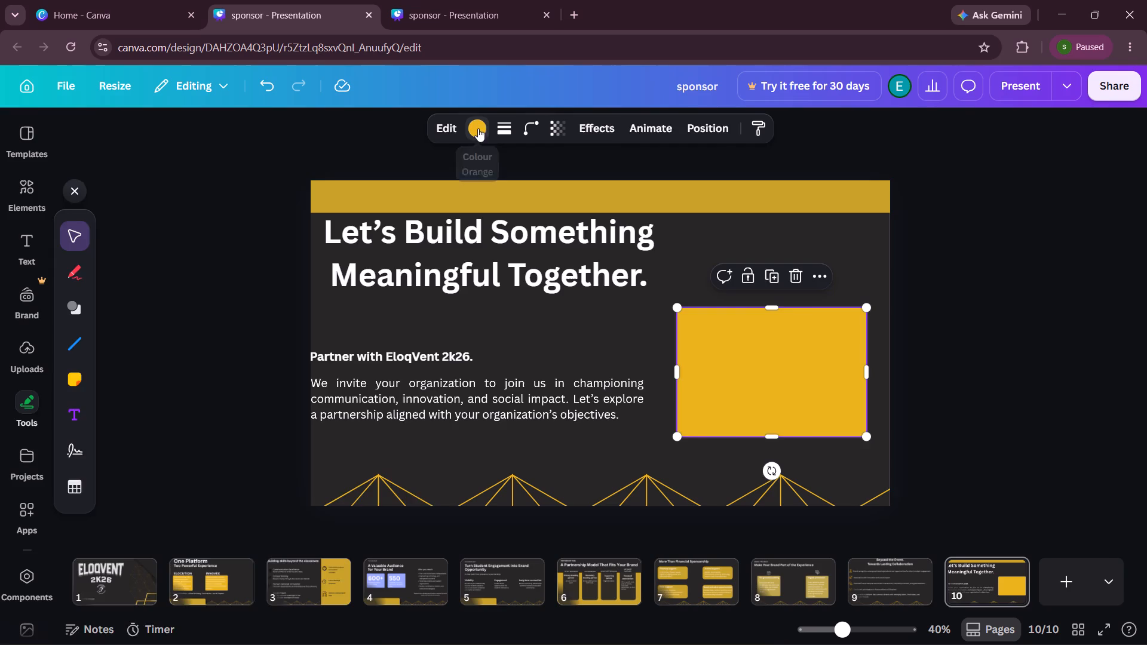
pyautogui.scroll(-3, 241, 452)
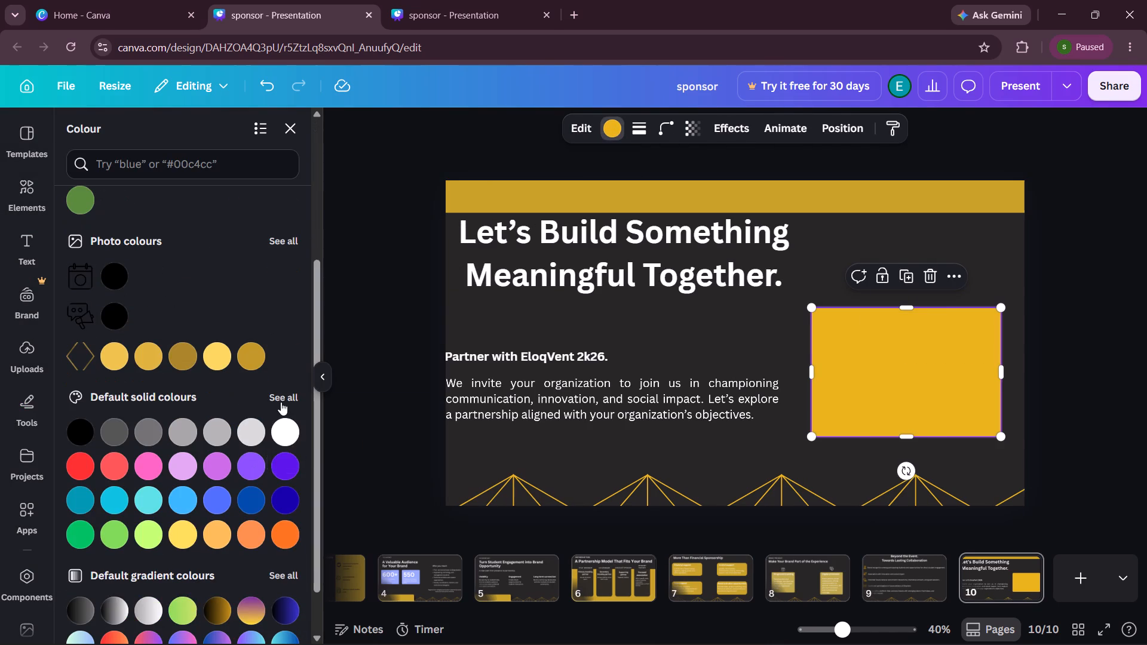
pyautogui.click(281, 402)
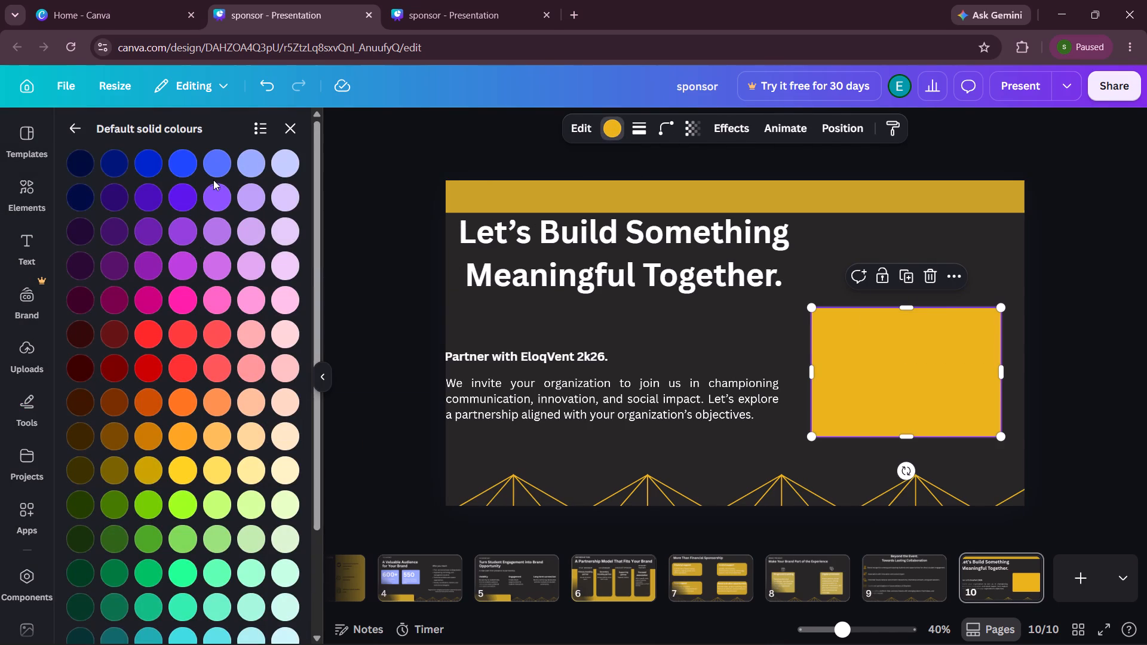
pyautogui.click(216, 196)
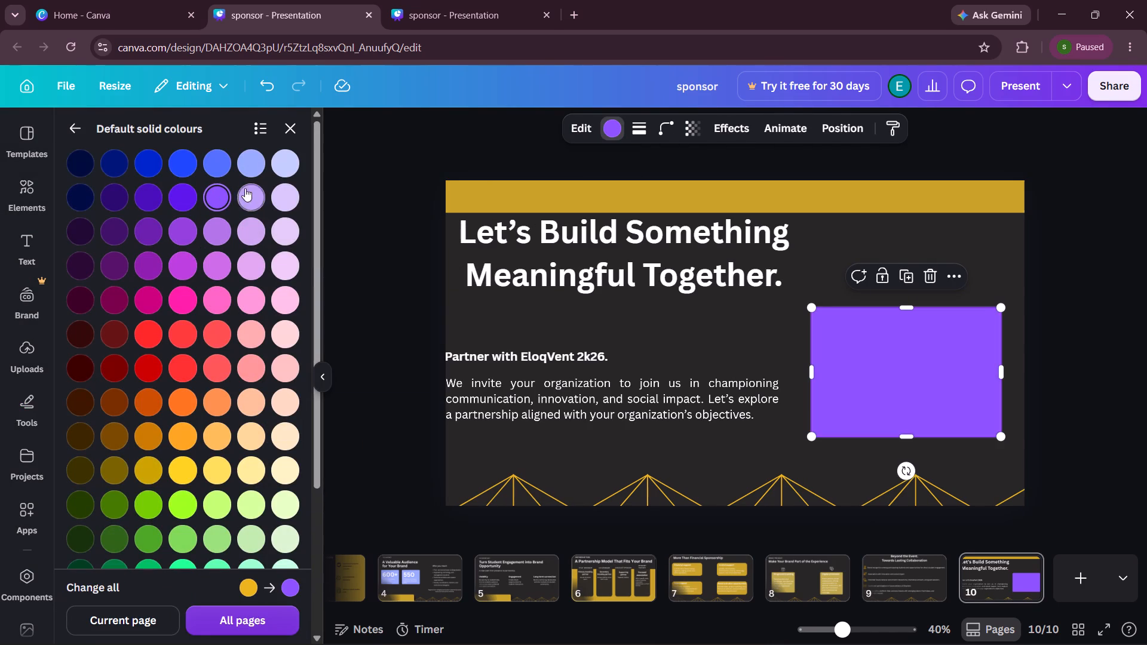
pyautogui.click(246, 171)
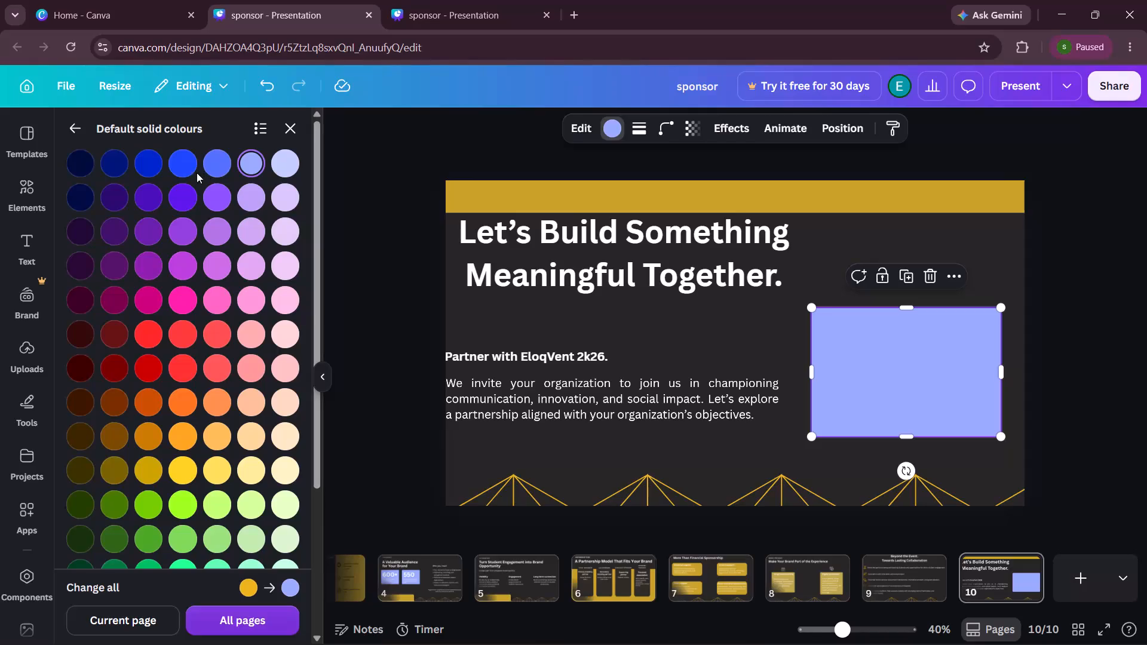
pyautogui.click(189, 192)
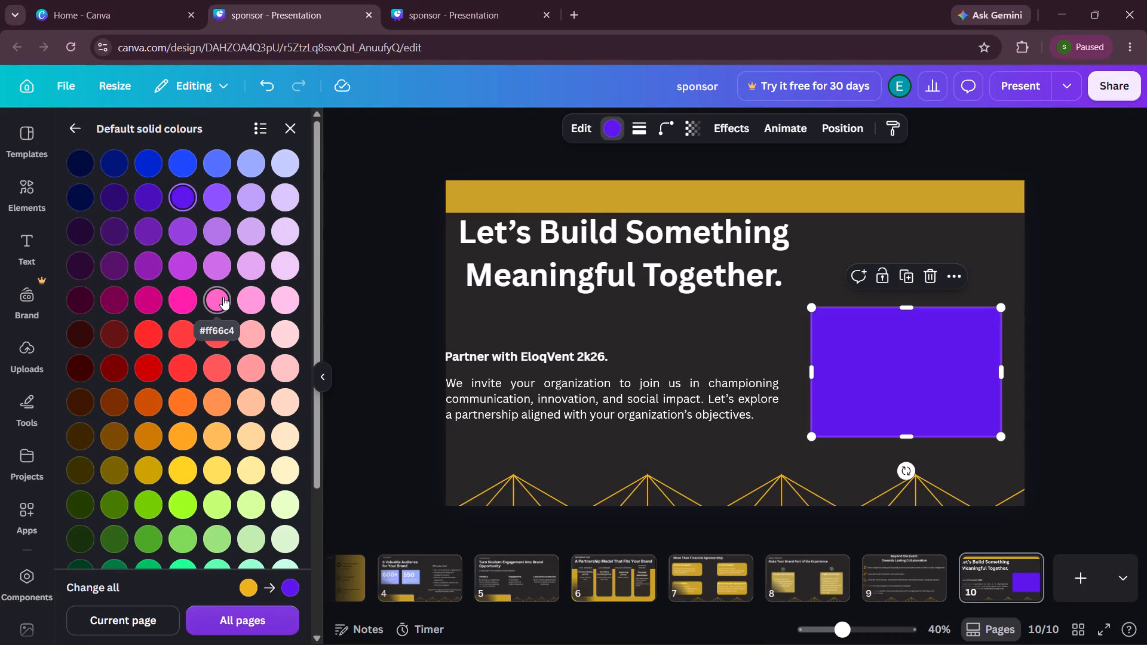
pyautogui.click(254, 206)
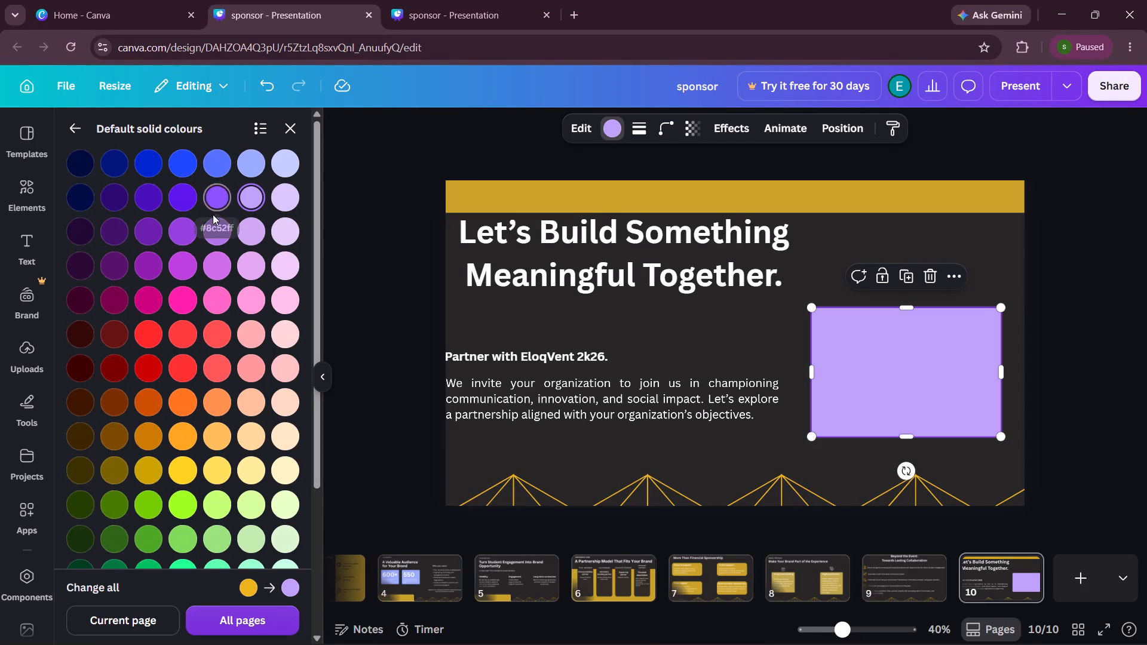
pyautogui.click(213, 215)
pyautogui.click(213, 222)
pyautogui.click(208, 201)
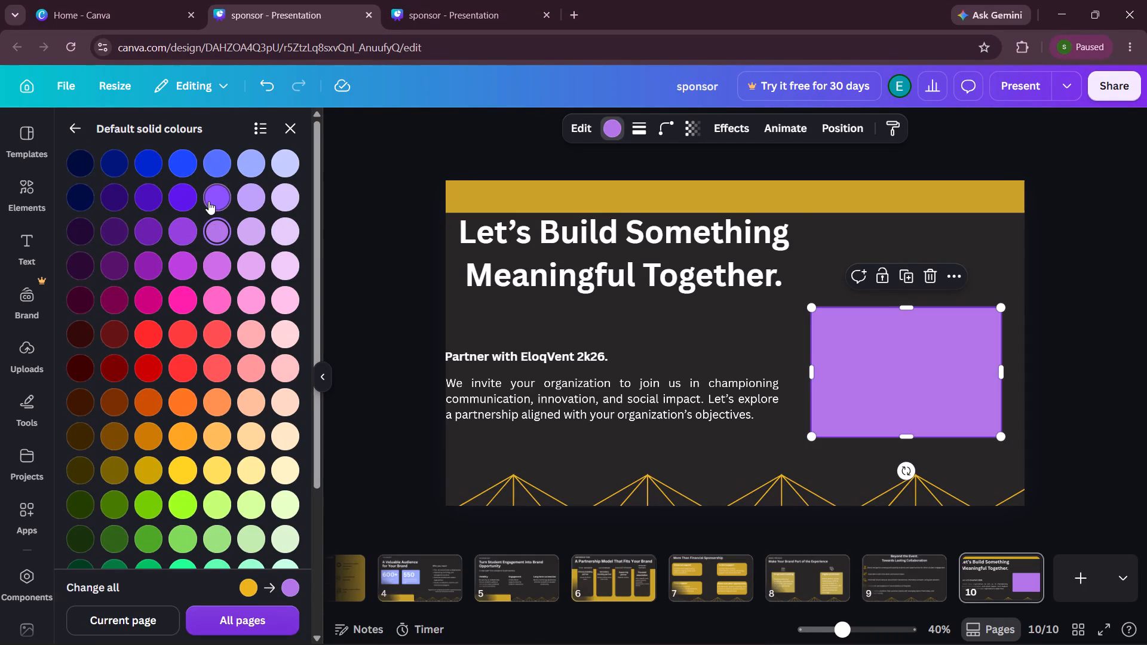
# Set the purple rectangle's transparency to 60.
pyautogui.click(685, 130)
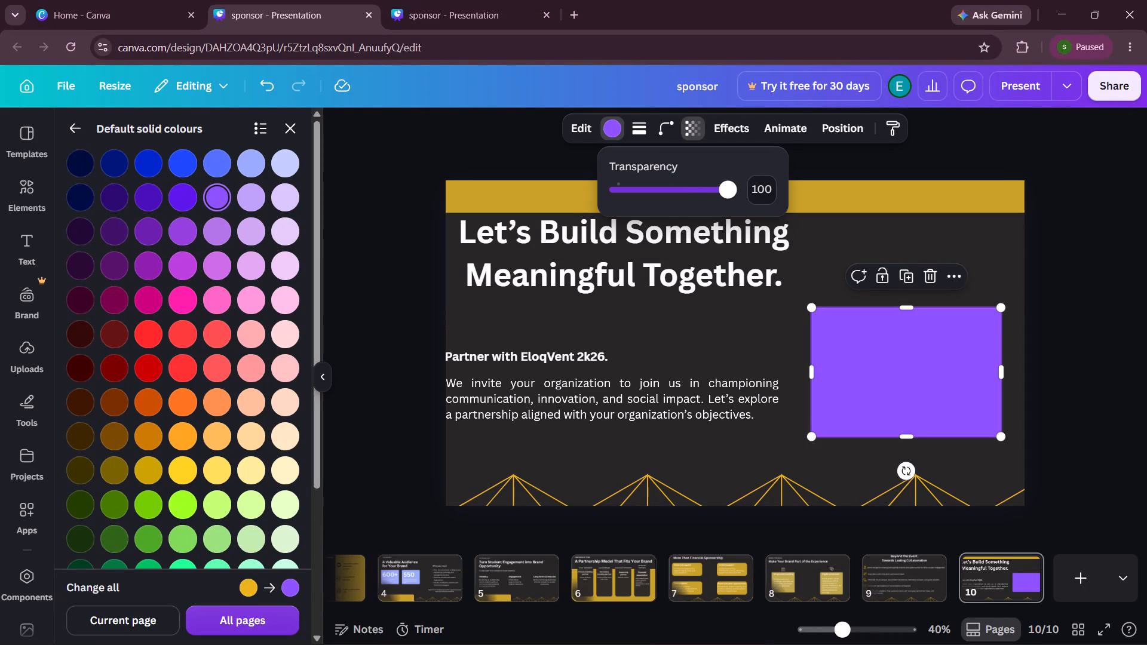
pyautogui.moveTo(727, 199); pyautogui.dragTo(679, 204)
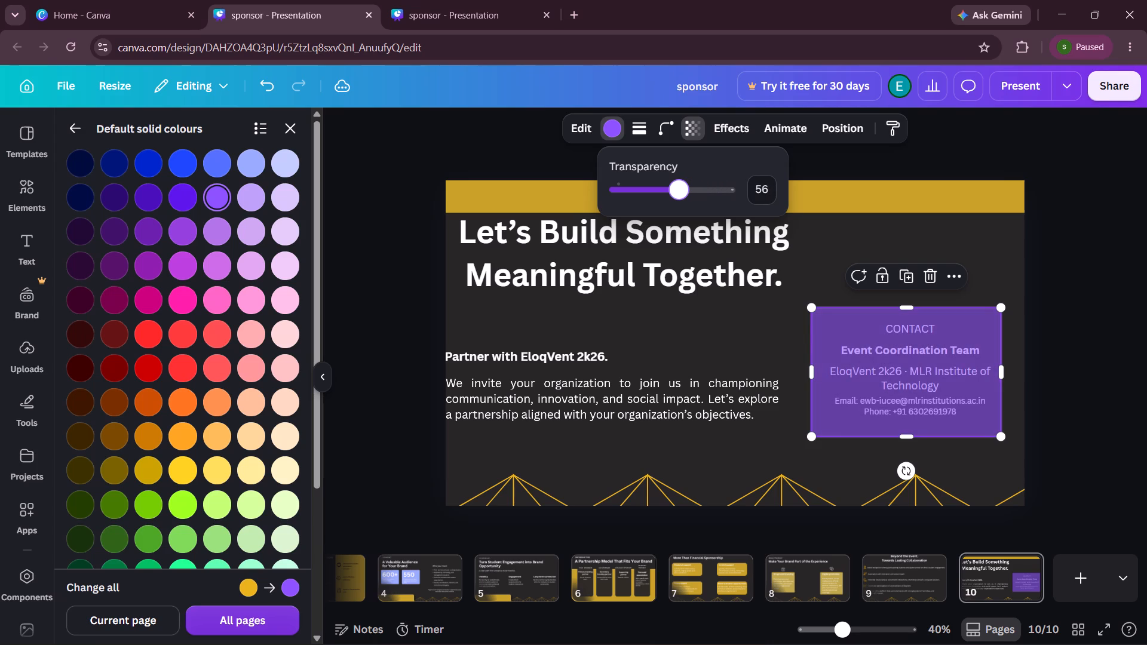
pyautogui.moveTo(679, 204); pyautogui.dragTo(683, 205)
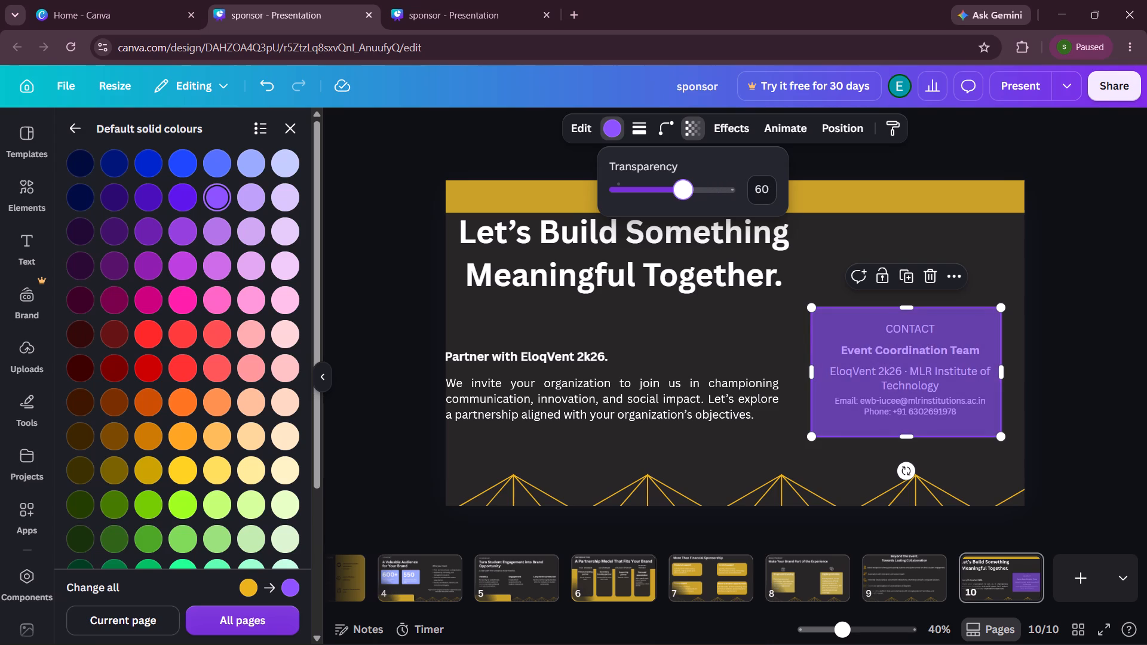
pyautogui.moveTo(683, 205); pyautogui.dragTo(684, 205)
# Move the purple rectangle's layer down behind all the slide text, just above the gold bar.
pyautogui.hotkey('alt', '1')
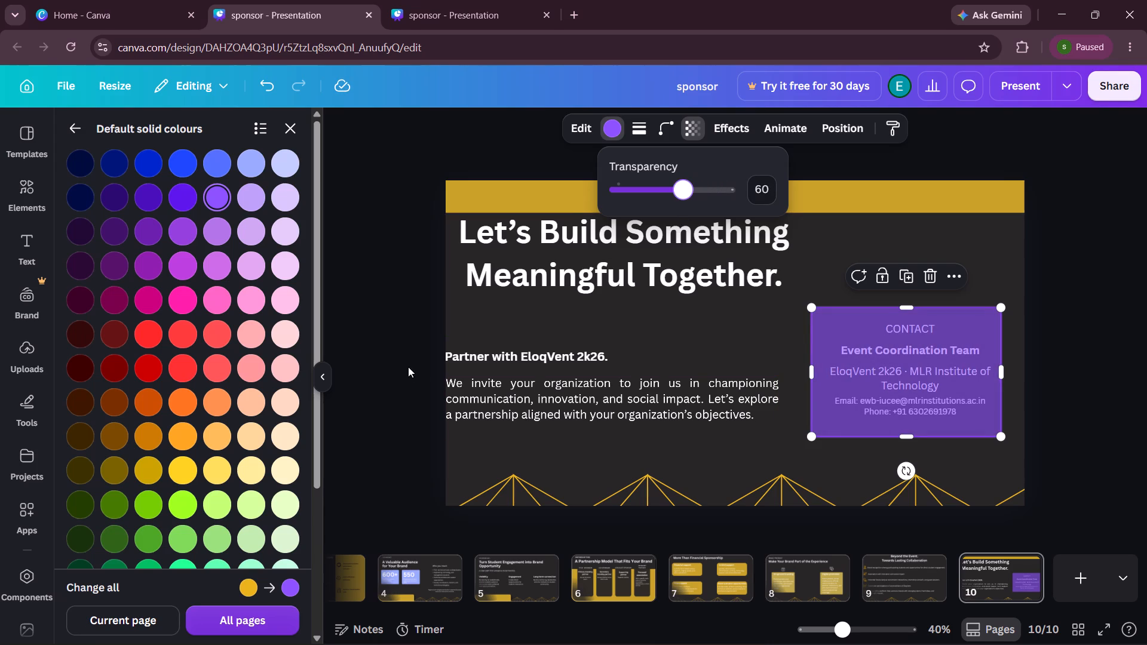
pyautogui.doubleClick(401, 358)
pyautogui.click(401, 358)
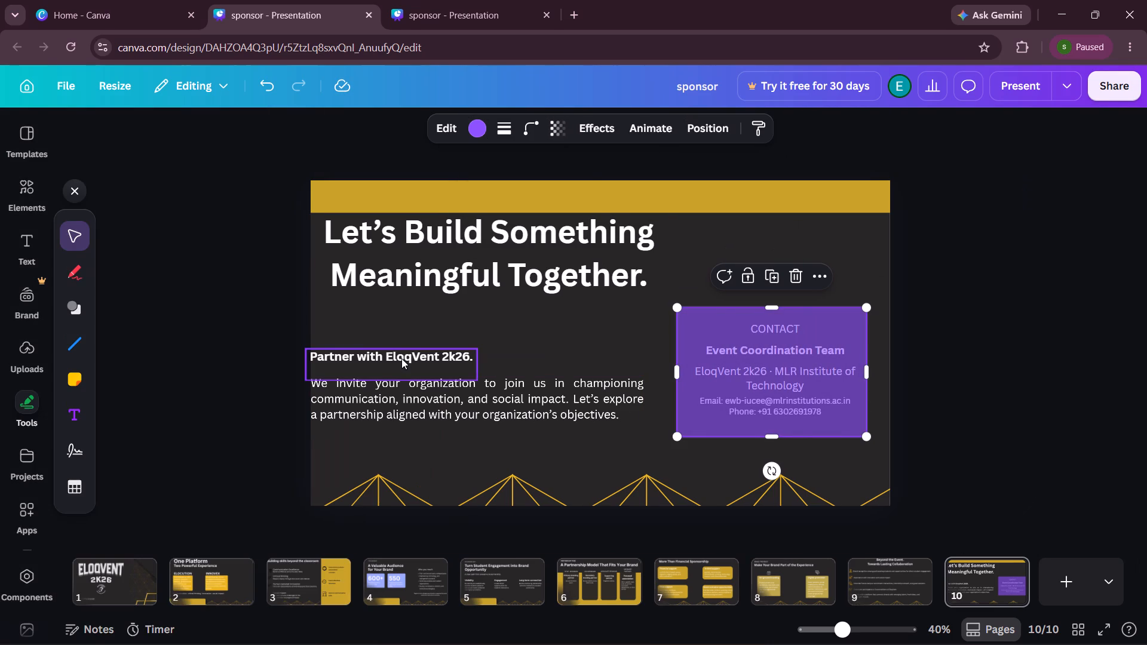
pyautogui.hotkey('alt', '1')
pyautogui.moveTo(251, 252); pyautogui.dragTo(250, 279)
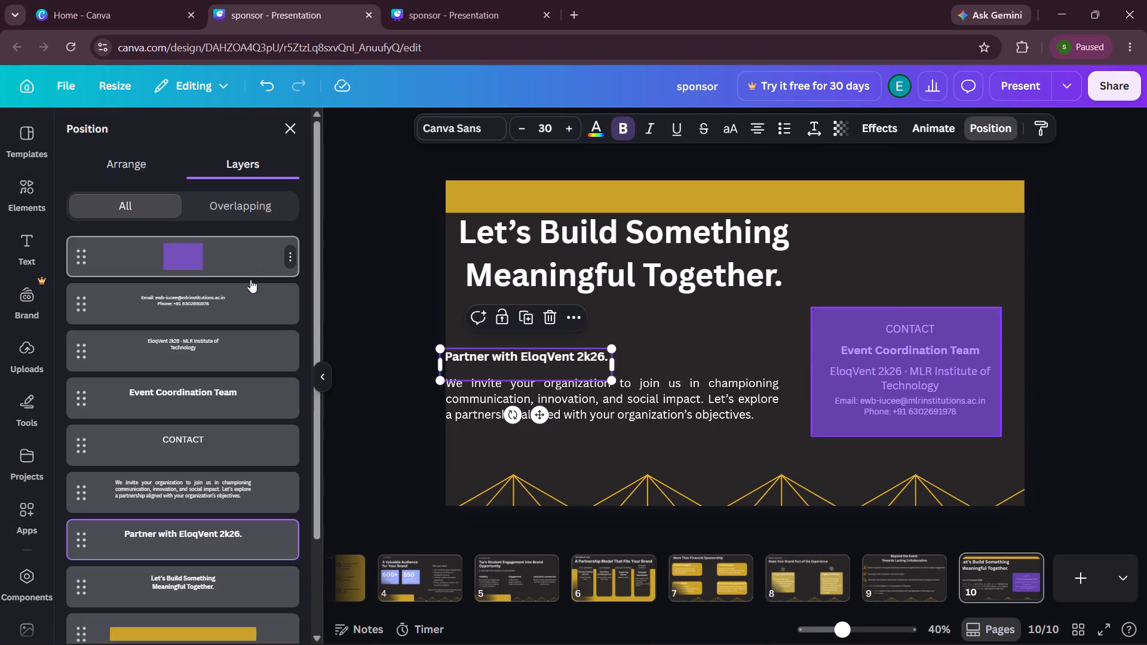
pyautogui.moveTo(250, 279); pyautogui.dragTo(253, 590)
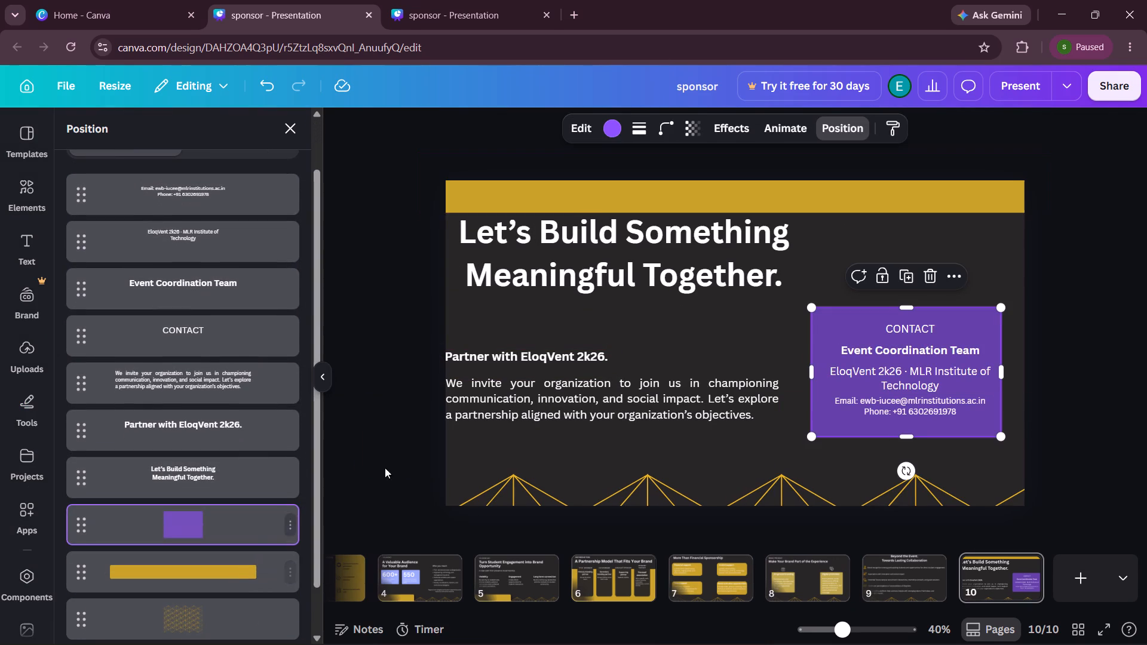
pyautogui.click(1075, 299)
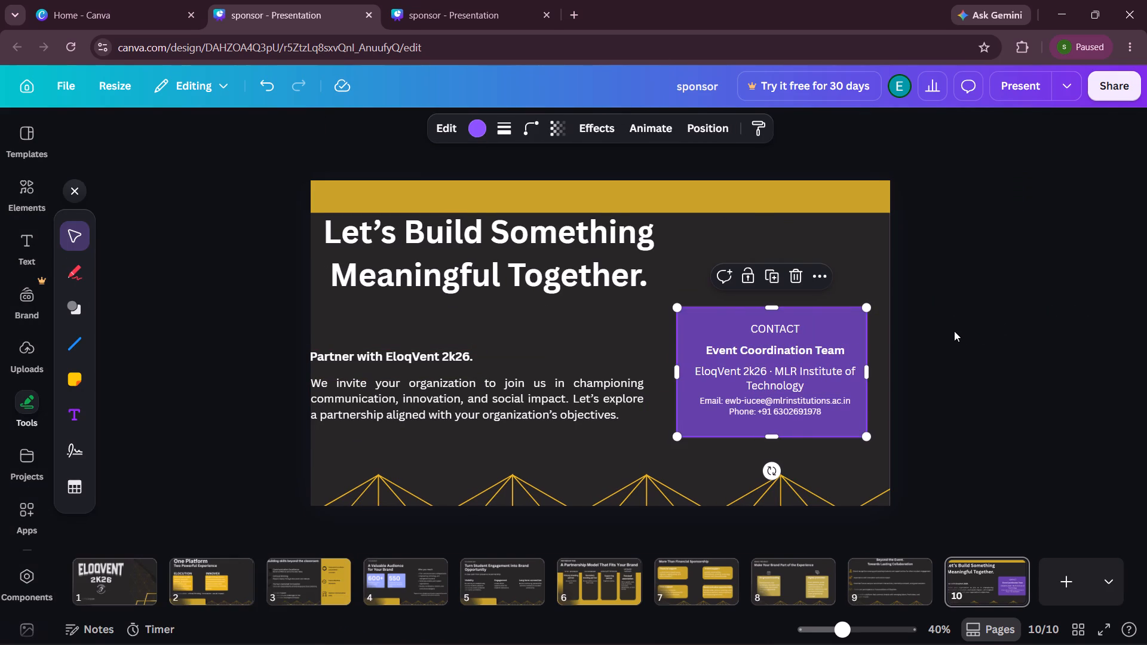
# Nudge the purple rectangle slightly right and down to centre it behind the contact text.
pyautogui.click(831, 322)
pyautogui.press('Right')
pyautogui.press('Right')
pyautogui.press('Right')
pyautogui.press('Right')
pyautogui.press('Right')
pyautogui.press('Right')
pyautogui.press('Right')
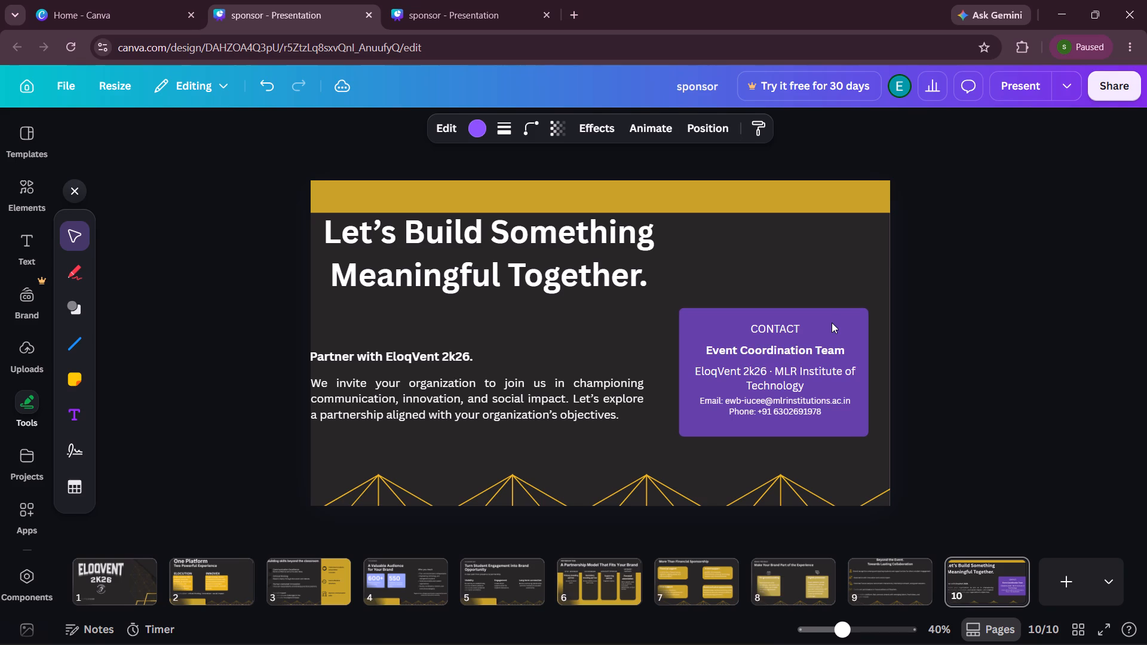
pyautogui.press('Down')
pyautogui.press('Down')
pyautogui.press('Down')
pyautogui.press('Down')
pyautogui.press('Down')
pyautogui.press('Down')
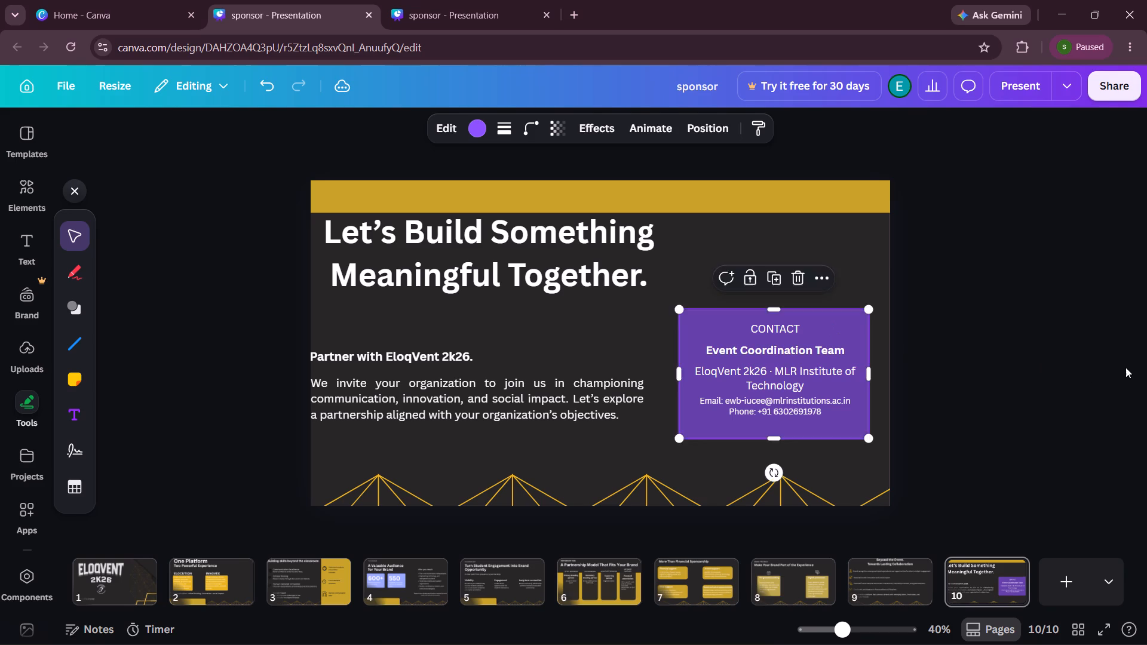
pyautogui.click(1125, 367)
# Nudge the "Partner with EloqVent 2k26." line and the invitation paragraph slightly right, away from the slide's left edge.
pyautogui.click(343, 348)
pyautogui.press('Right')
pyautogui.press('Right')
pyautogui.press('Right')
pyautogui.press('Right')
pyautogui.press('Right')
pyautogui.press('Right')
pyautogui.press('Right')
pyautogui.press('Right')
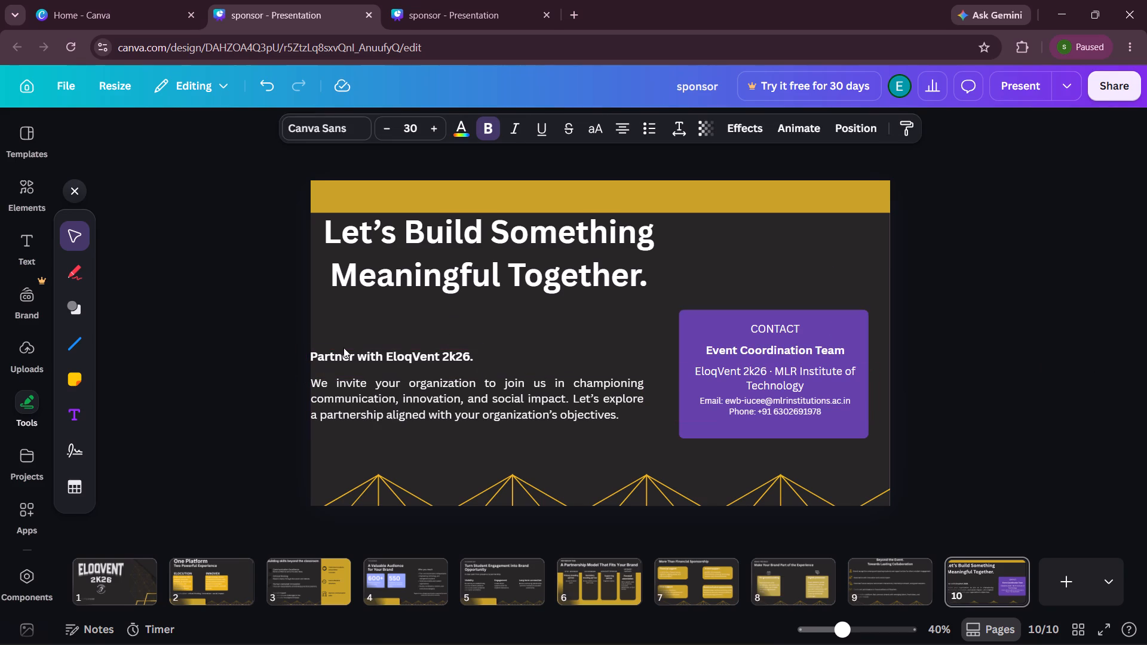
pyautogui.click(369, 421)
pyautogui.press('Right')
pyautogui.press('Right')
pyautogui.press('Right')
pyautogui.press('Right')
pyautogui.press('Right')
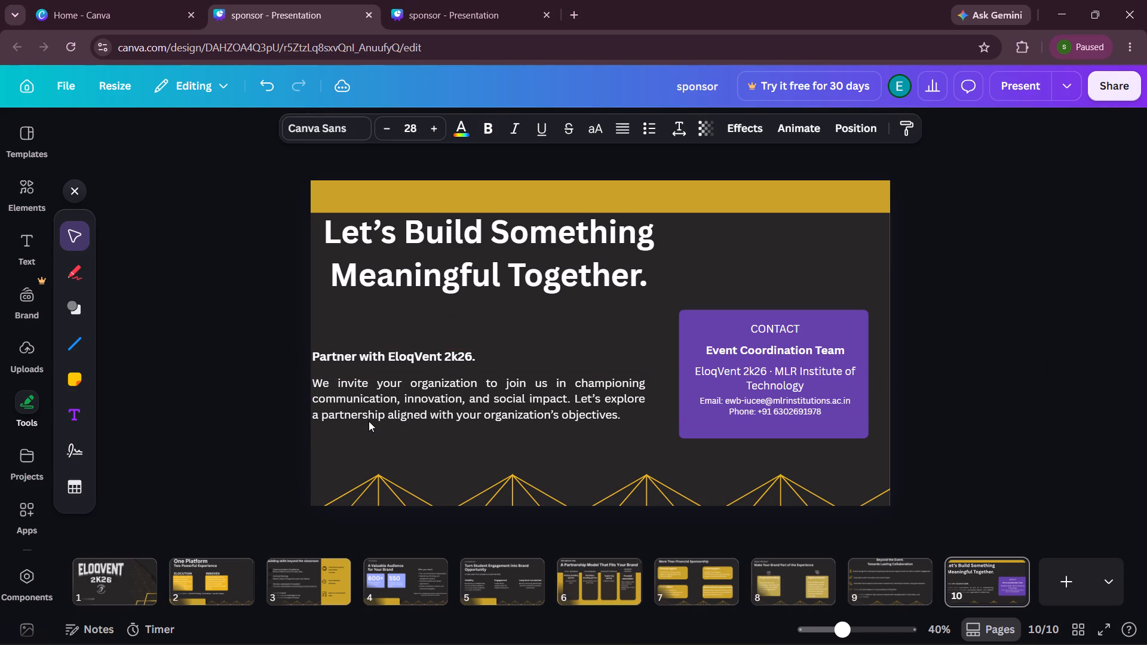
pyautogui.press('Right')
pyautogui.press('Right')
pyautogui.press('Right')
pyautogui.click(1071, 272)
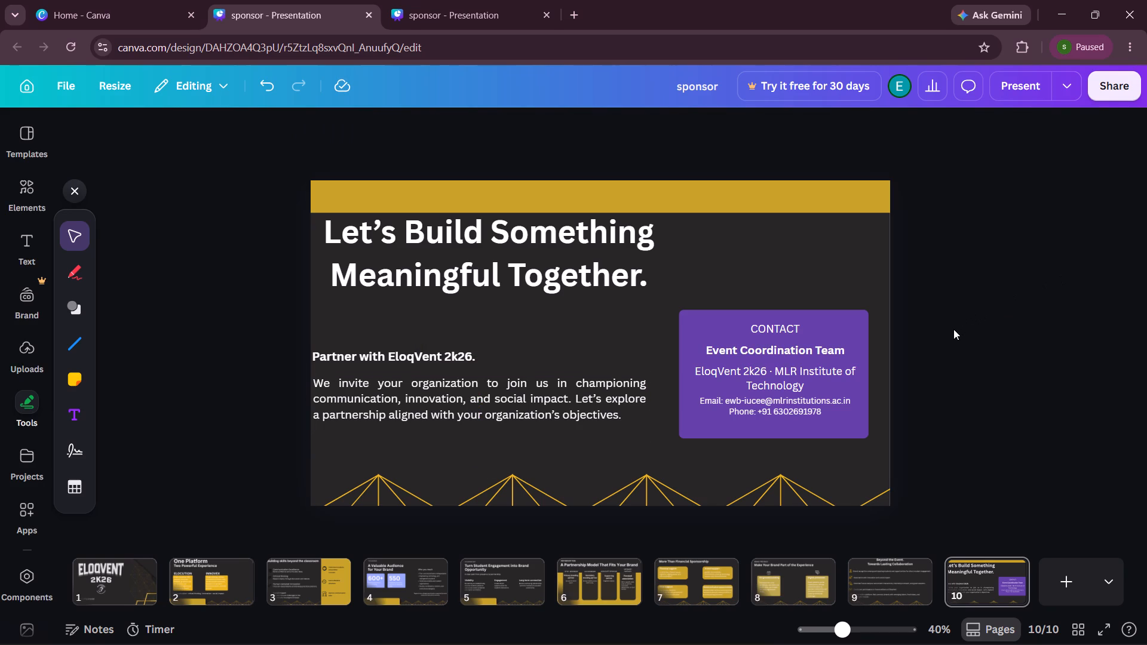
# Change the "Let's Build Something Meaningful Together." heading's font to DM Sans.
pyautogui.click(391, 251)
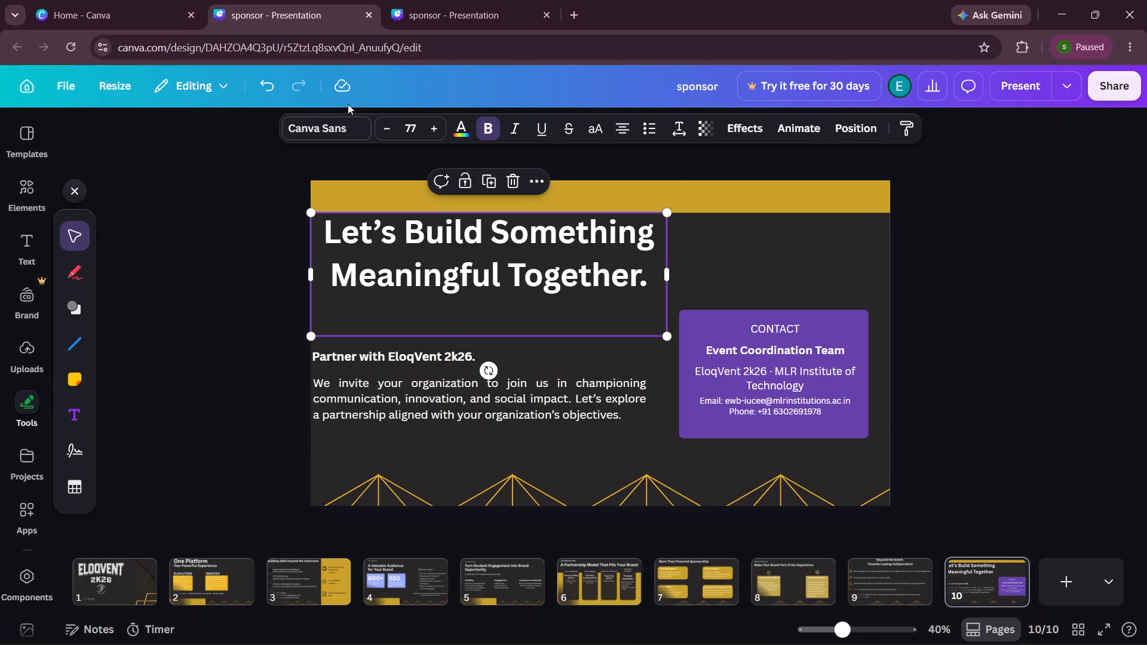
pyautogui.click(329, 131)
pyautogui.scroll(-1, 141, 484)
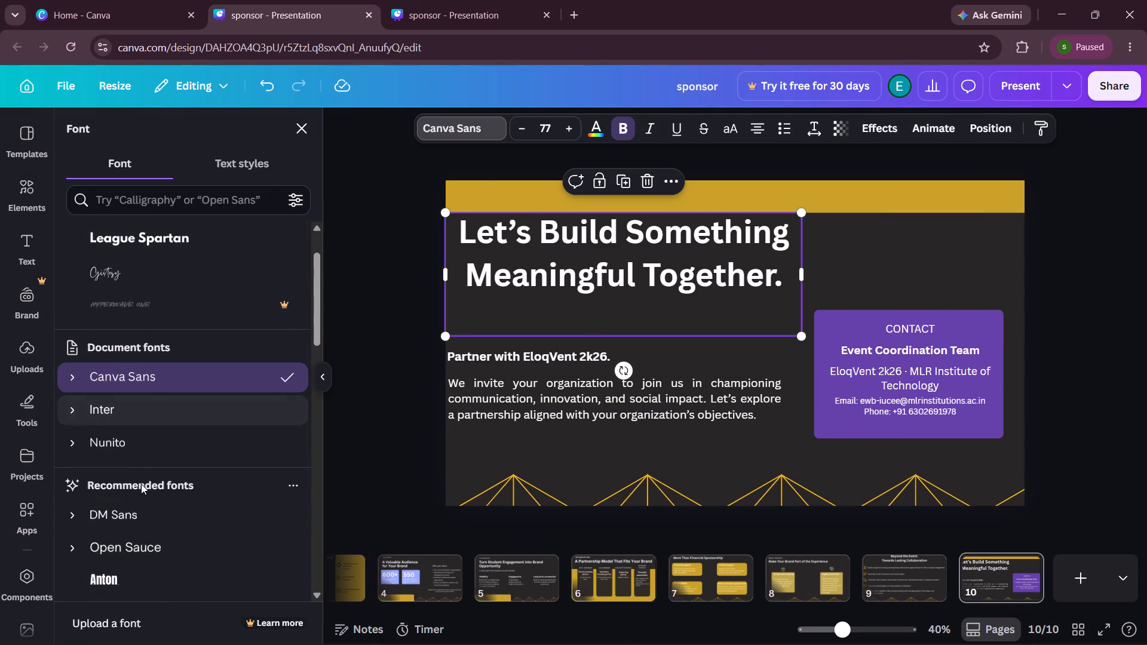
pyautogui.click(140, 494)
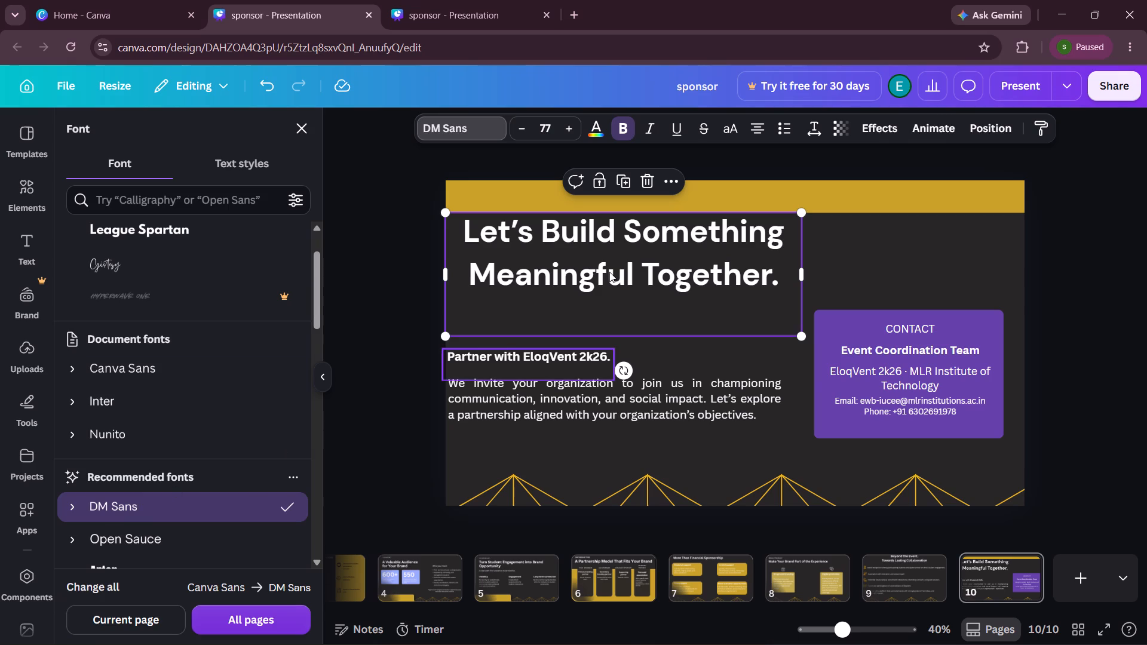
# Change the invitation paragraph's font to Inter.
pyautogui.scroll(-1, 143, 506)
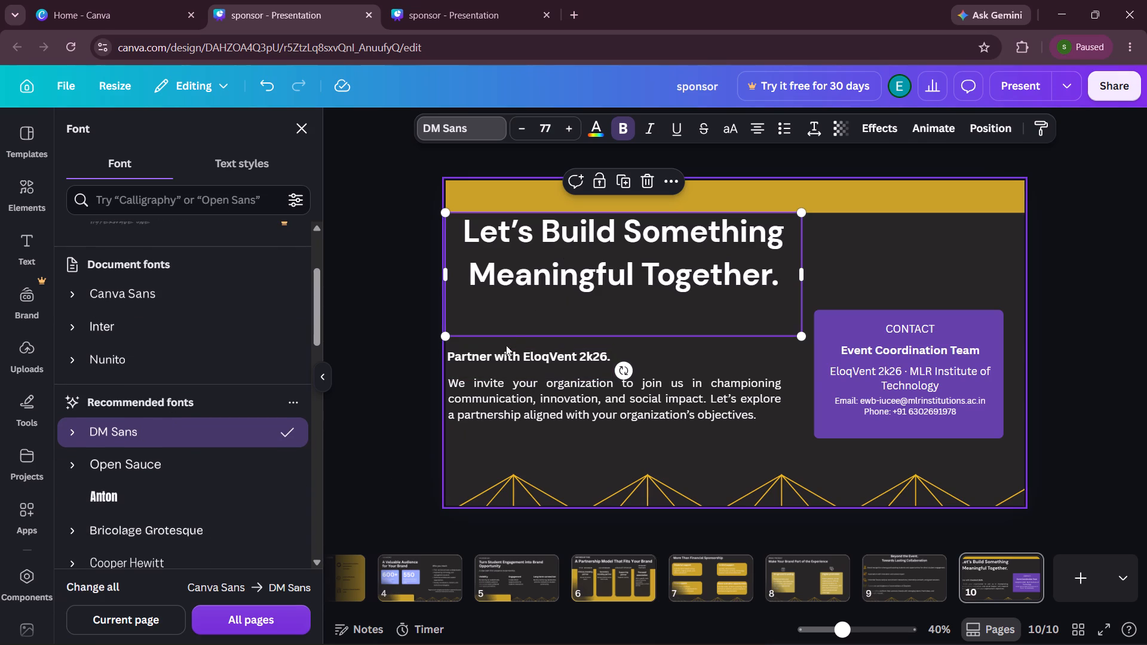
pyautogui.click(497, 389)
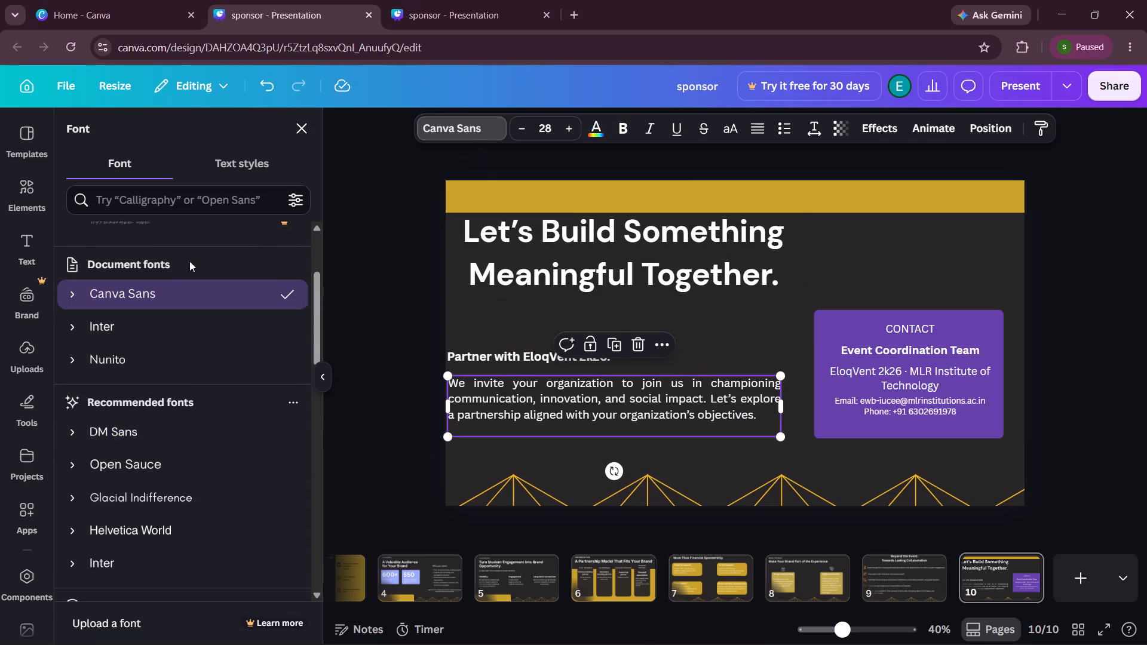
pyautogui.click(154, 334)
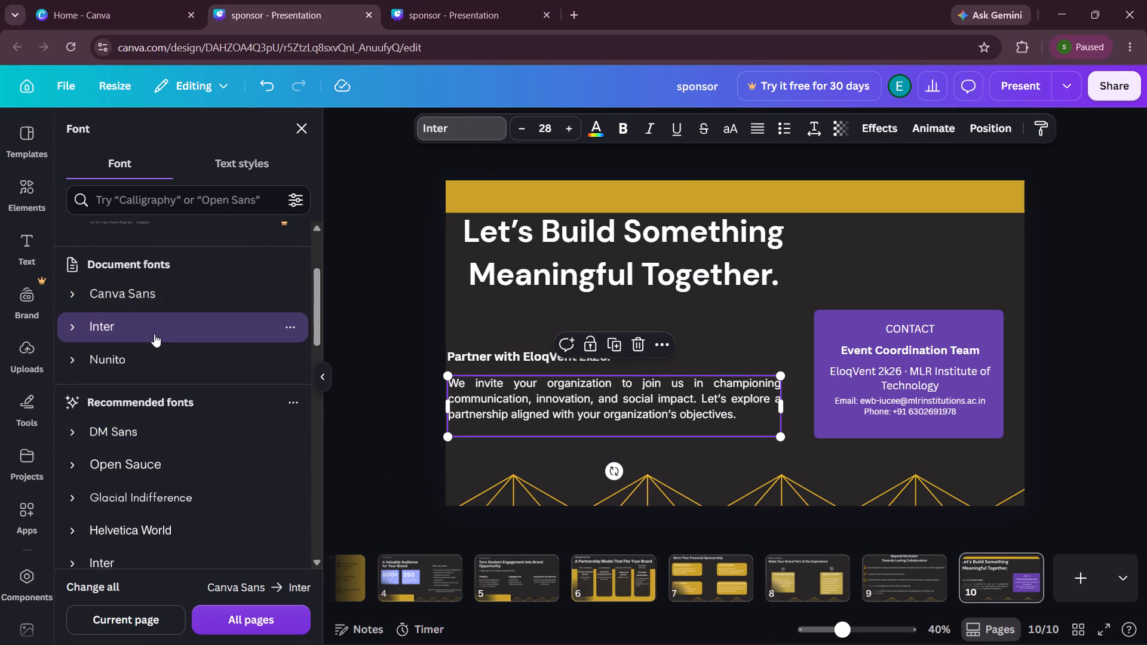
# Change the "Partner with EloqVent 2k26." line's font to Montserrat.
pyautogui.click(509, 360)
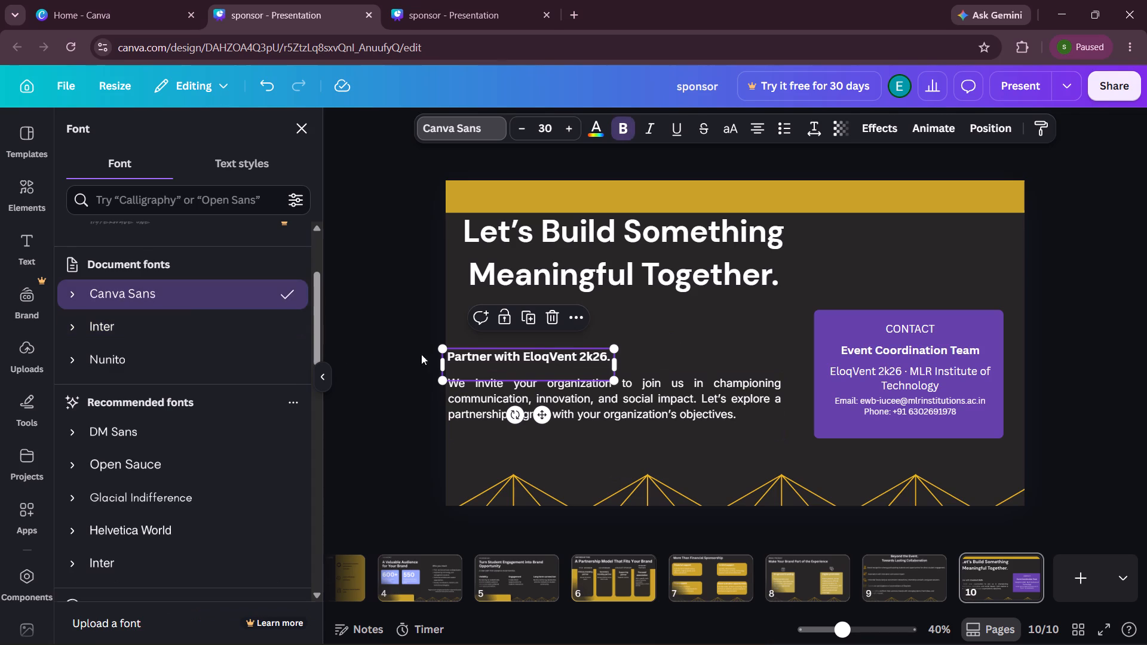
pyautogui.scroll(-1, 150, 466)
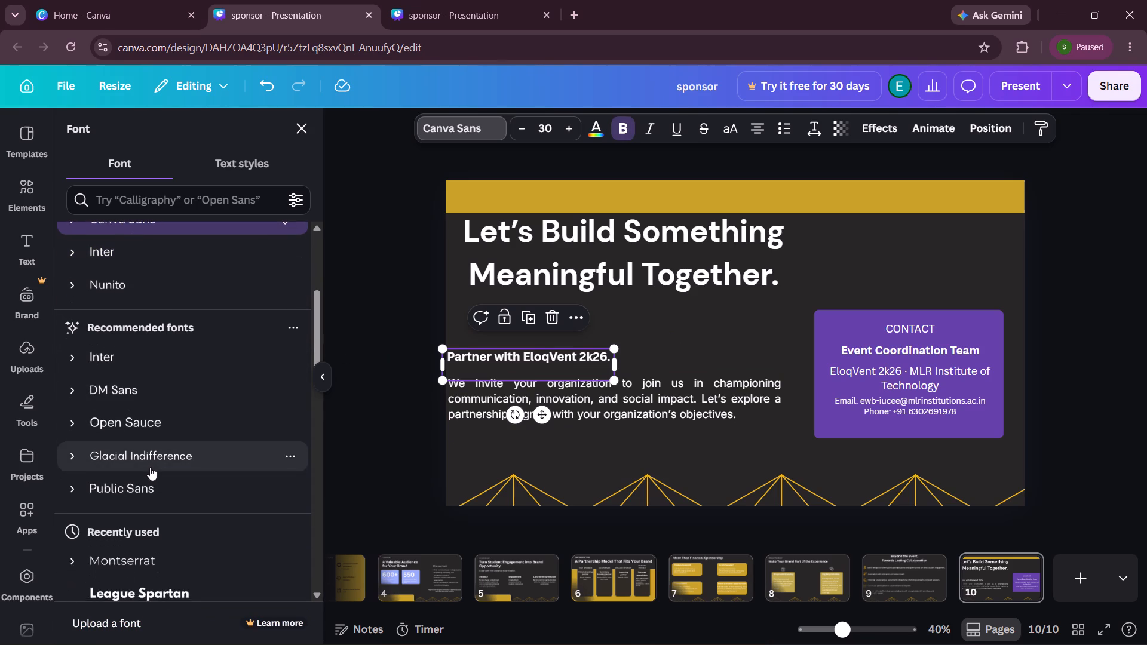
pyautogui.scroll(-1, 150, 467)
pyautogui.click(146, 487)
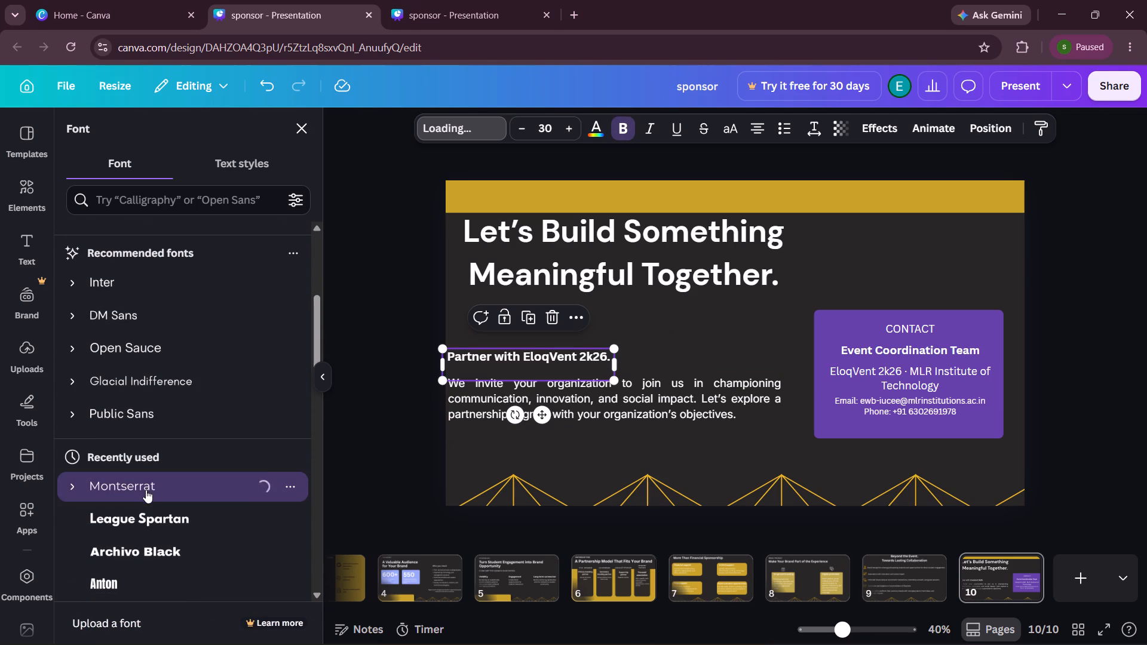
# Widen the "Partner with EloqVent 2k26." text box to fit on one line and align it with the invitation paragraph's left edge.
pyautogui.moveTo(614, 374); pyautogui.dragTo(624, 374)
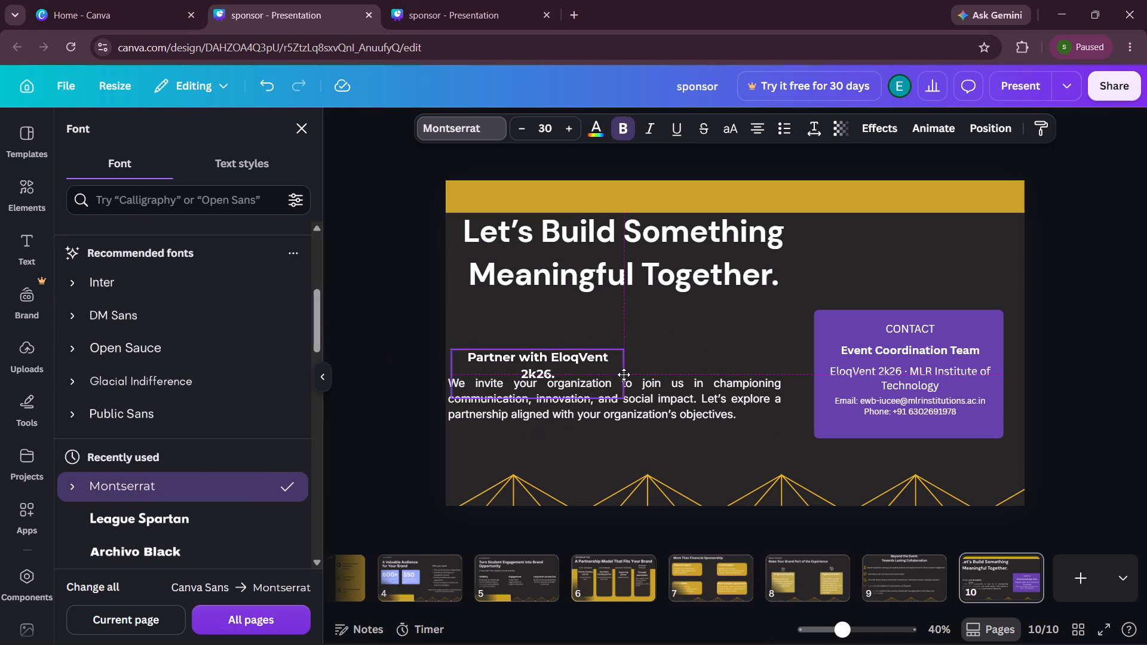
pyautogui.moveTo(624, 374); pyautogui.dragTo(621, 374)
pyautogui.moveTo(591, 364); pyautogui.dragTo(584, 364)
pyautogui.click(614, 370)
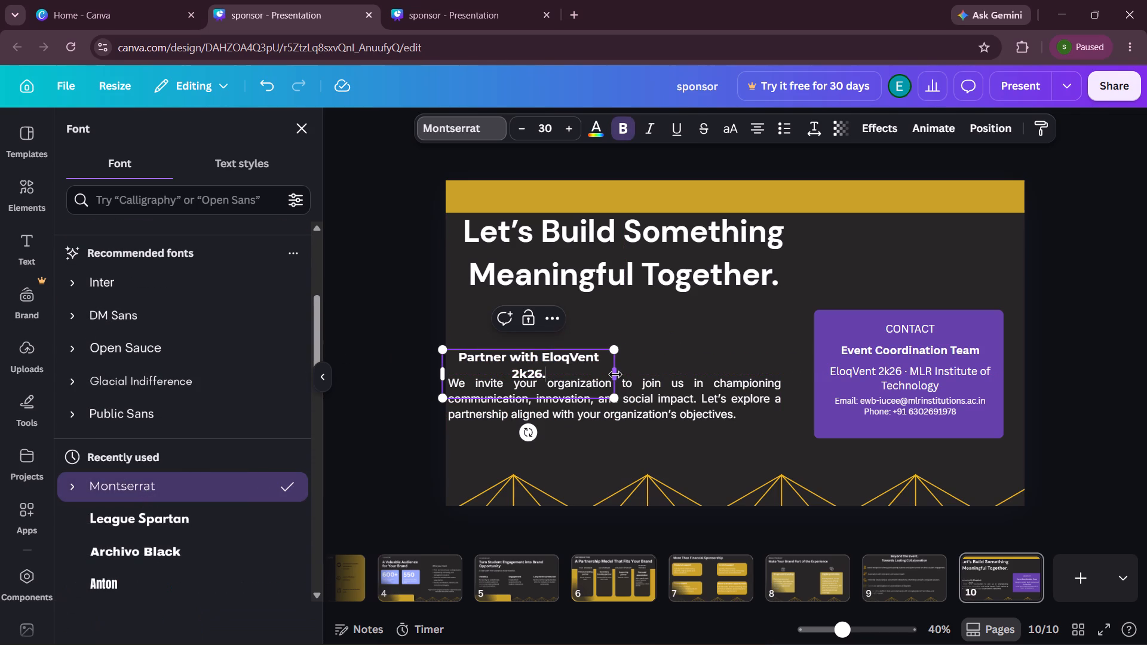
pyautogui.moveTo(615, 374); pyautogui.dragTo(626, 373)
pyautogui.click(300, 260)
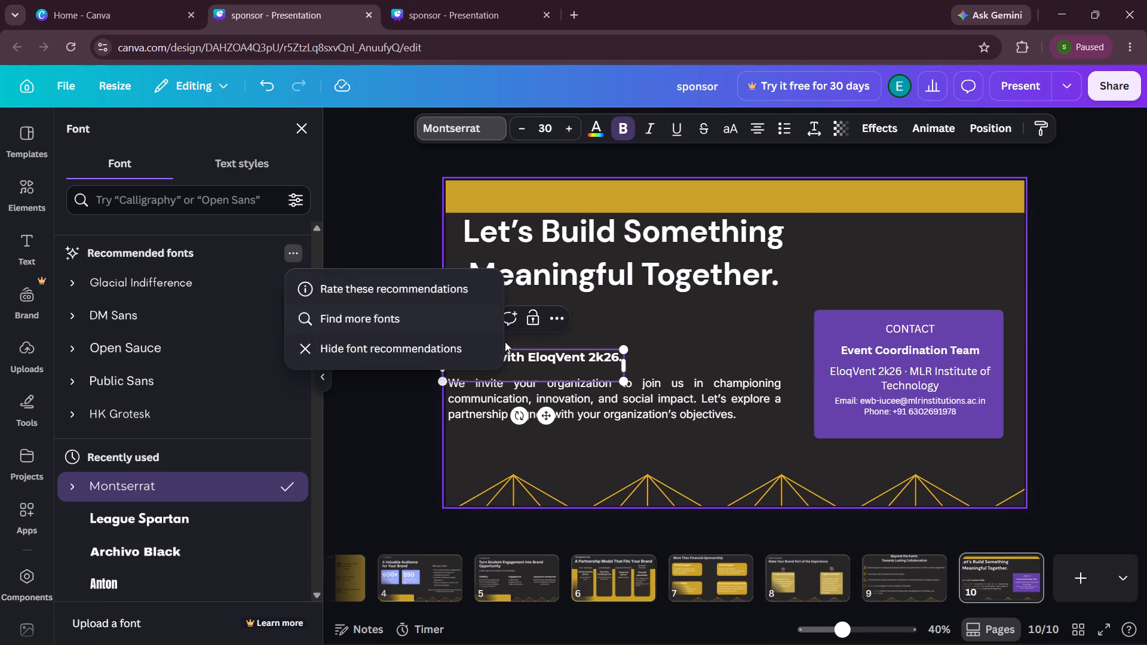
pyautogui.click(345, 449)
pyautogui.click(245, 447)
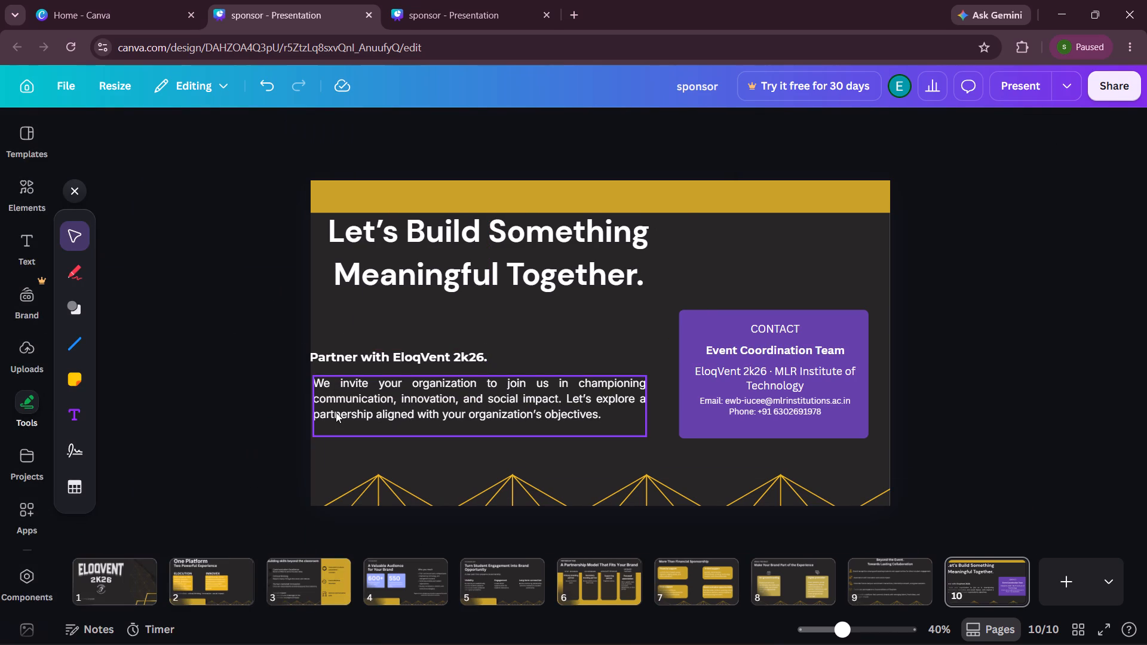
pyautogui.click(381, 364)
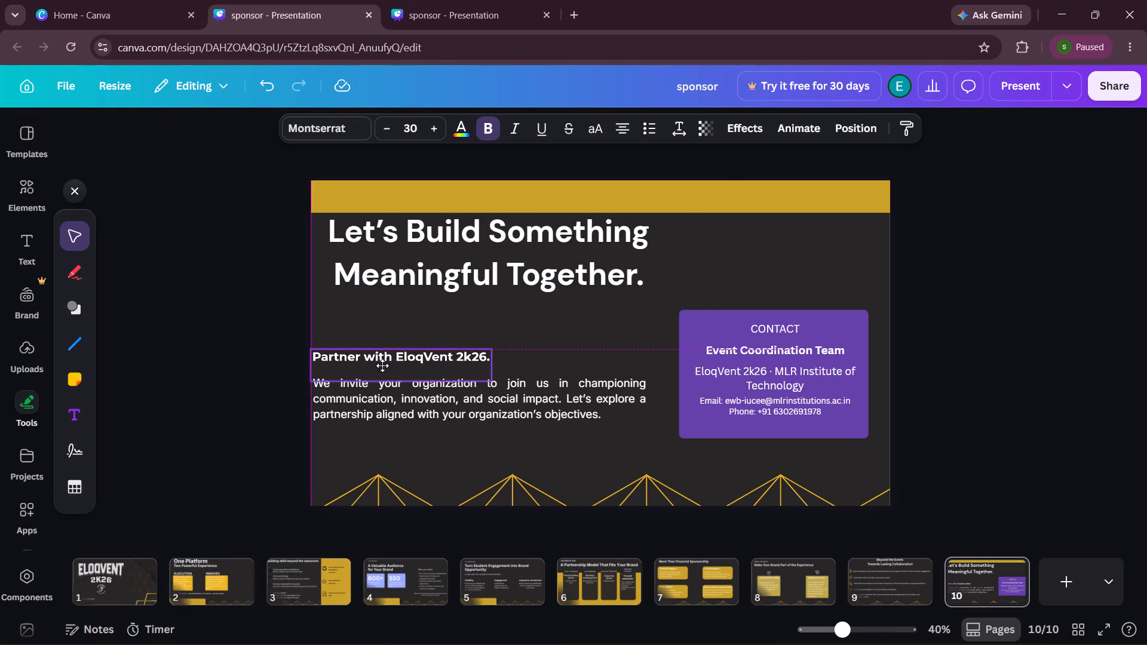
pyautogui.click(249, 411)
# Nudge the "CONTACT" title up toward the purple card's top edge, fine-tuning its vertical position.
pyautogui.click(766, 328)
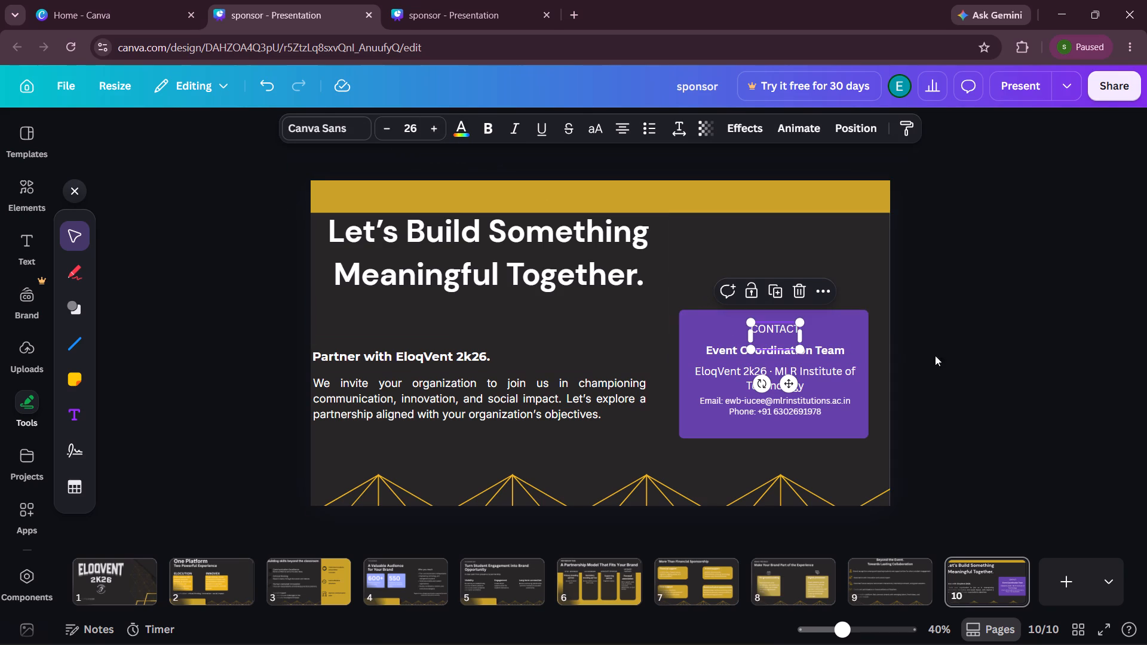
pyautogui.click(972, 343)
pyautogui.click(788, 323)
pyautogui.press('Up')
pyautogui.press('Up')
pyautogui.press('Up')
pyautogui.press('Up')
pyautogui.press('Up')
pyautogui.press('Up')
pyautogui.press('Up')
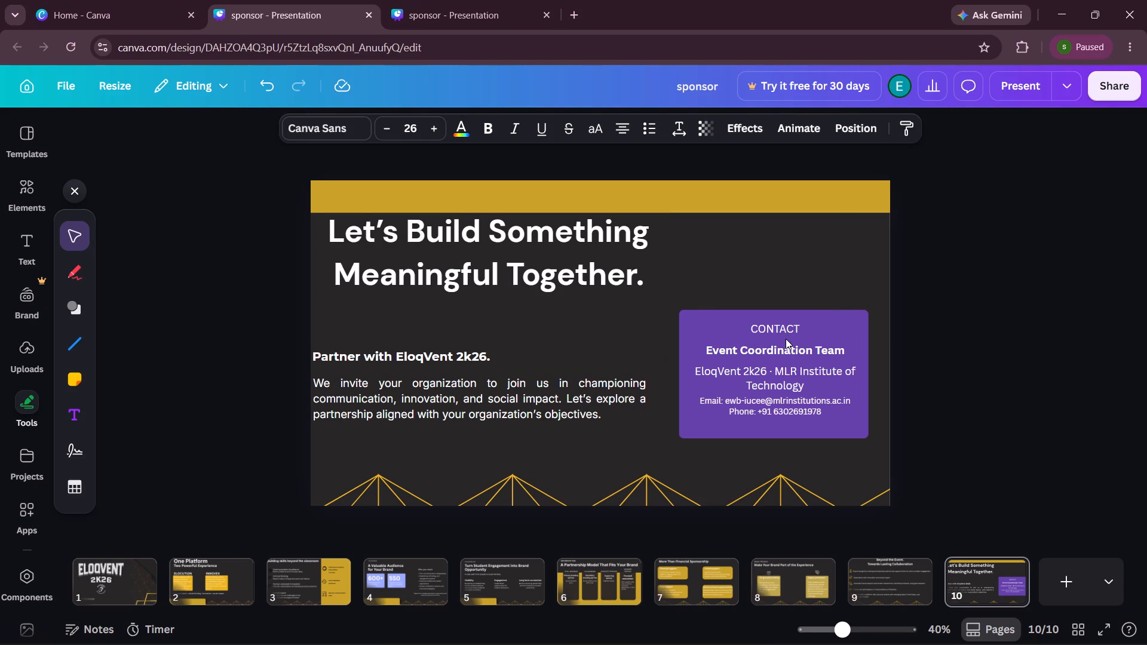
pyautogui.press('Up')
pyautogui.press('Up')
pyautogui.press('Up')
pyautogui.press('Up')
pyautogui.press('Up')
pyautogui.press('Up')
pyautogui.press('Up')
pyautogui.press('Up')
pyautogui.press('Up')
pyautogui.press('Up')
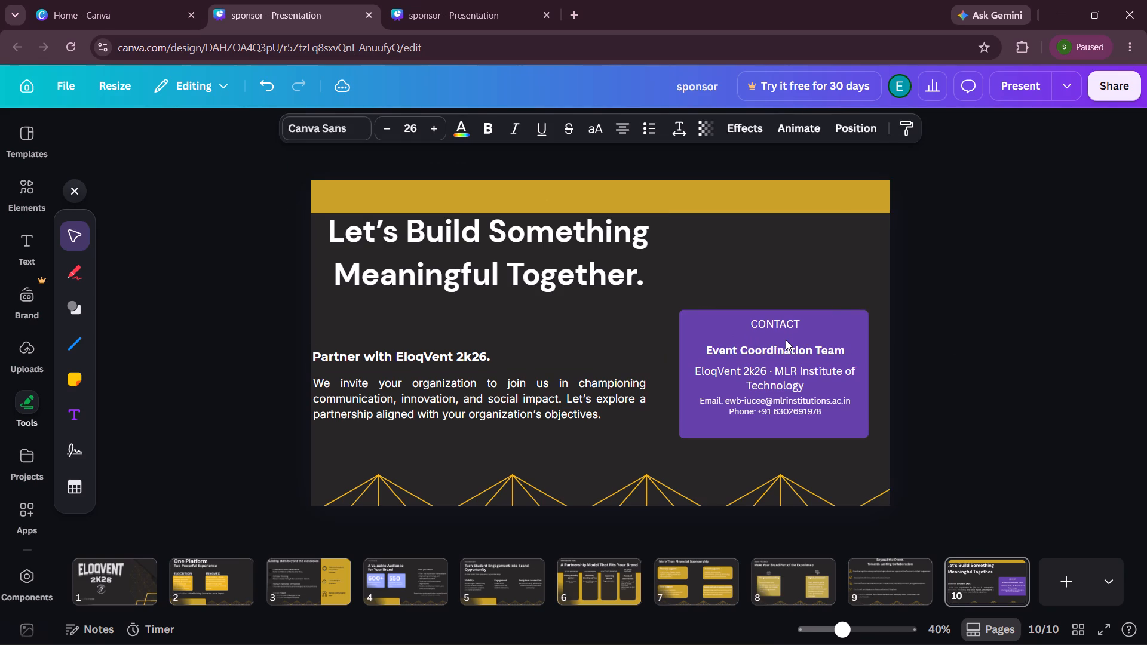
pyautogui.click(949, 320)
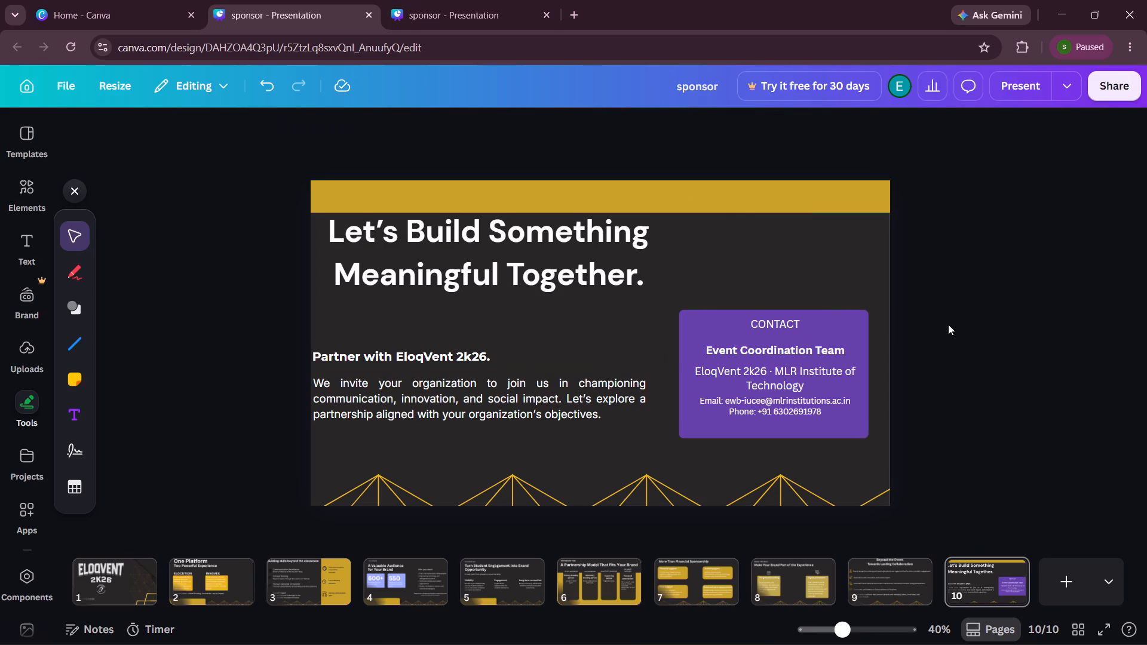
pyautogui.press('Up')
pyautogui.press('Up')
pyautogui.press('Up')
pyautogui.press('Up')
pyautogui.press('Up')
pyautogui.press('Up')
pyautogui.press('Up')
pyautogui.press('Up')
pyautogui.press('Up')
pyautogui.click(784, 323)
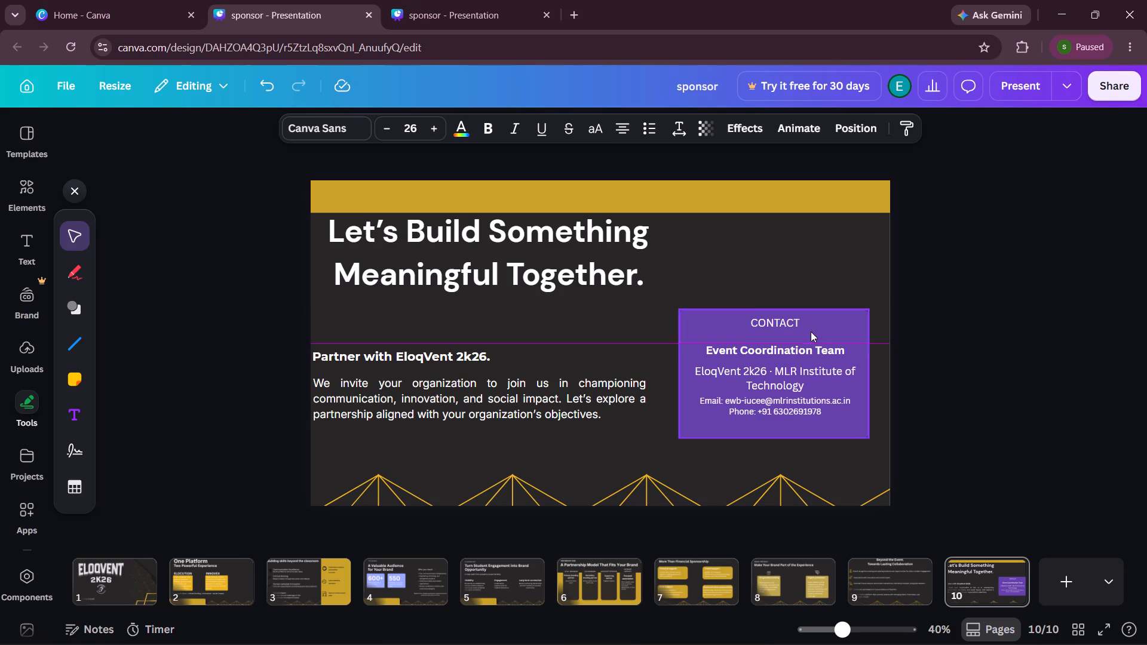
pyautogui.press('Up')
pyautogui.click(944, 328)
pyautogui.press('Down')
pyautogui.press('Down')
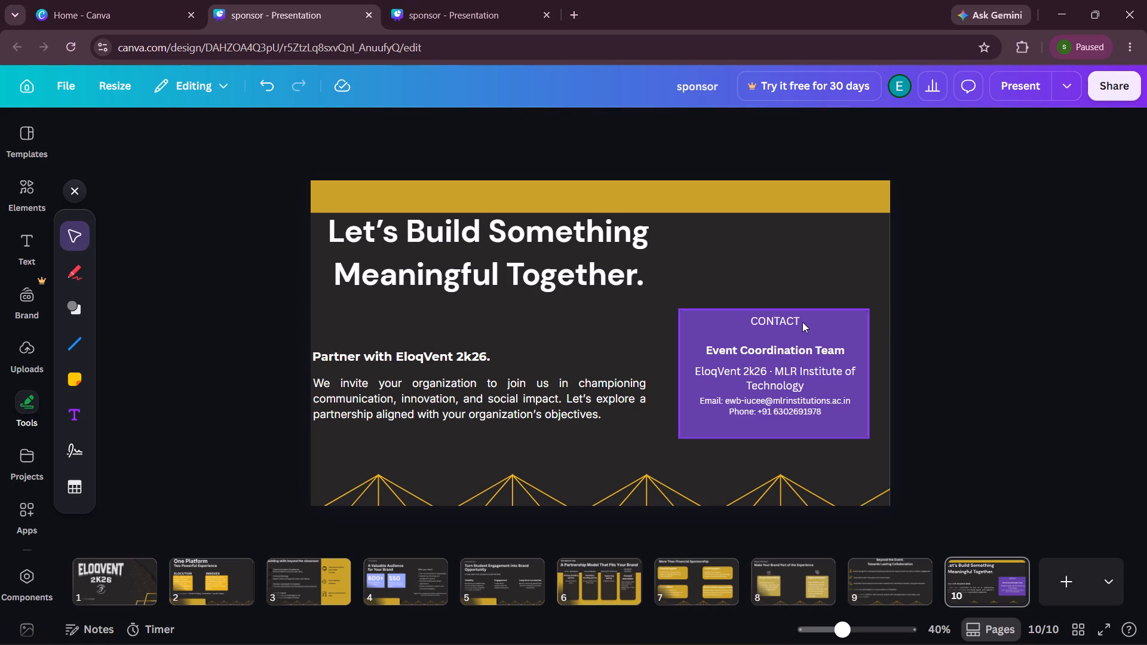
pyautogui.click(791, 320)
pyautogui.press('Down')
pyautogui.press('Down')
pyautogui.click(916, 317)
# Nudge the "Let's Build Something Meaningful Together." heading slightly down from the gold band.
pyautogui.click(516, 233)
pyautogui.press('Down')
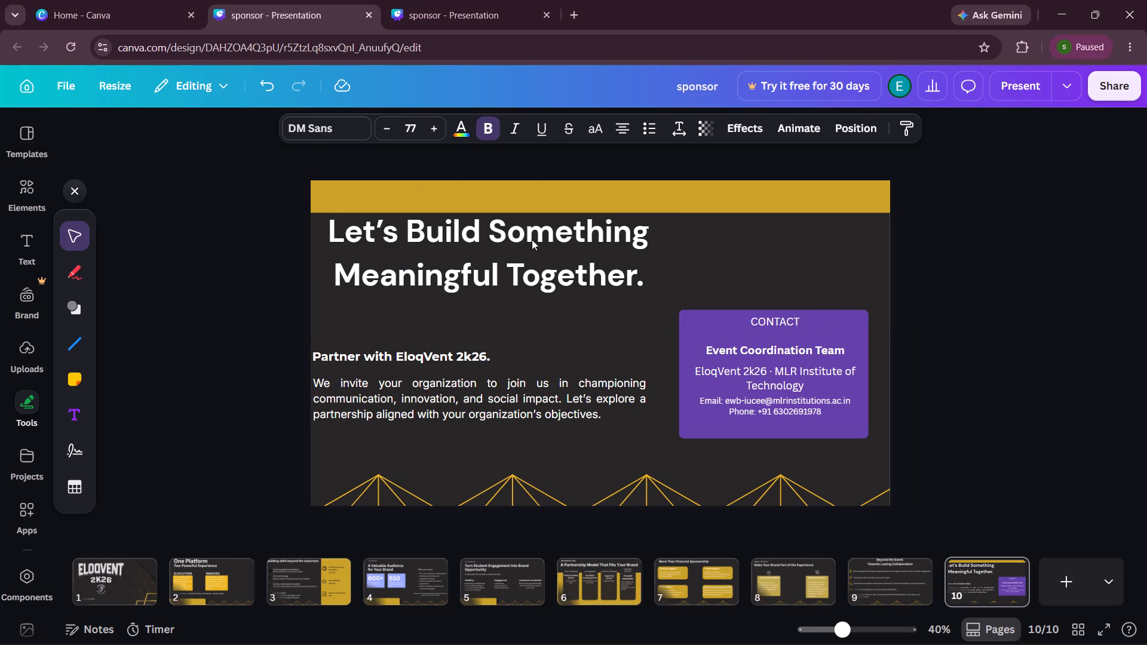
pyautogui.press('Down')
pyautogui.press('Down')
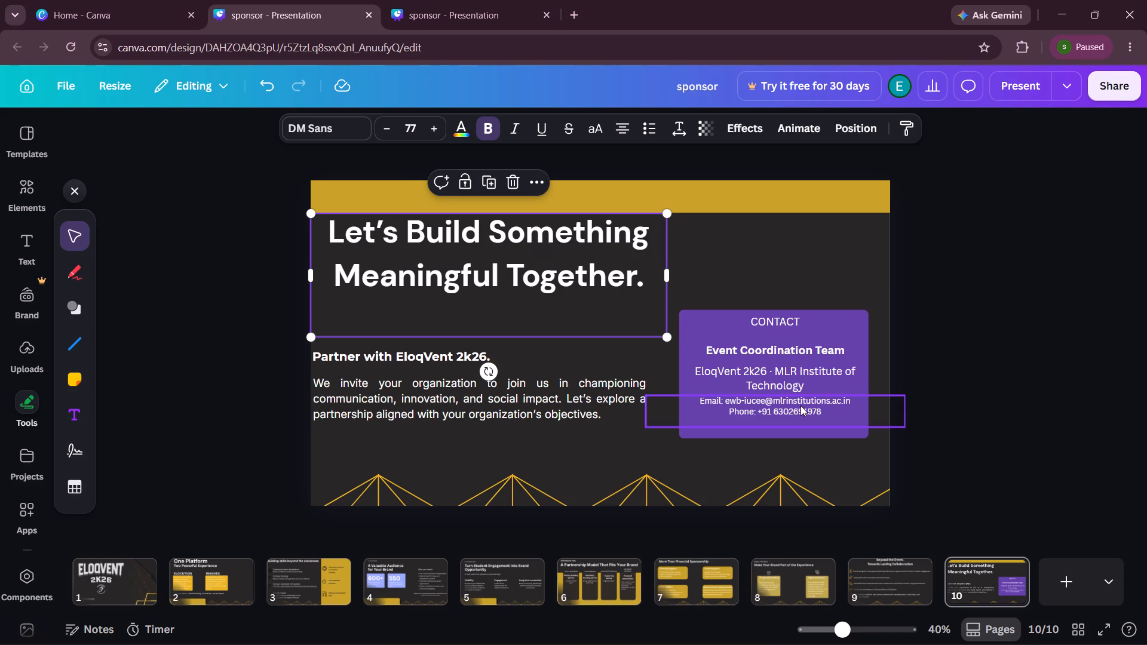
# Nudge the email and phone text down toward the bottom of the purple contact card.
pyautogui.click(799, 416)
pyautogui.press('Down')
pyautogui.press('Down')
pyautogui.press('Down')
pyautogui.press('Down')
pyautogui.press('Down')
pyautogui.press('Down')
pyautogui.press('Down')
pyautogui.press('Down')
pyautogui.press('Down')
pyautogui.press('Down')
pyautogui.press('Down')
pyautogui.press('Down')
pyautogui.press('Down')
pyautogui.press('Down')
pyautogui.press('Down')
pyautogui.press('Down')
pyautogui.press('Down')
pyautogui.press('Down')
pyautogui.press('Down')
pyautogui.press('Down')
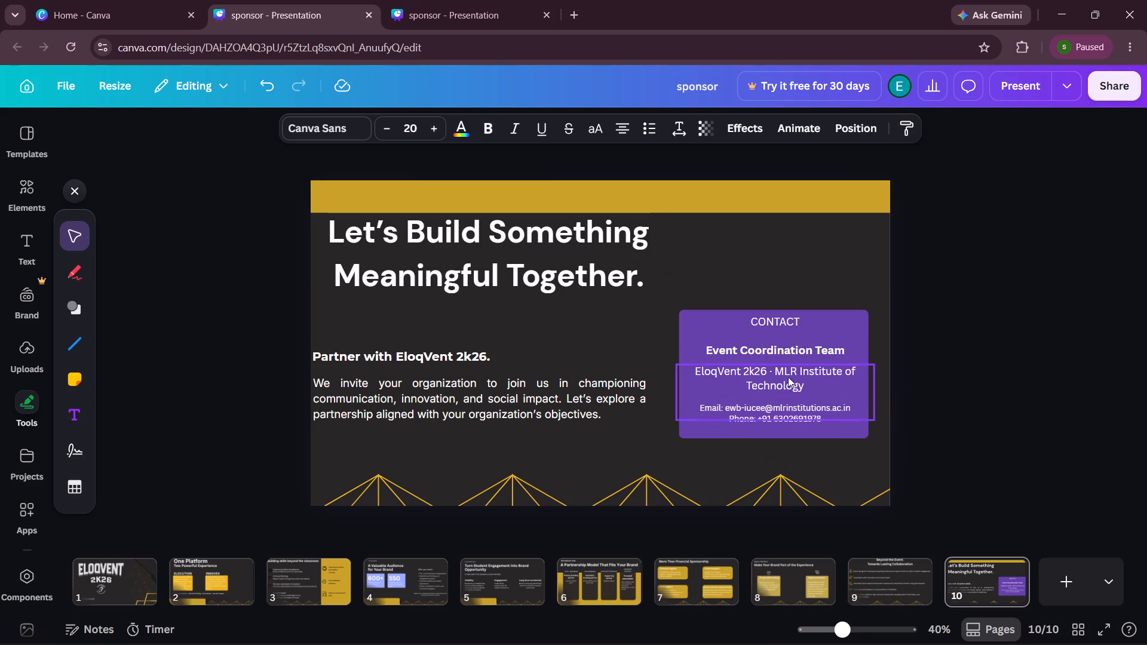
# Nudge the "EloqVent 2k26 · MLR Institute of Technology" text slightly down within the contact card.
pyautogui.click(787, 371)
pyautogui.press('Down')
pyautogui.press('Down')
pyautogui.press('Down')
pyautogui.press('Down')
pyautogui.press('Down')
pyautogui.press('Down')
pyautogui.press('Down')
pyautogui.press('Down')
# Nudge the "Event Coordination Team" line slightly up to even out the contact card's line spacing.
pyautogui.click(794, 342)
pyautogui.press('Up')
pyautogui.press('Up')
pyautogui.press('Up')
pyautogui.press('Up')
pyautogui.press('Up')
pyautogui.press('Up')
pyautogui.press('Up')
pyautogui.press('Up')
pyautogui.press('Up')
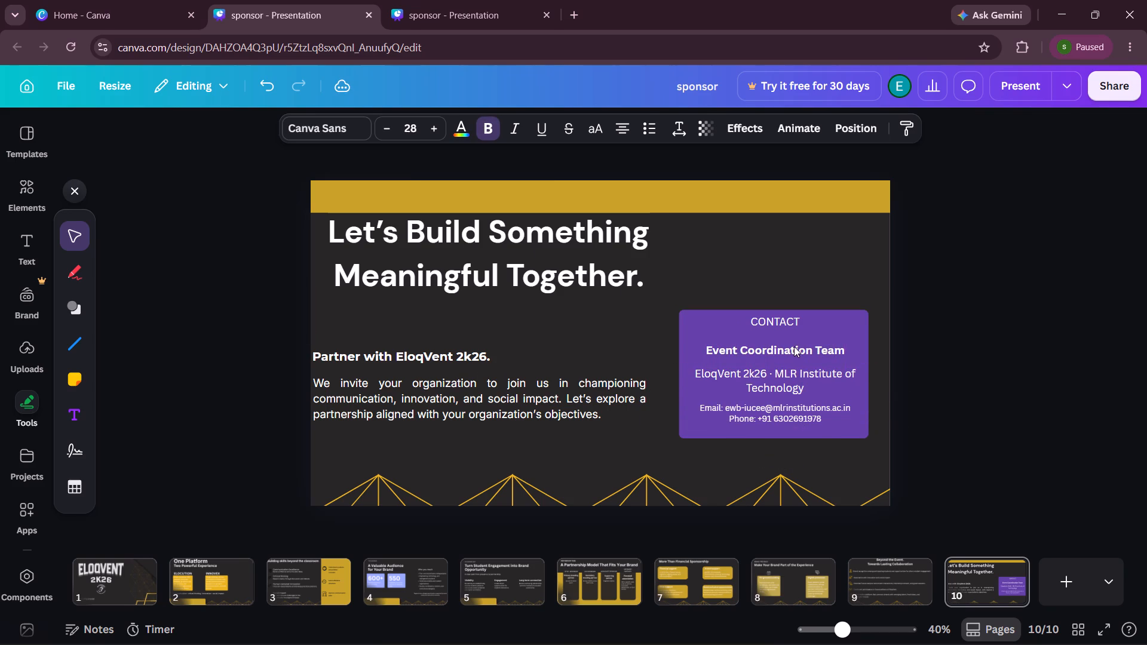
pyautogui.click(964, 350)
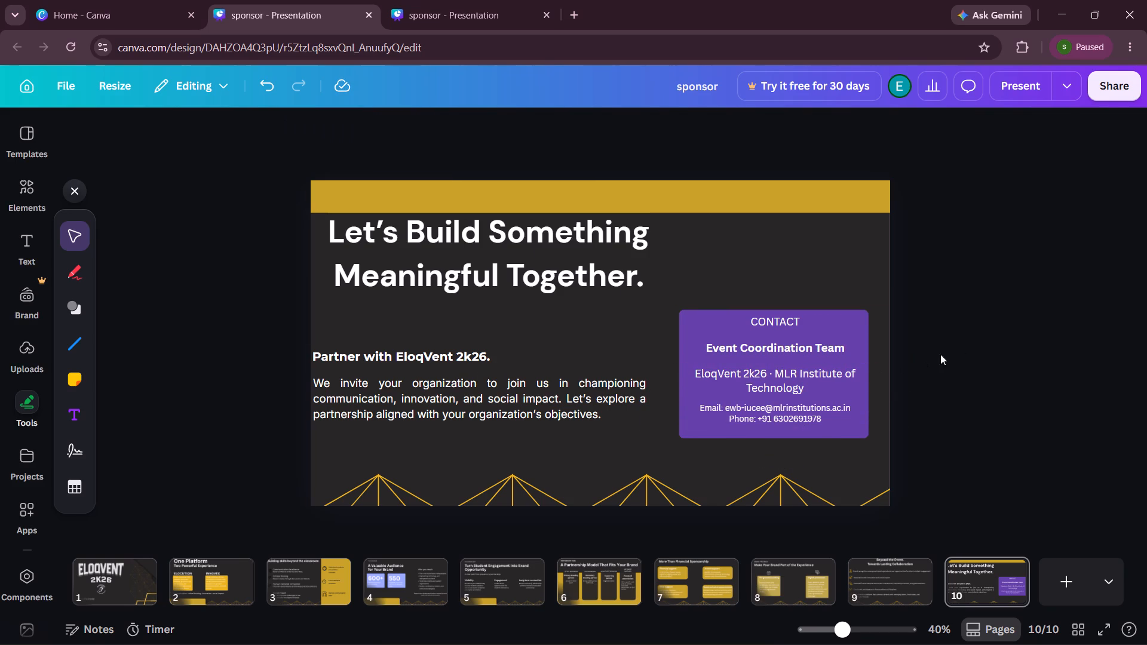
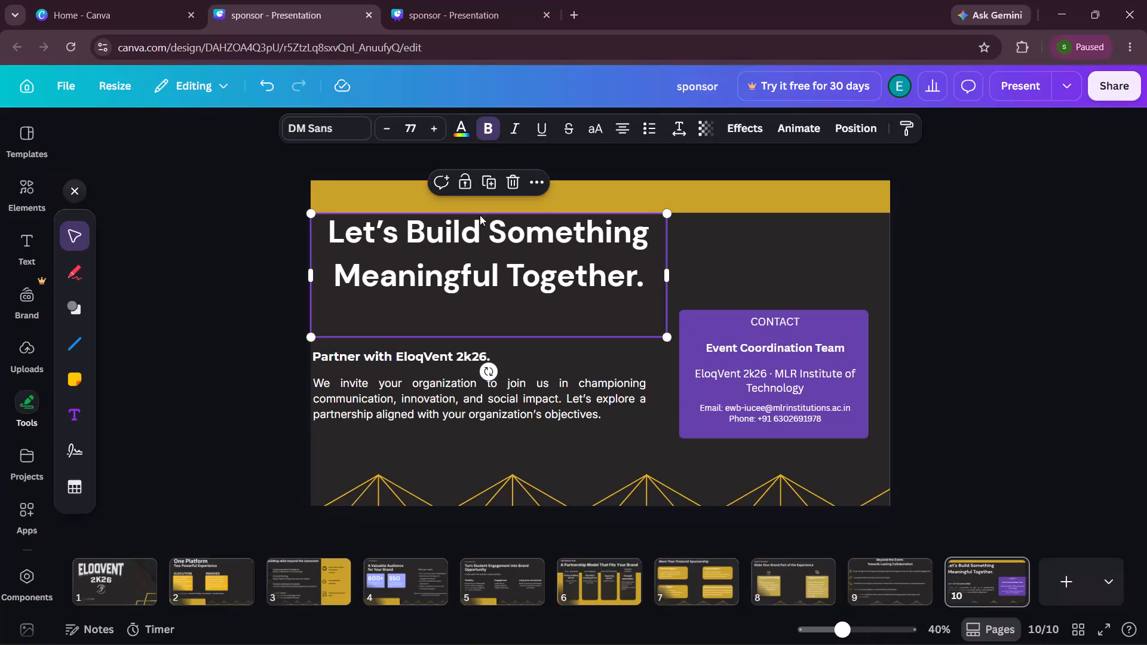
# Set the font size of the "Let's Build Something Meaningful Together." heading to 80.
pyautogui.tripleClick(440, 128)
pyautogui.click(175, 256)
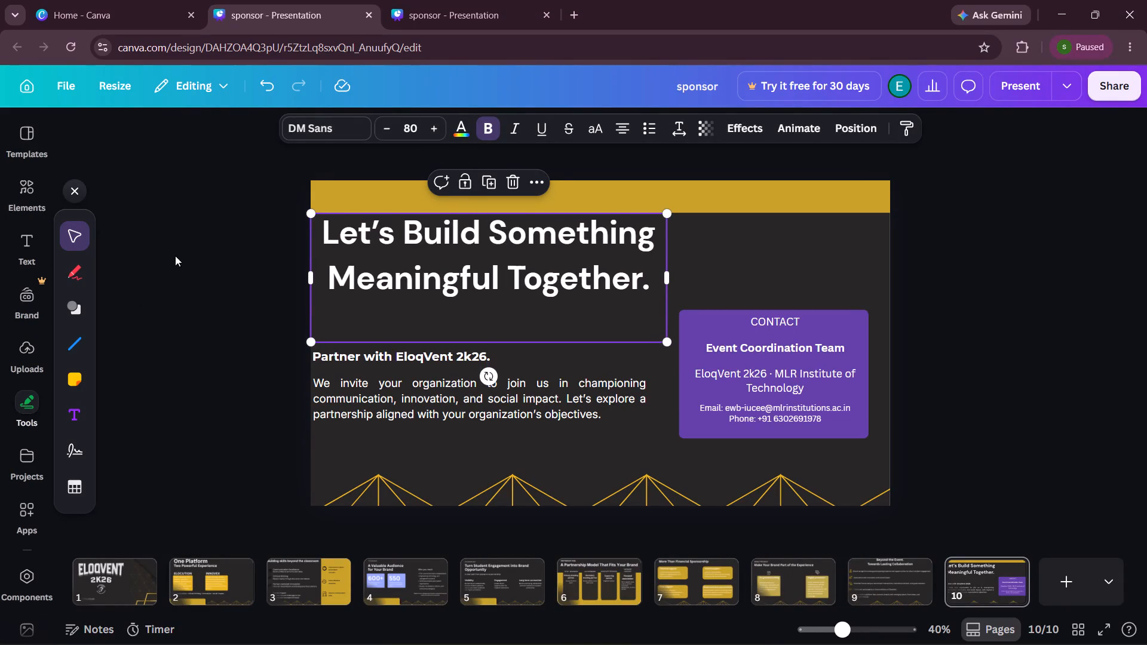
pyautogui.click(443, 259)
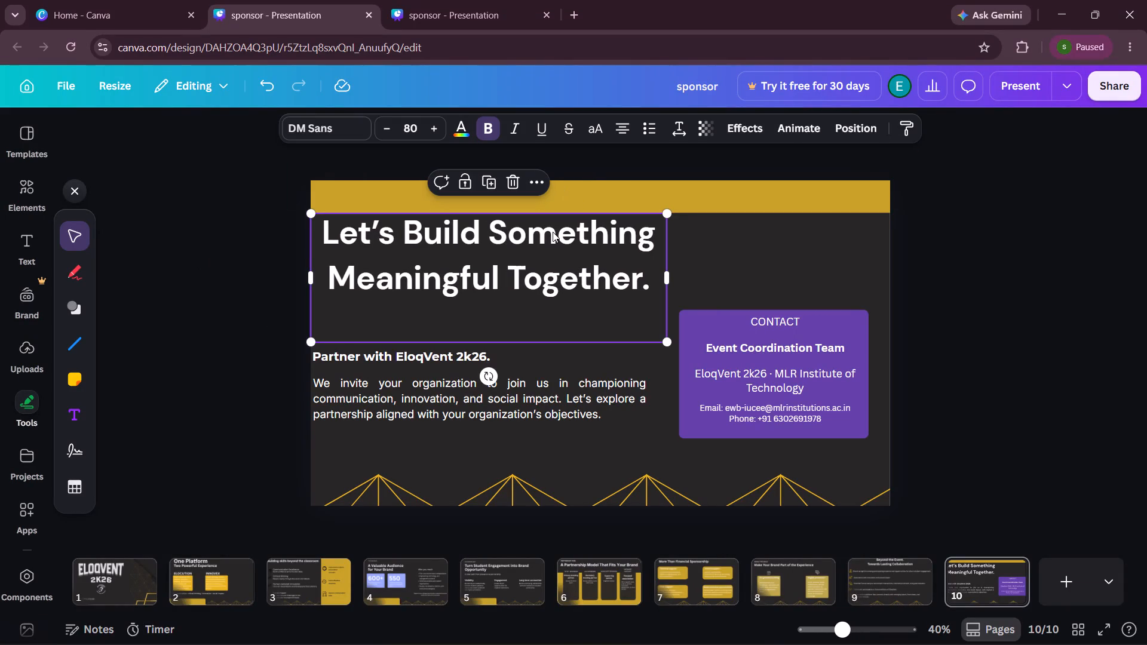
pyautogui.click(551, 239)
pyautogui.click(962, 196)
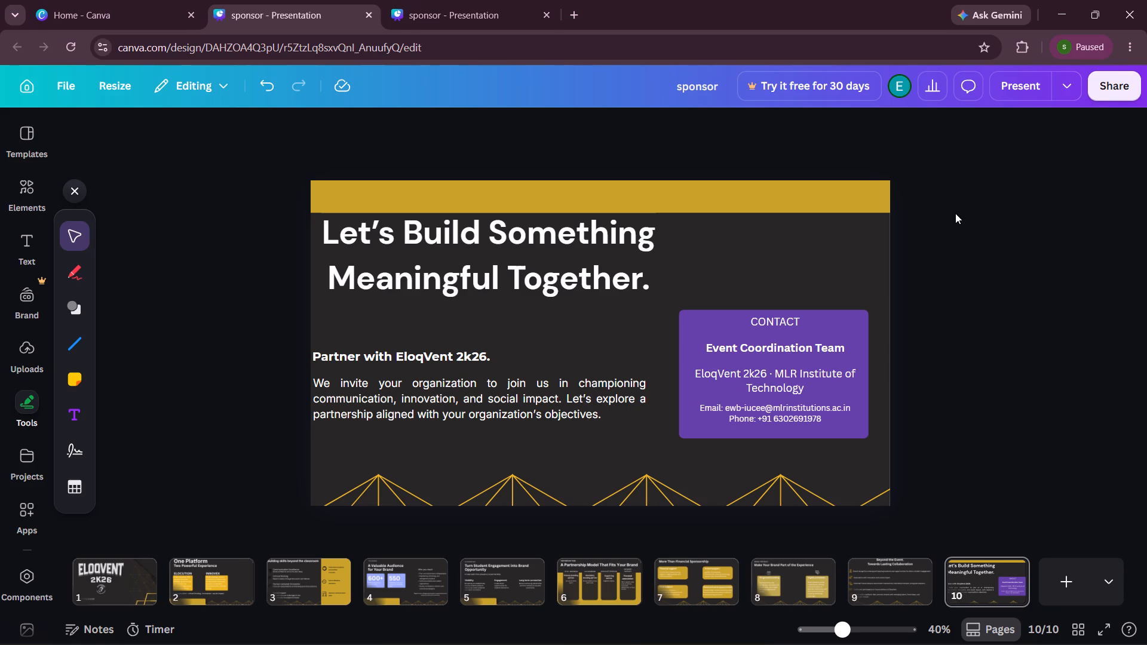
# Enlarge the "Partner with EloqVent 2k26." subheading to size 35 and widen its text box to fit on one line.
pyautogui.click(430, 364)
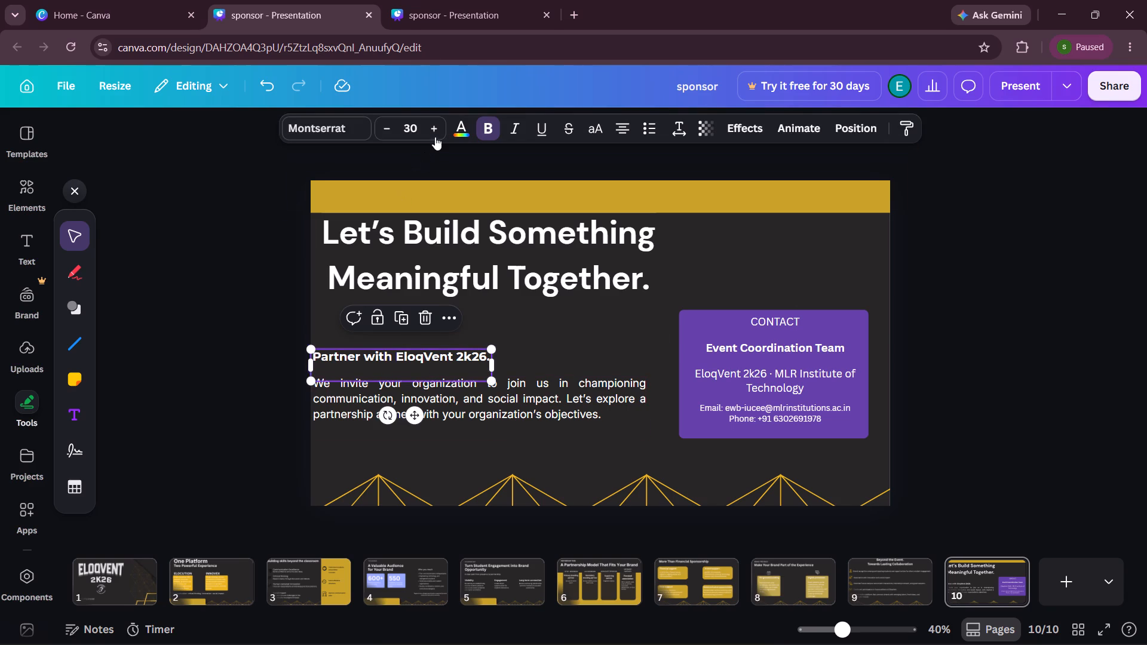
pyautogui.tripleClick(435, 137)
pyautogui.click(435, 136)
pyautogui.click(435, 136)
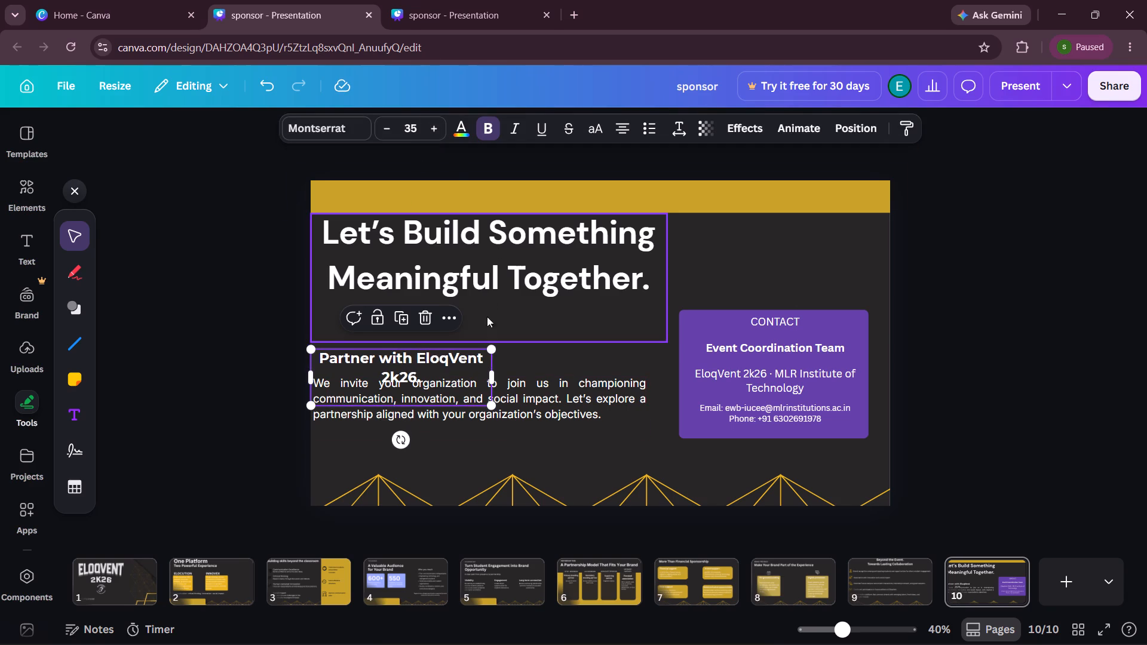
pyautogui.moveTo(495, 371); pyautogui.dragTo(538, 369)
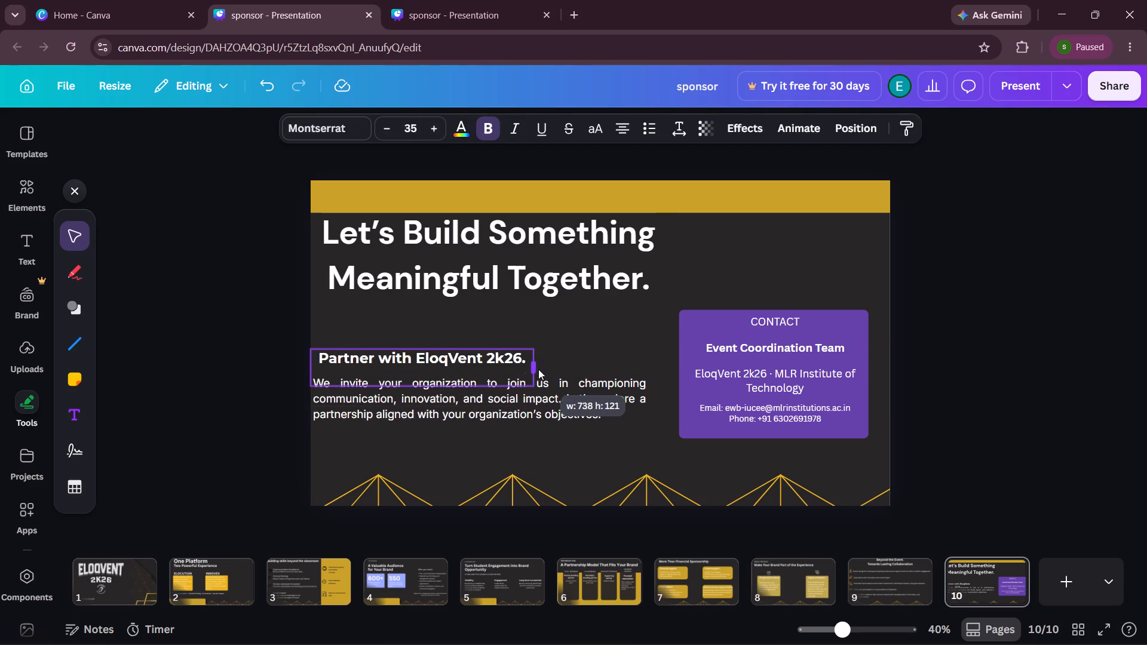
pyautogui.moveTo(538, 369); pyautogui.dragTo(536, 369)
pyautogui.click(858, 300)
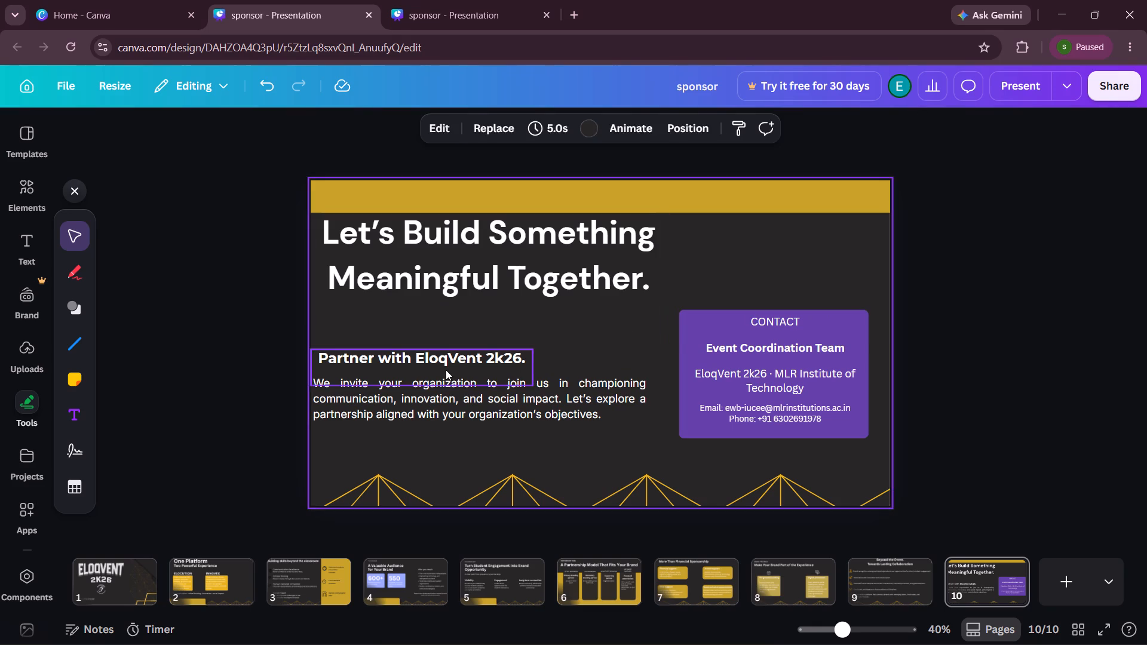
# Move the "Partner with EloqVent 2k26." subheading up slightly to clear the invitation paragraph.
pyautogui.moveTo(446, 370); pyautogui.dragTo(440, 358)
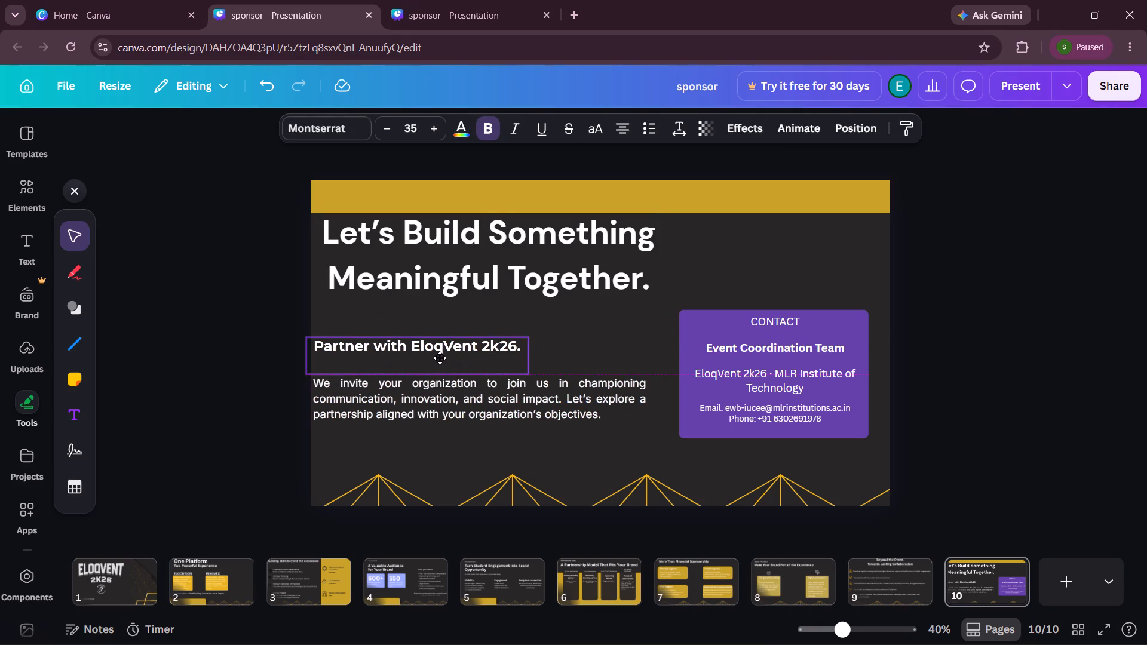
pyautogui.moveTo(440, 358); pyautogui.dragTo(445, 356)
# Set the font size of the "We invite your organization" paragraph to 31.
pyautogui.click(454, 388)
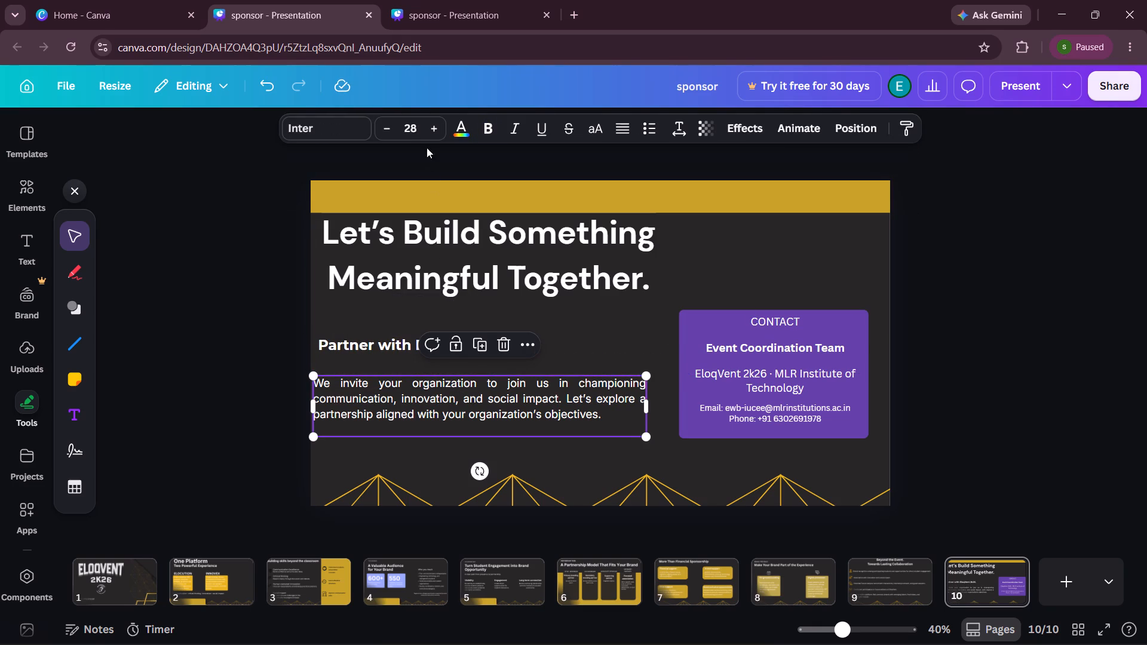
pyautogui.tripleClick(429, 127)
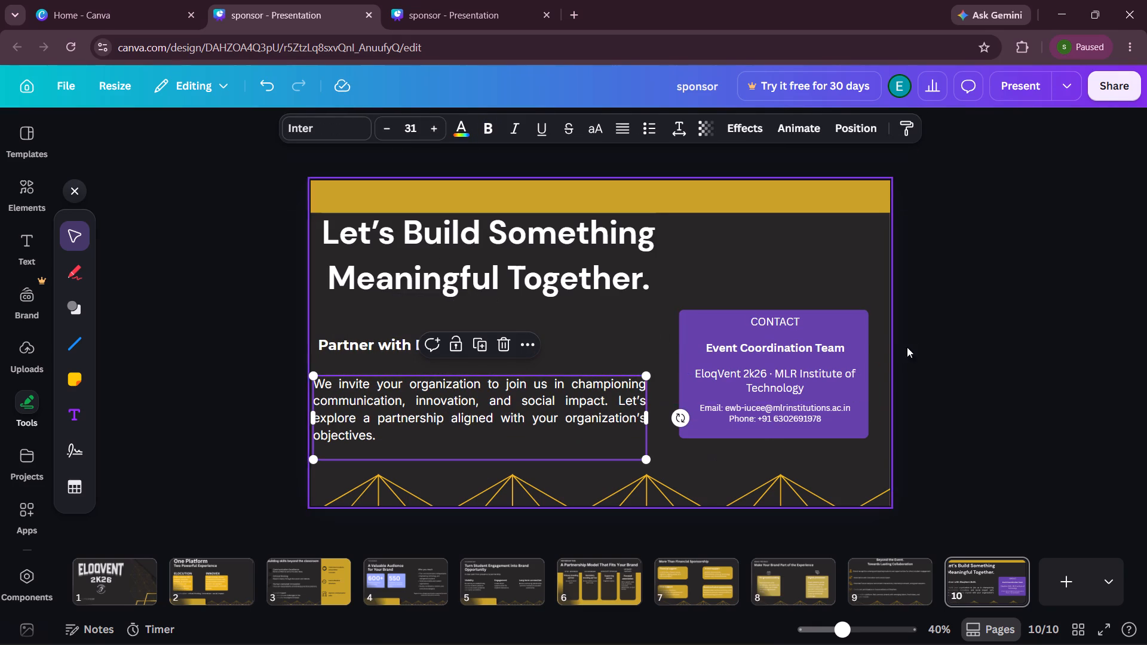
pyautogui.click(912, 341)
# Move the invitation paragraph up to sit just beneath the "Partner with EloqVent 2k26." subheading.
pyautogui.moveTo(569, 409); pyautogui.dragTo(570, 393)
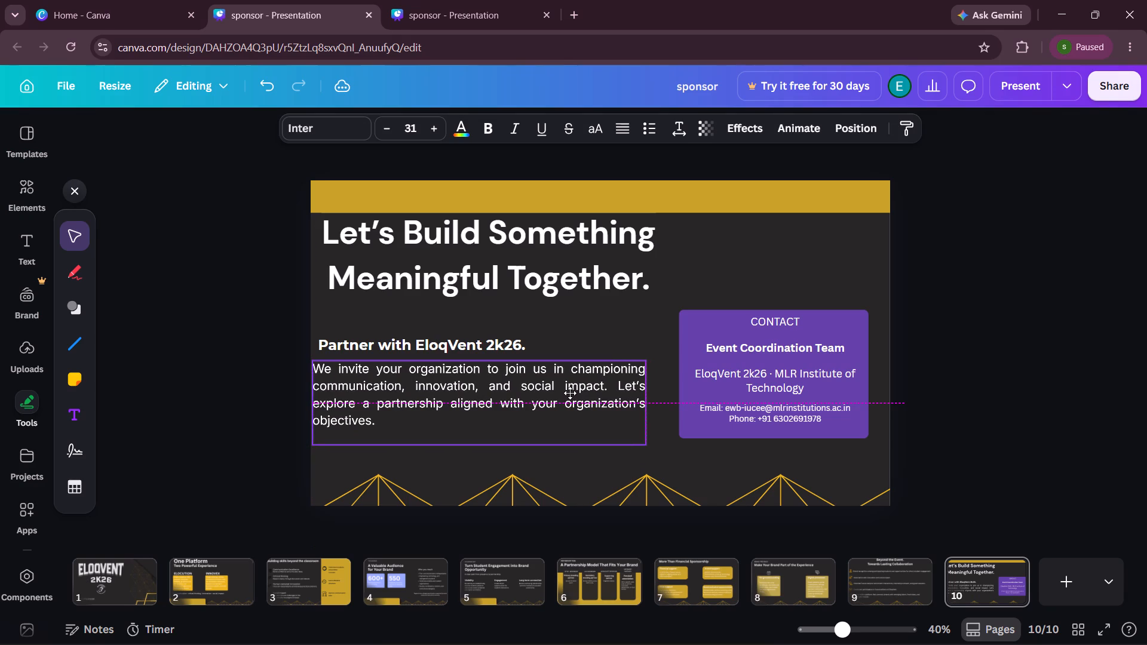
pyautogui.moveTo(570, 393); pyautogui.dragTo(568, 393)
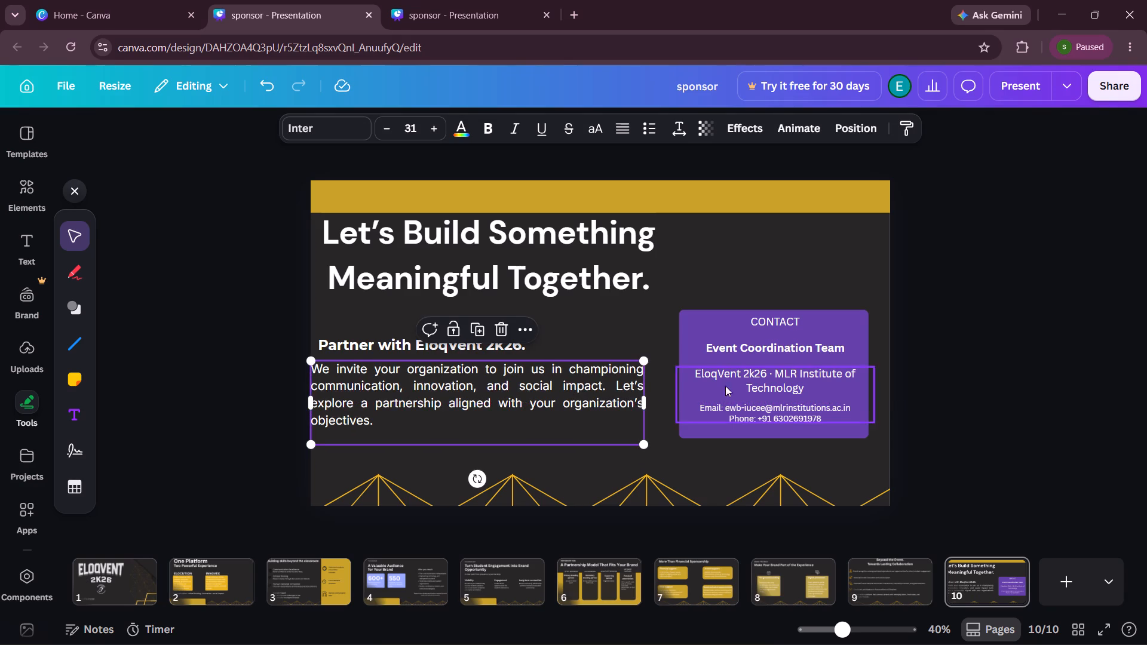
pyautogui.click(944, 339)
# Nudge the invitation paragraph right until its left edge lines up with the "Partner with EloqVent 2k26." subheading.
pyautogui.click(633, 368)
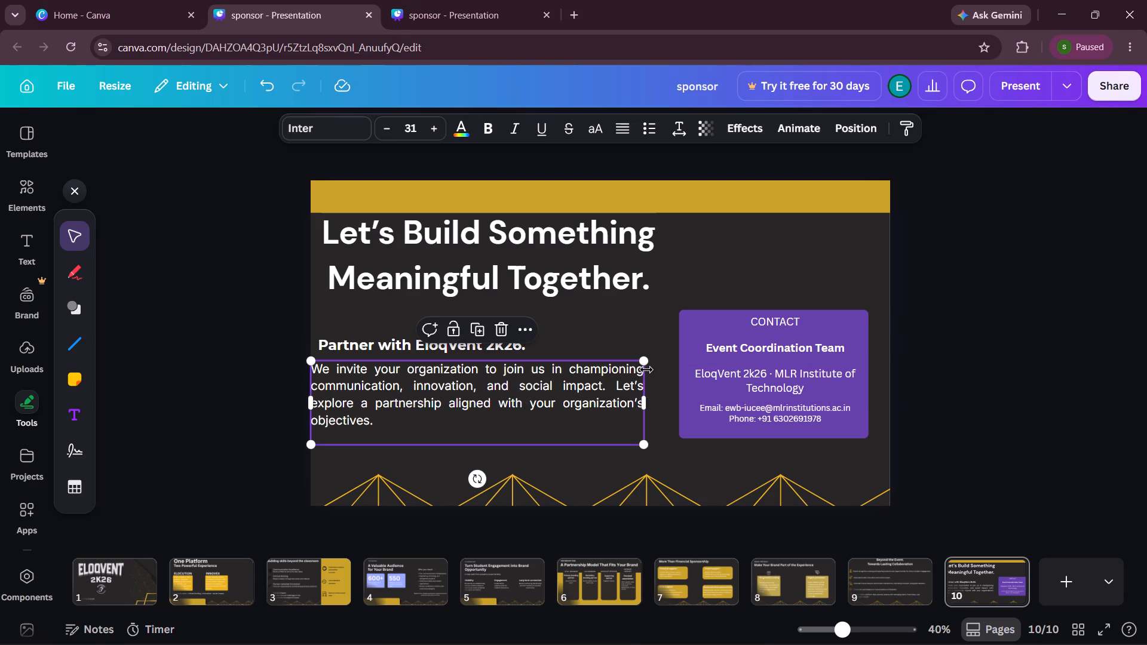
pyautogui.press('Right')
pyautogui.press('Right')
pyautogui.press('Right')
pyautogui.press('Right')
pyautogui.press('Right')
pyautogui.press('Right')
pyautogui.press('Right')
pyautogui.press('Right')
pyautogui.press('Right')
pyautogui.press('Right')
pyautogui.press('Right')
pyautogui.press('Right')
pyautogui.press('Right')
pyautogui.press('Right')
pyautogui.press('Right')
pyautogui.press('Right')
pyautogui.press('Right')
pyautogui.press('Right')
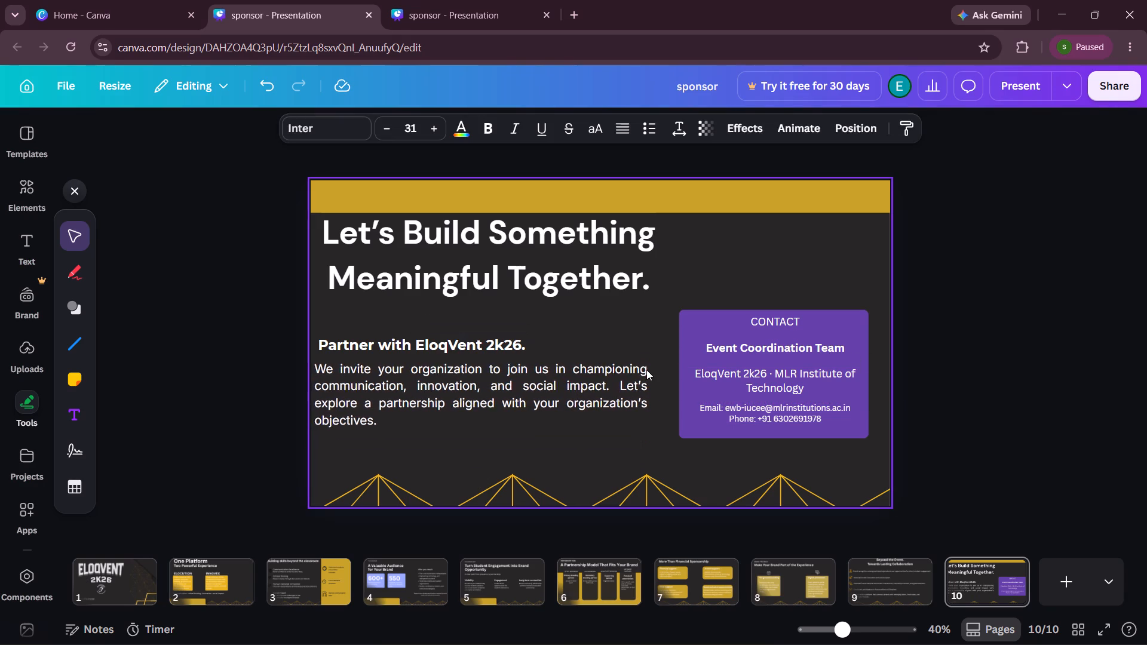
pyautogui.press('Right')
pyautogui.press('Right')
pyautogui.press('Right')
pyautogui.press('Right')
pyautogui.press('Right')
pyautogui.press('Right')
pyautogui.press('Right')
pyautogui.press('Right')
pyautogui.press('Right')
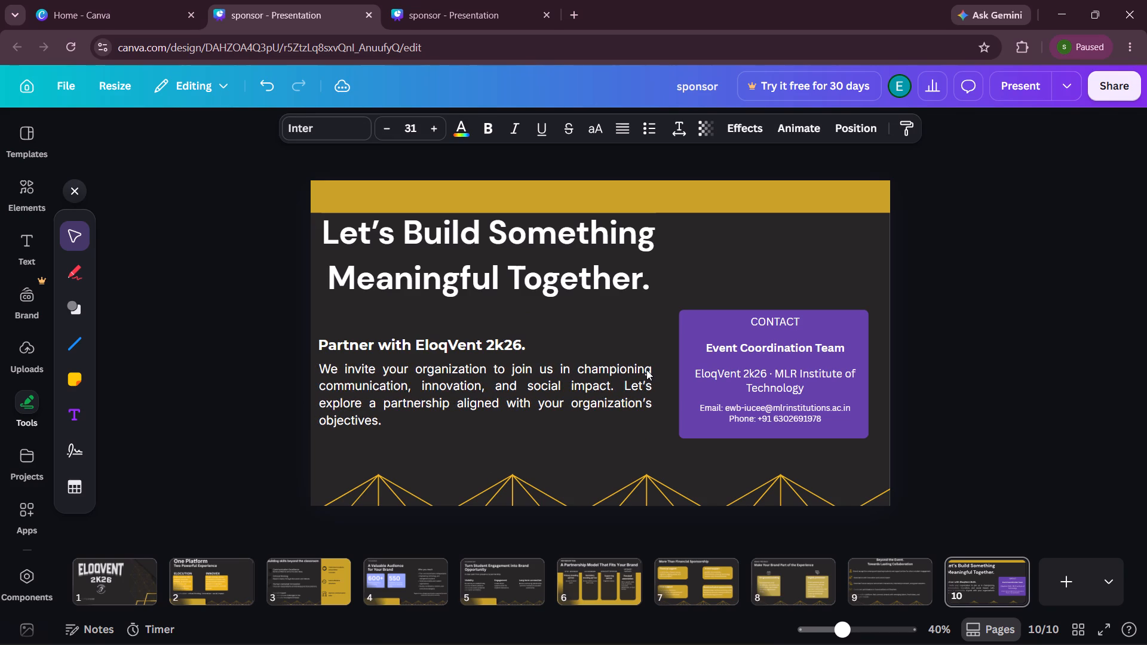
pyautogui.press('Right')
pyautogui.press('Right')
pyautogui.press('Right')
pyautogui.press('Right')
pyautogui.press('Right')
pyautogui.press('Left')
pyautogui.press('Left')
pyautogui.press('Left')
pyautogui.press('Left')
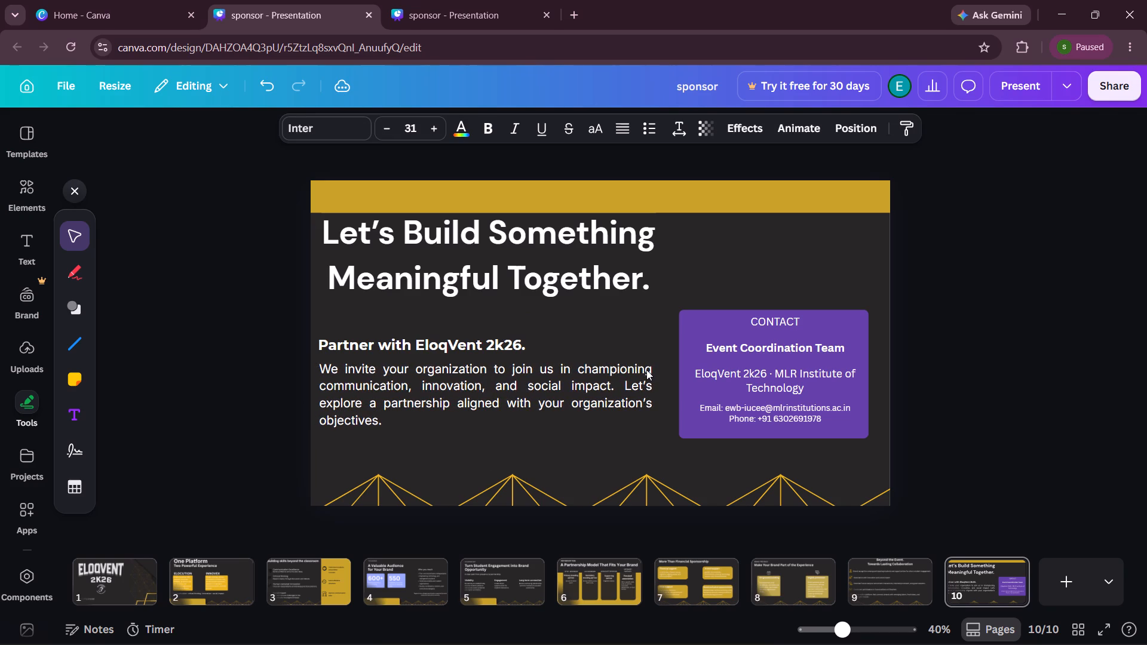
pyautogui.press('Left')
pyautogui.press('Left')
pyautogui.press('Left')
pyautogui.press('Left')
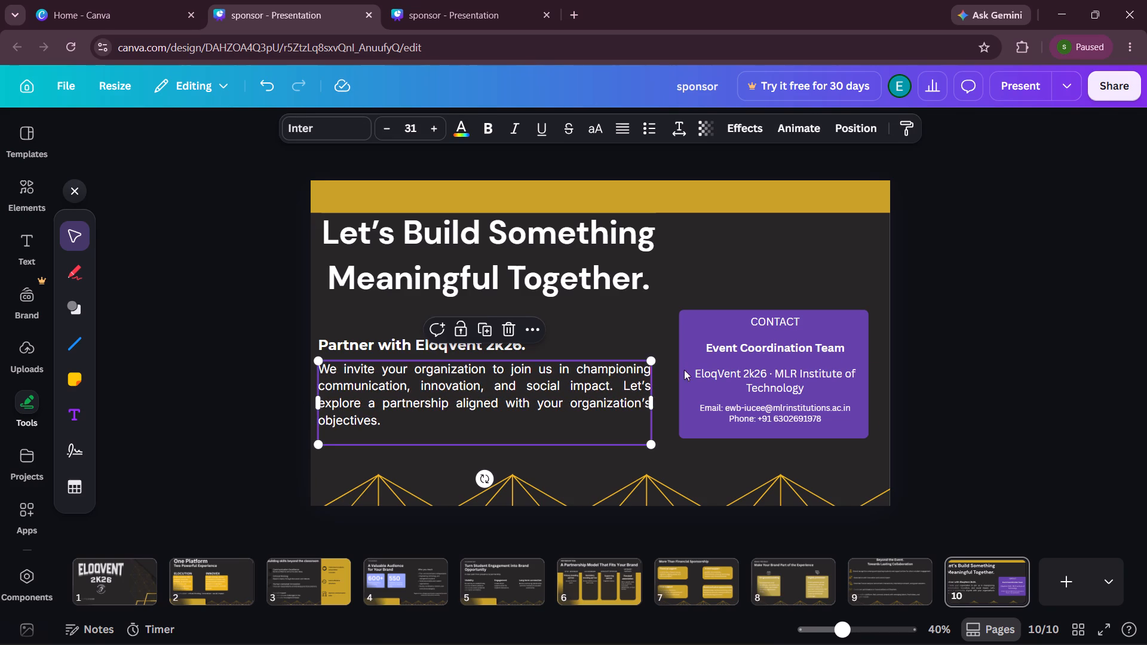
pyautogui.click(1031, 251)
# On page 9, change the "Beyond the Event. Towards Lasting Collaboration" heading's font to DM Sans.
pyautogui.click(900, 599)
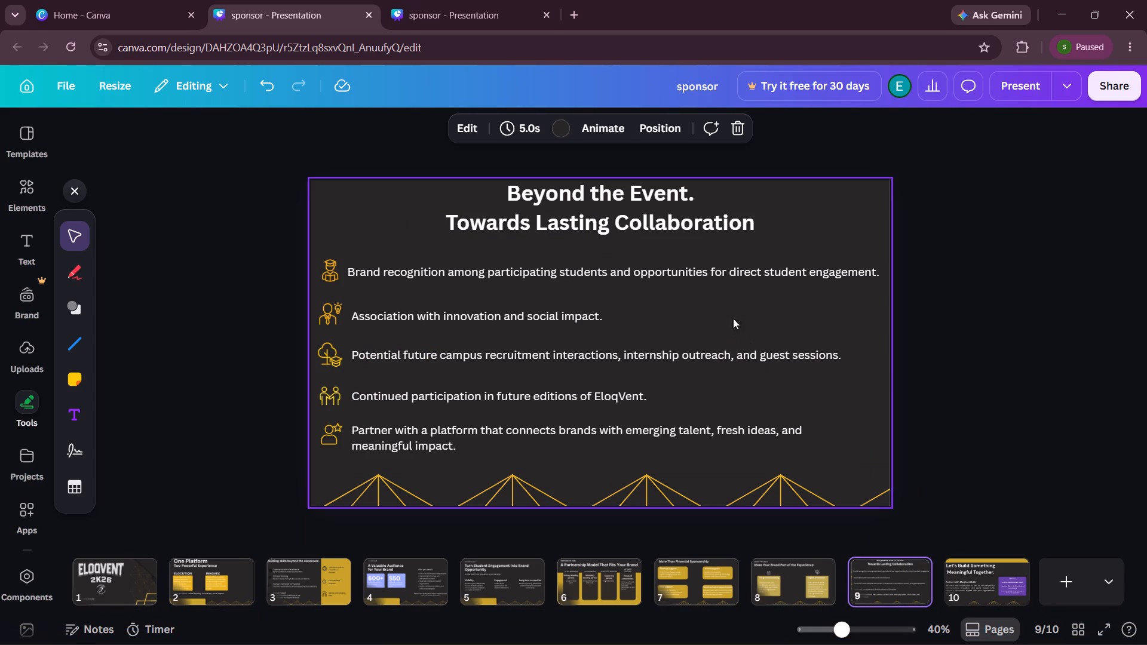
pyautogui.click(660, 217)
pyautogui.click(332, 124)
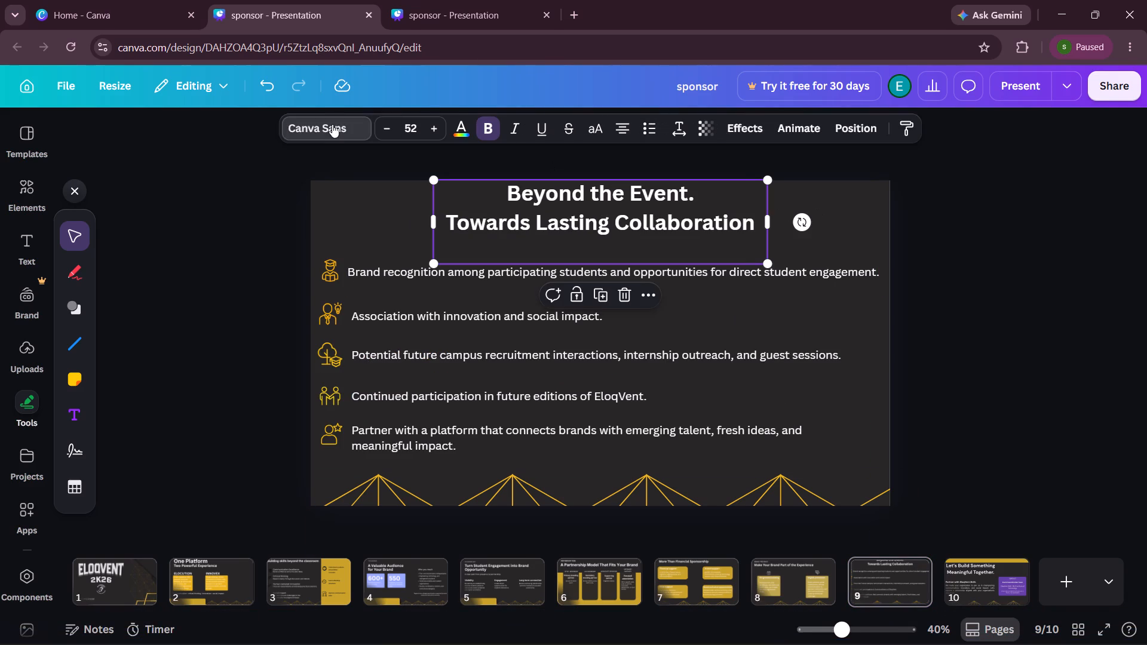
pyautogui.click(176, 377)
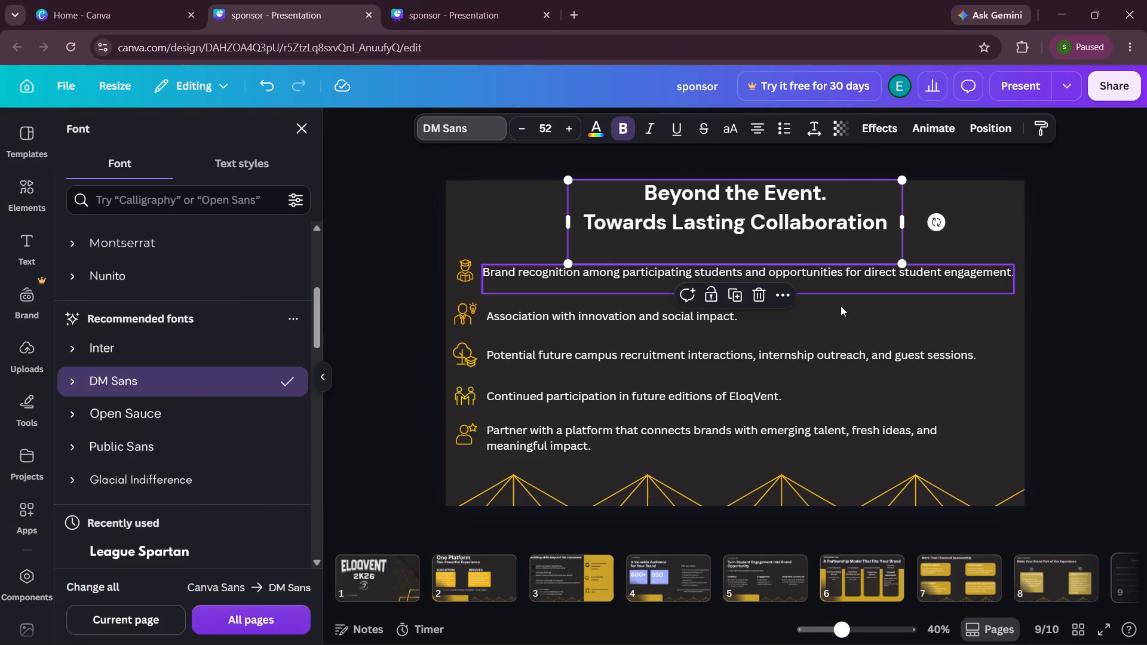
pyautogui.click(1071, 277)
pyautogui.click(959, 271)
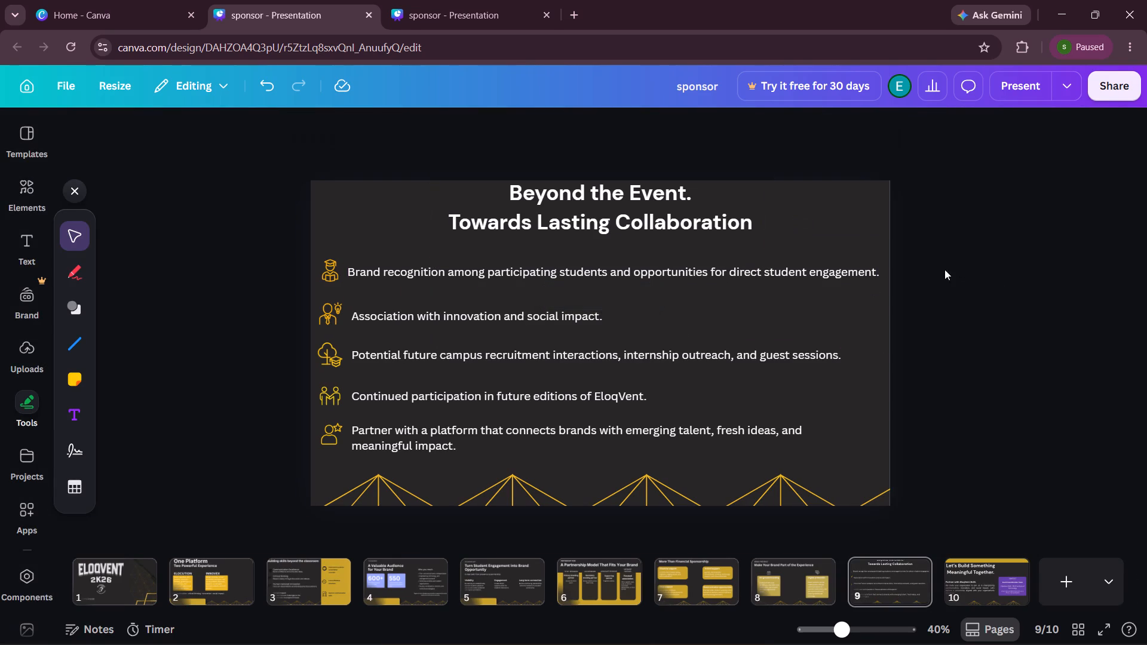
pyautogui.click(834, 272)
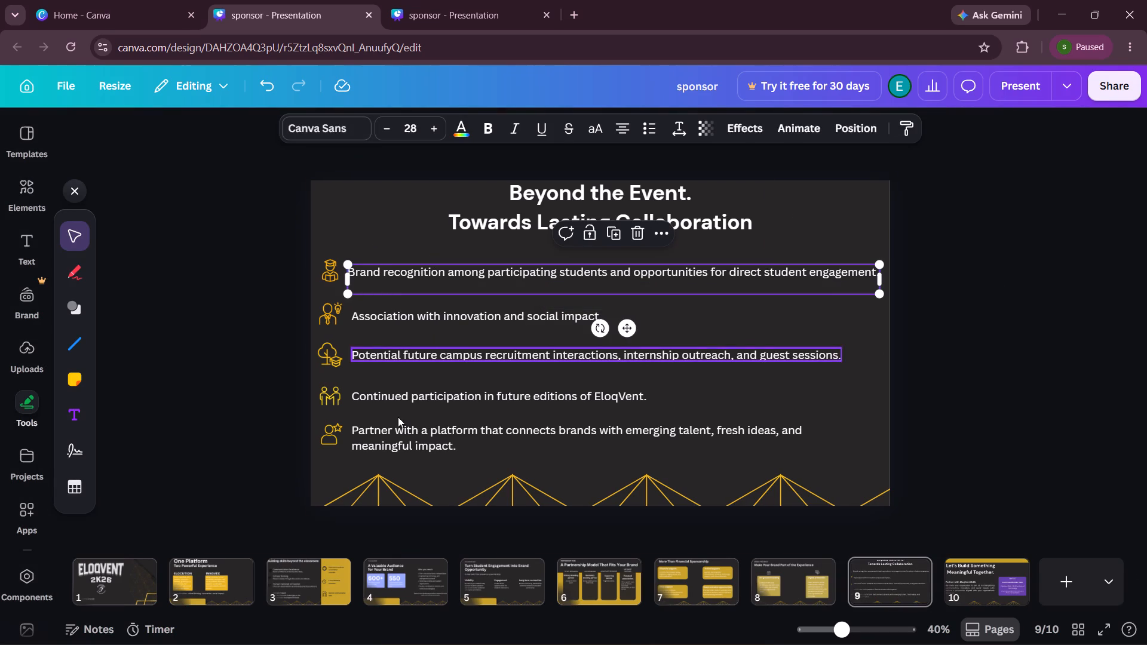
# On page 8, reduce the "BRAND PRESENCE" label's font size to 22.
pyautogui.click(777, 581)
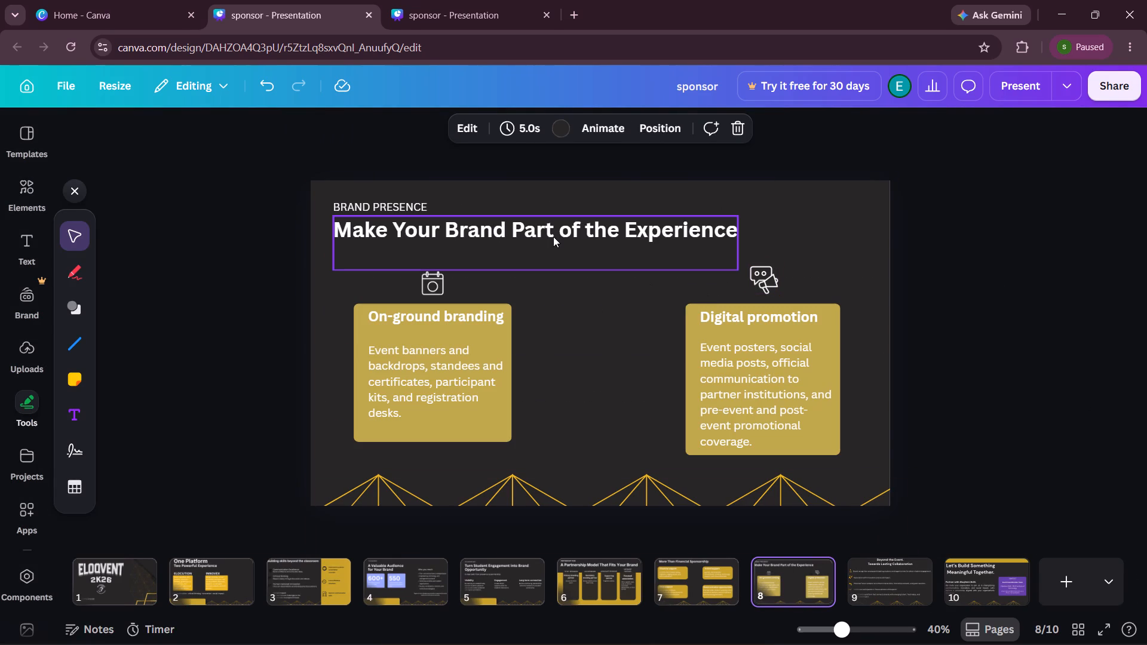
pyautogui.click(389, 201)
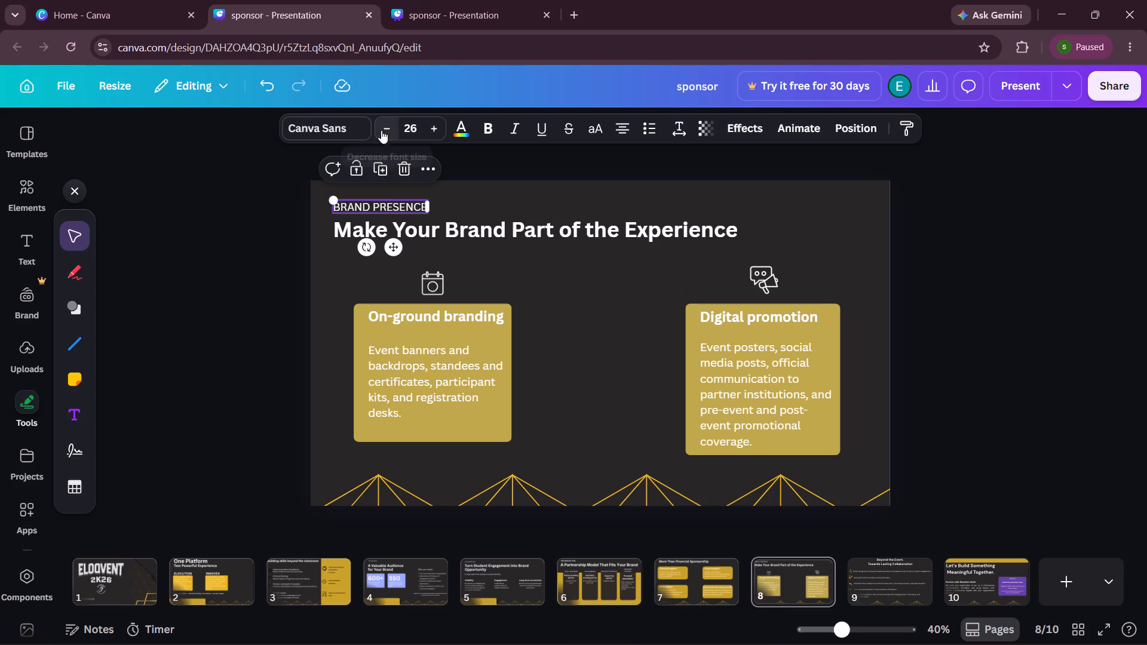
pyautogui.tripleClick(381, 130)
pyautogui.click(381, 130)
pyautogui.click(248, 236)
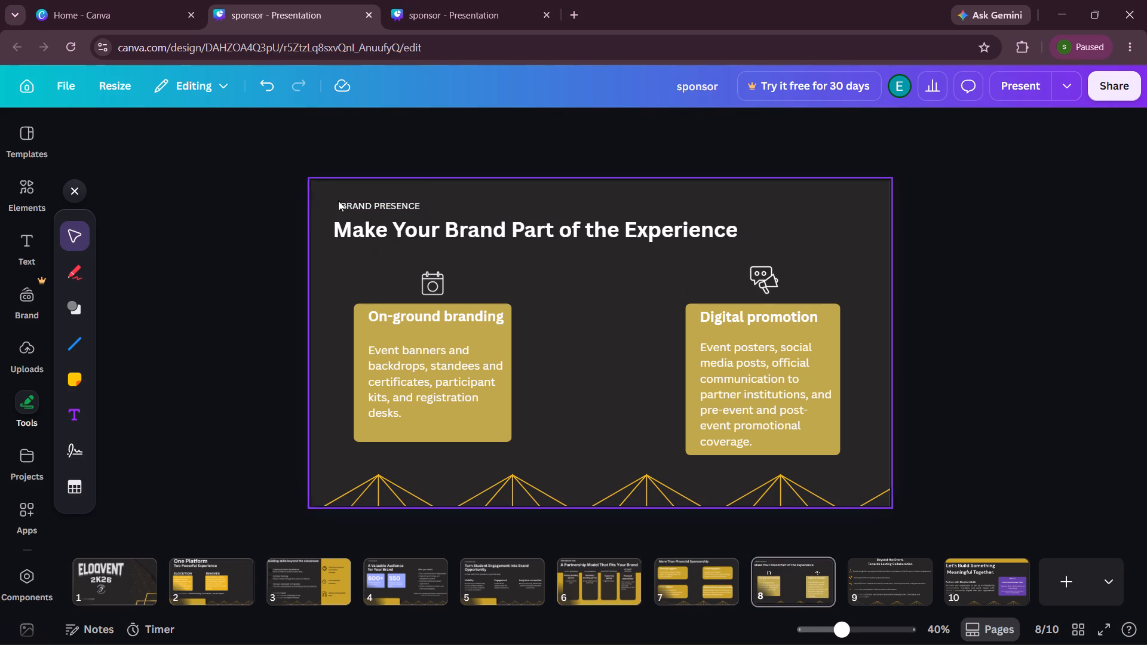
pyautogui.click(362, 198)
pyautogui.click(1011, 231)
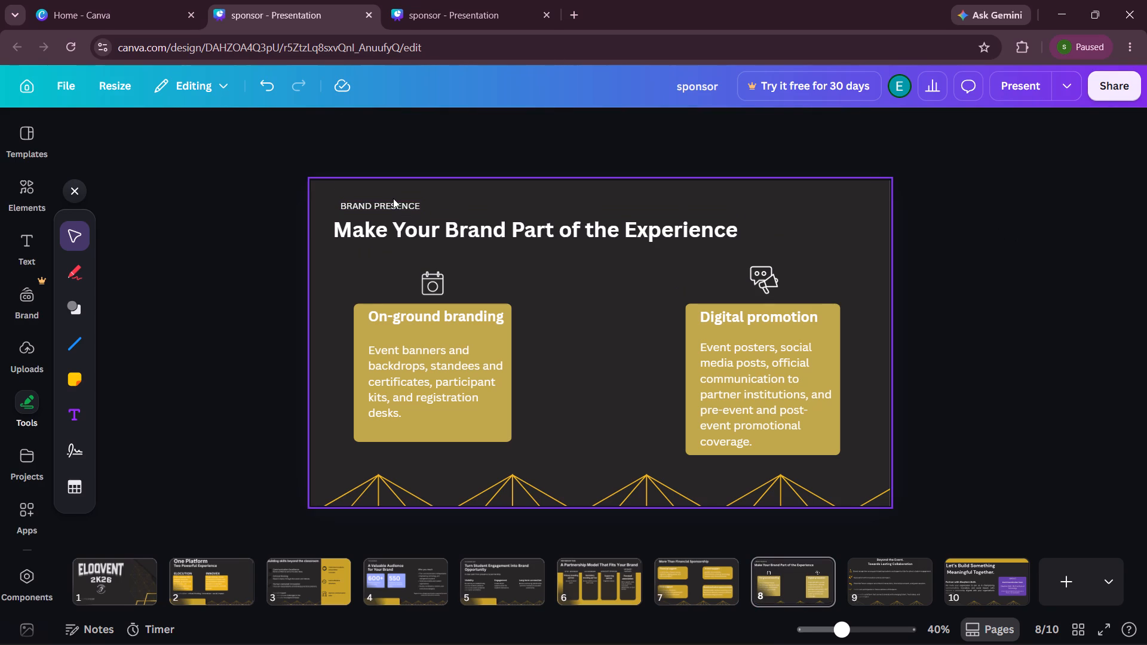
# Enlarge the "Make Your Brand Part of the Experience" heading to size 58 and widen its text box to fit on one line.
pyautogui.click(393, 198)
pyautogui.click(407, 223)
pyautogui.tripleClick(432, 130)
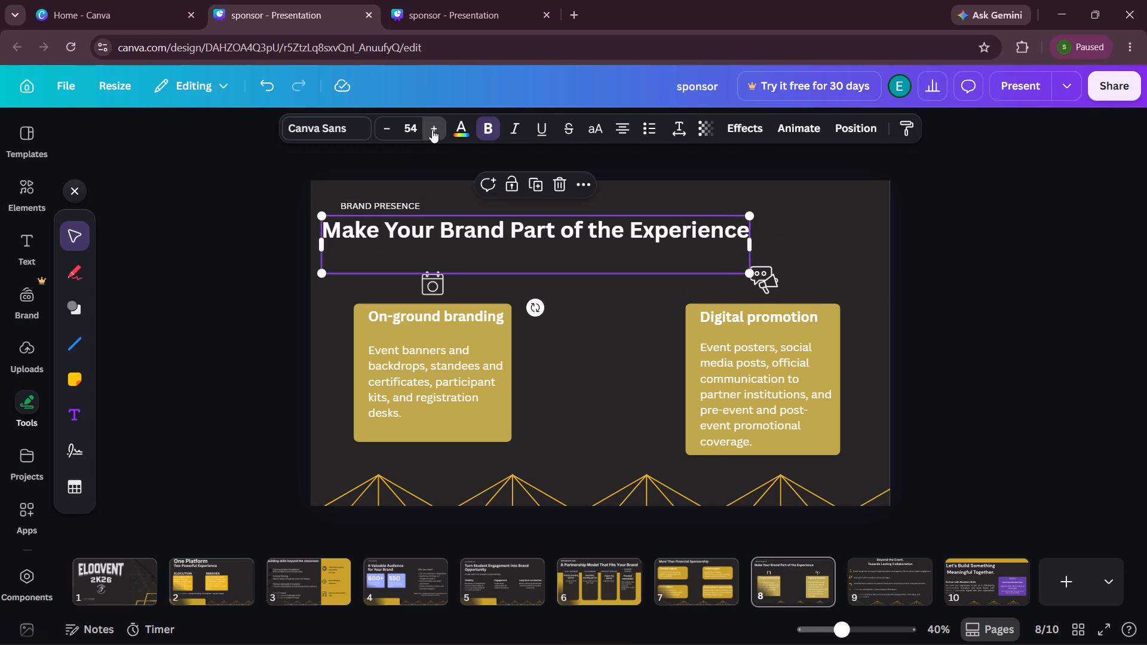
pyautogui.tripleClick(432, 130)
pyautogui.moveTo(762, 258); pyautogui.dragTo(765, 258)
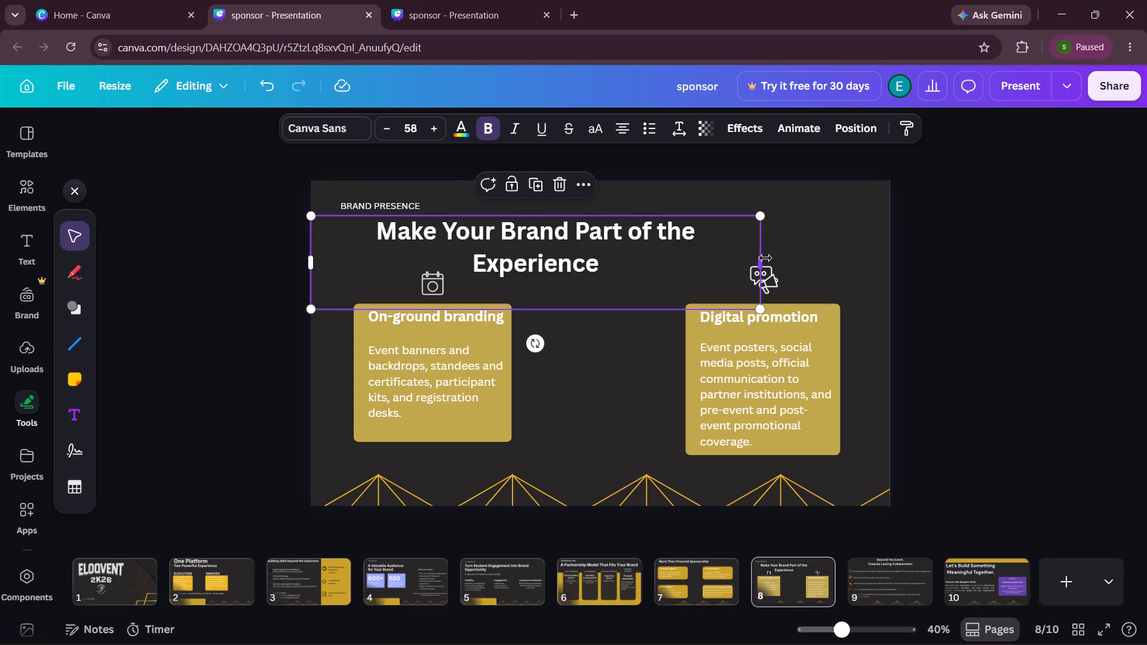
pyautogui.moveTo(765, 258); pyautogui.dragTo(810, 256)
pyautogui.click(926, 234)
# Shift the "BRAND PRESENCE" label slightly down and left so it sits just above the start of the heading.
pyautogui.click(396, 204)
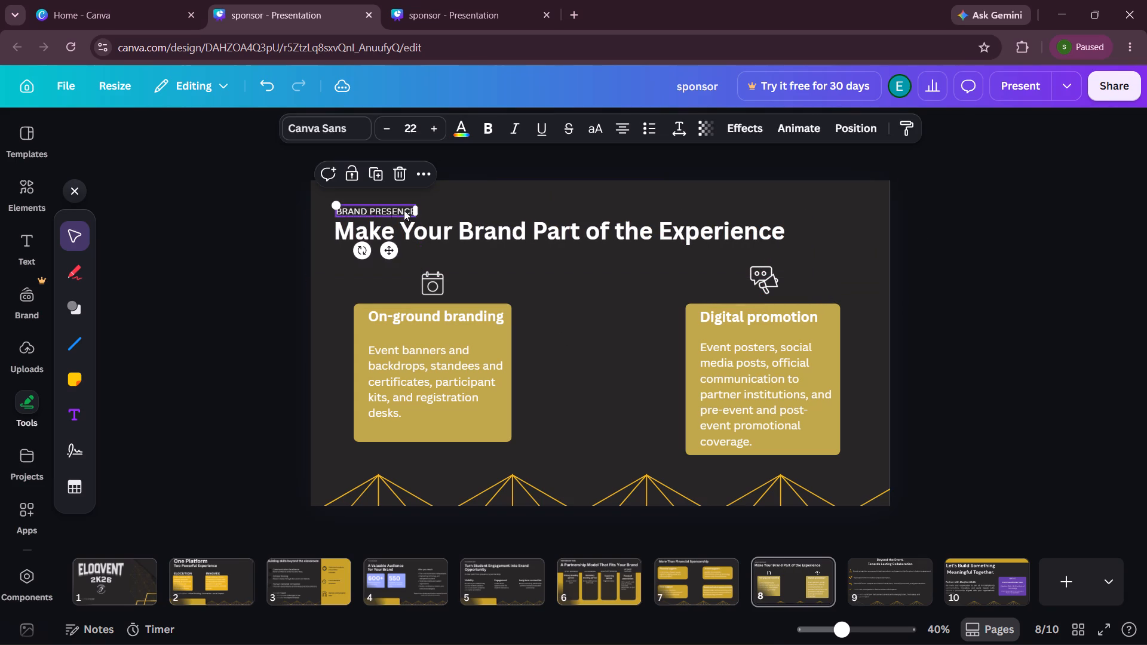
pyautogui.click(956, 230)
# Change the "Make Your Brand Part of the Experience" heading's font to Open Sauce.
pyautogui.click(532, 248)
pyautogui.click(342, 138)
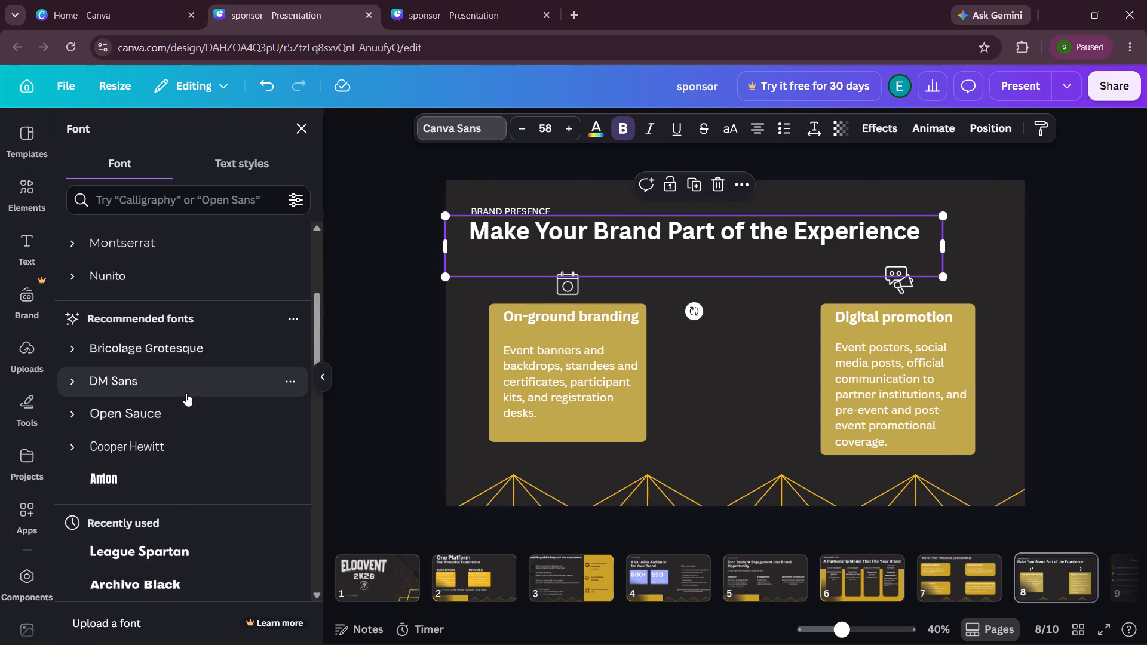
pyautogui.click(188, 402)
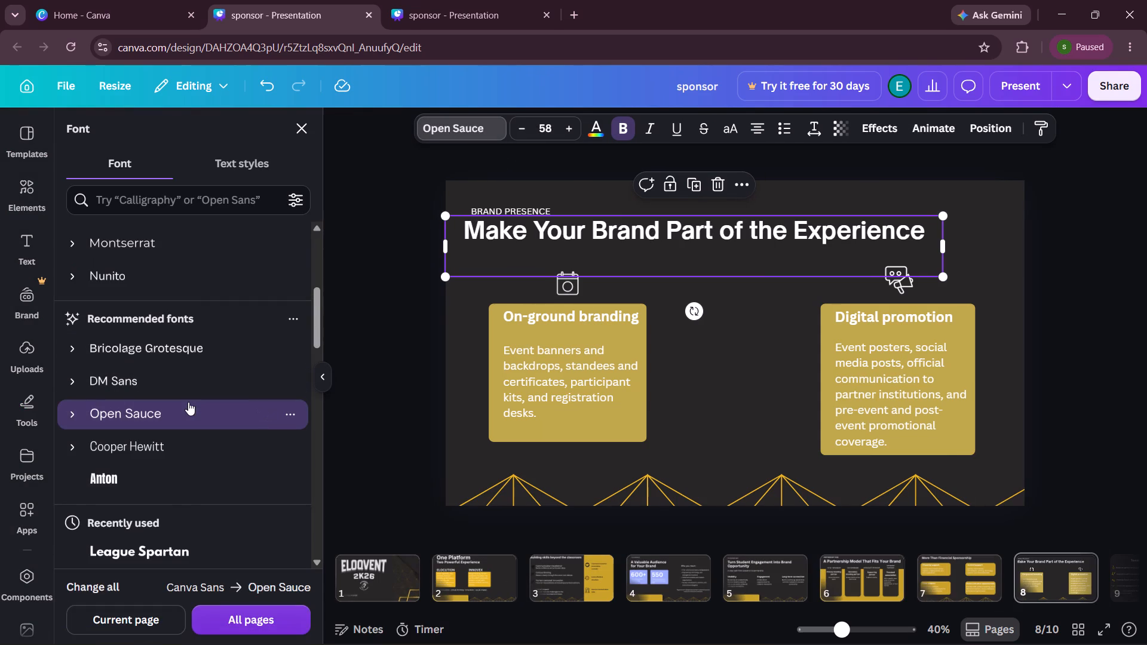
pyautogui.click(392, 293)
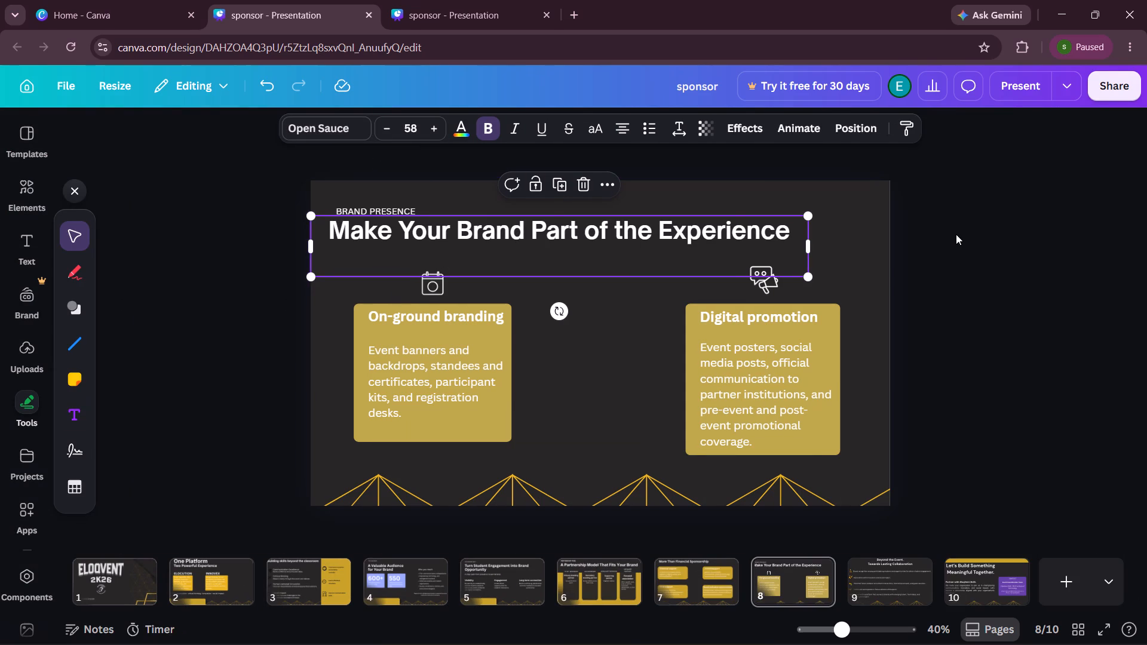
pyautogui.click(956, 234)
# Change the font of the "On-ground branding" card's description text to Inter.
pyautogui.click(441, 378)
pyautogui.click(344, 129)
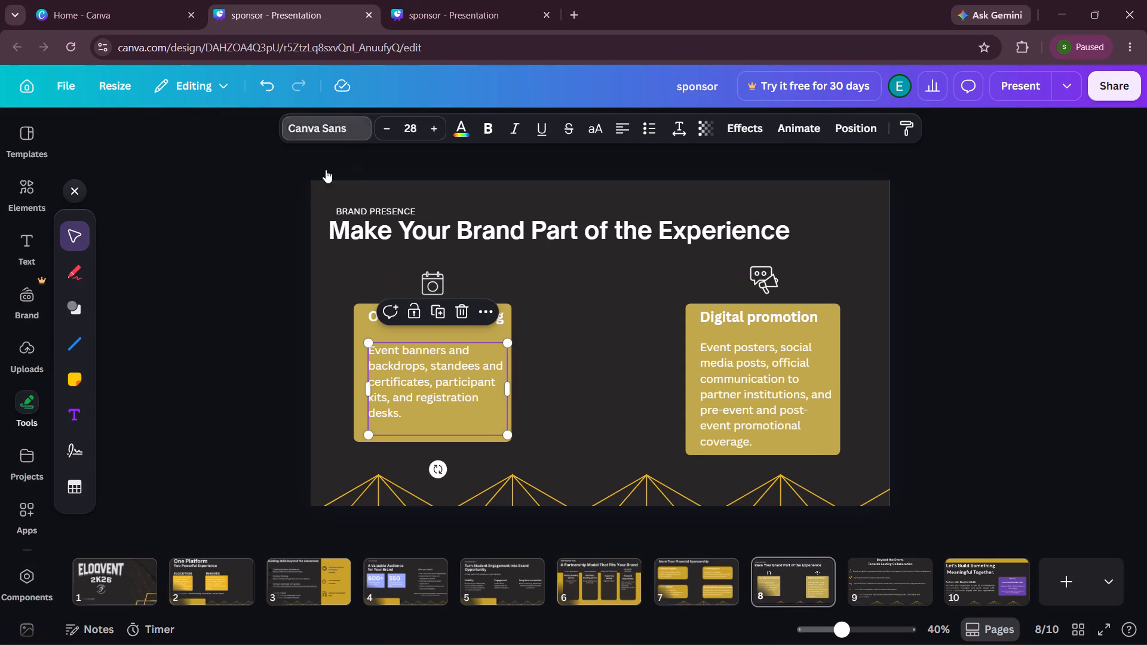
pyautogui.click(197, 399)
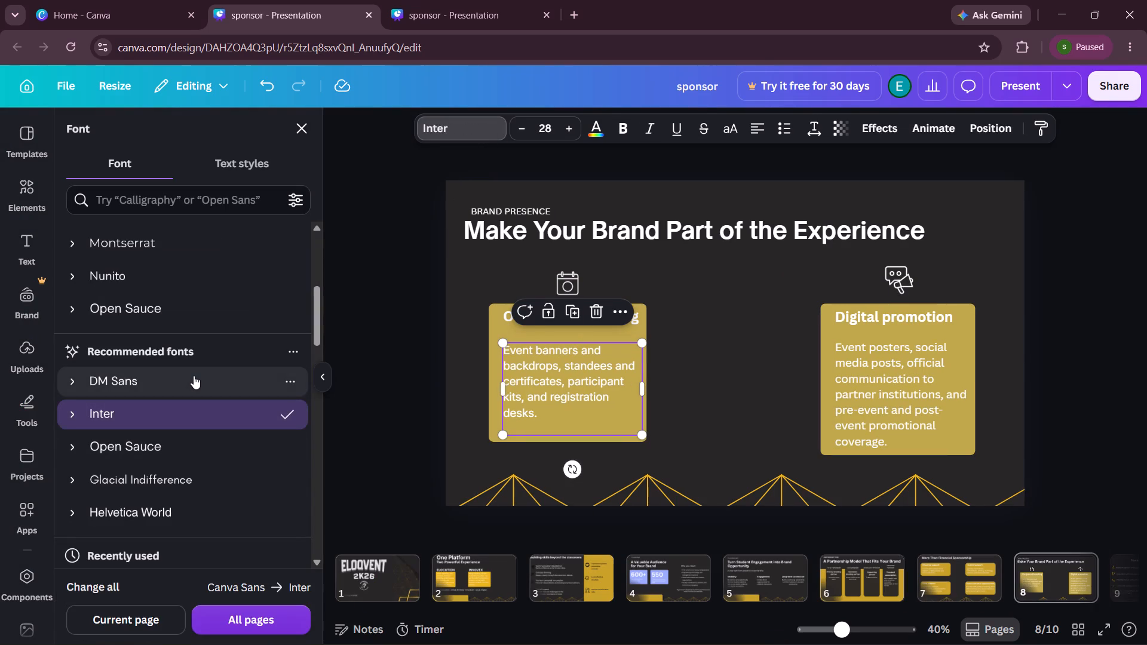
# Change the font of the "On-ground branding" card's description text to Montserrat.
pyautogui.click(194, 376)
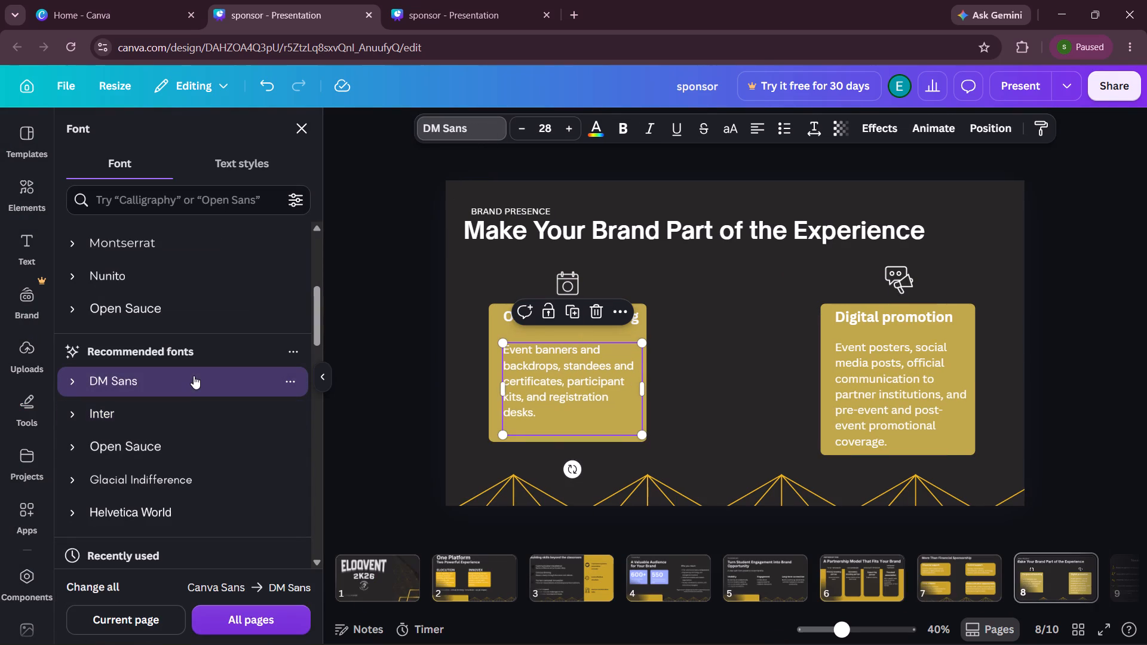
pyautogui.scroll(-2, 195, 364)
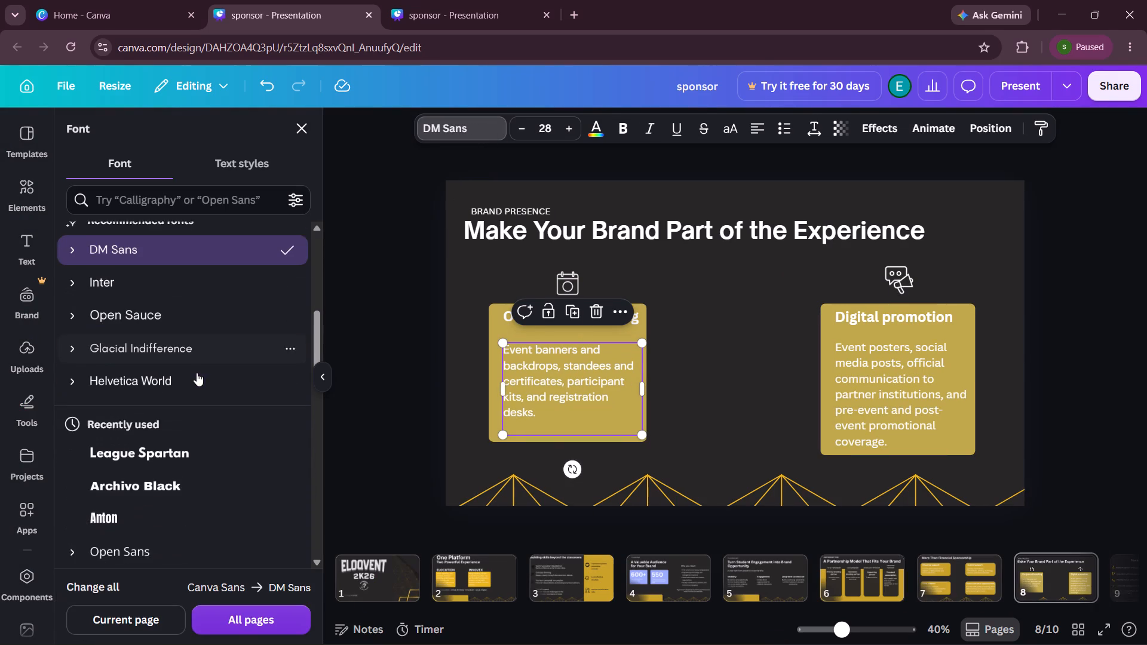
pyautogui.scroll(-2, 180, 441)
pyautogui.scroll(2, 182, 442)
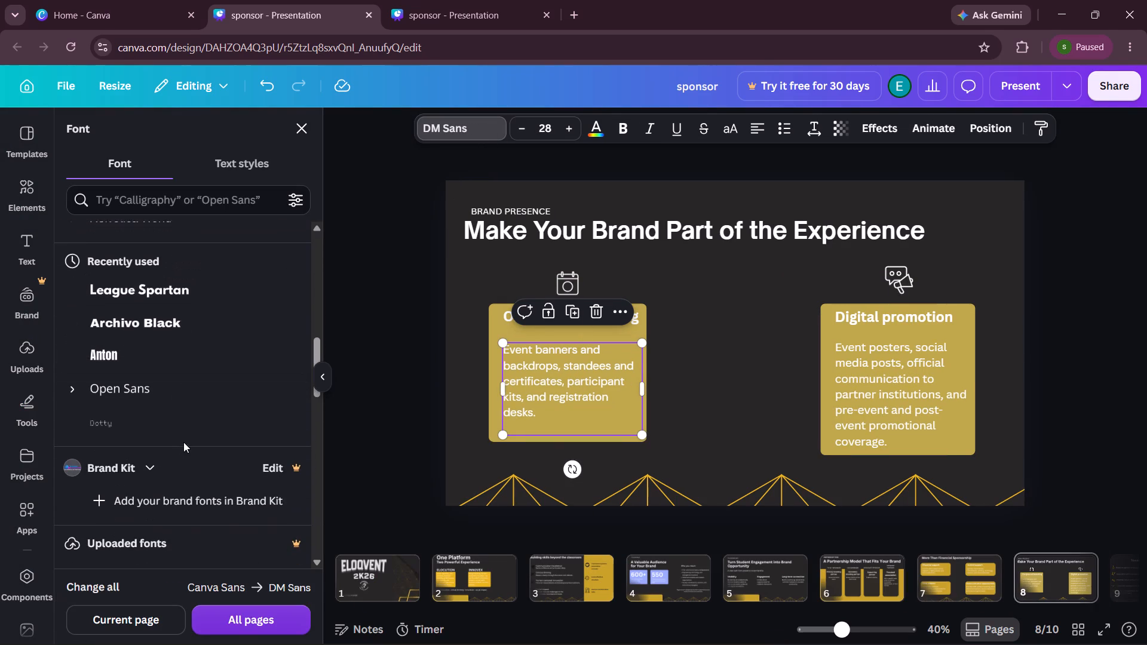
pyautogui.scroll(4, 183, 442)
pyautogui.click(203, 386)
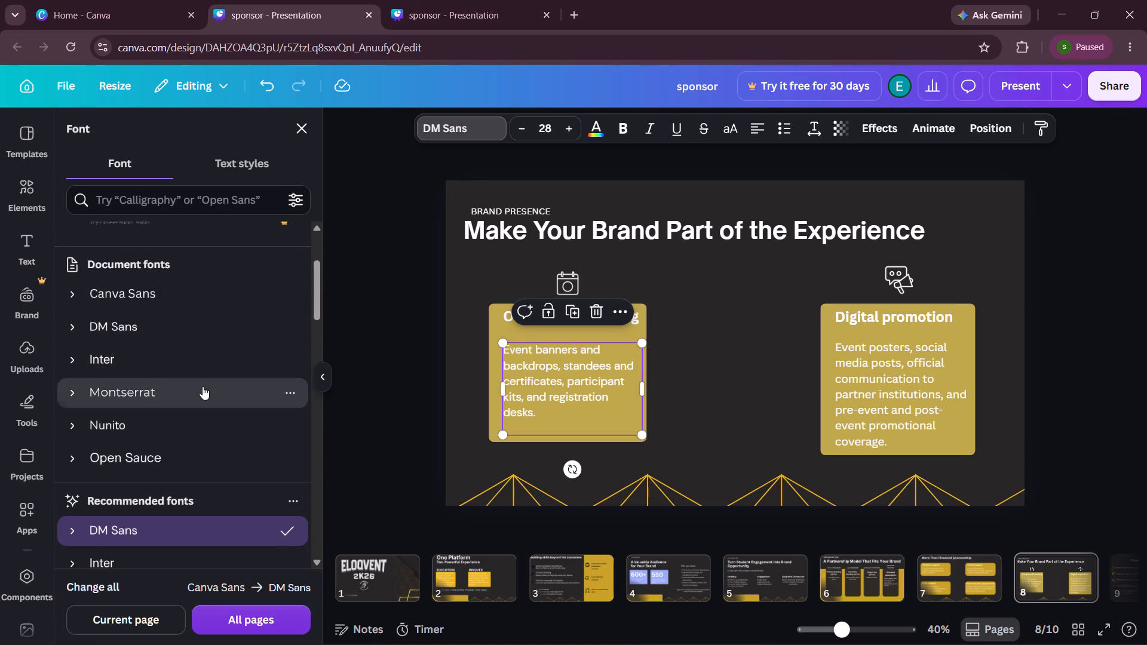
# Change the "Digital promotion" card's text and the "On-ground branding" title to the Montserrat font.
pyautogui.click(889, 386)
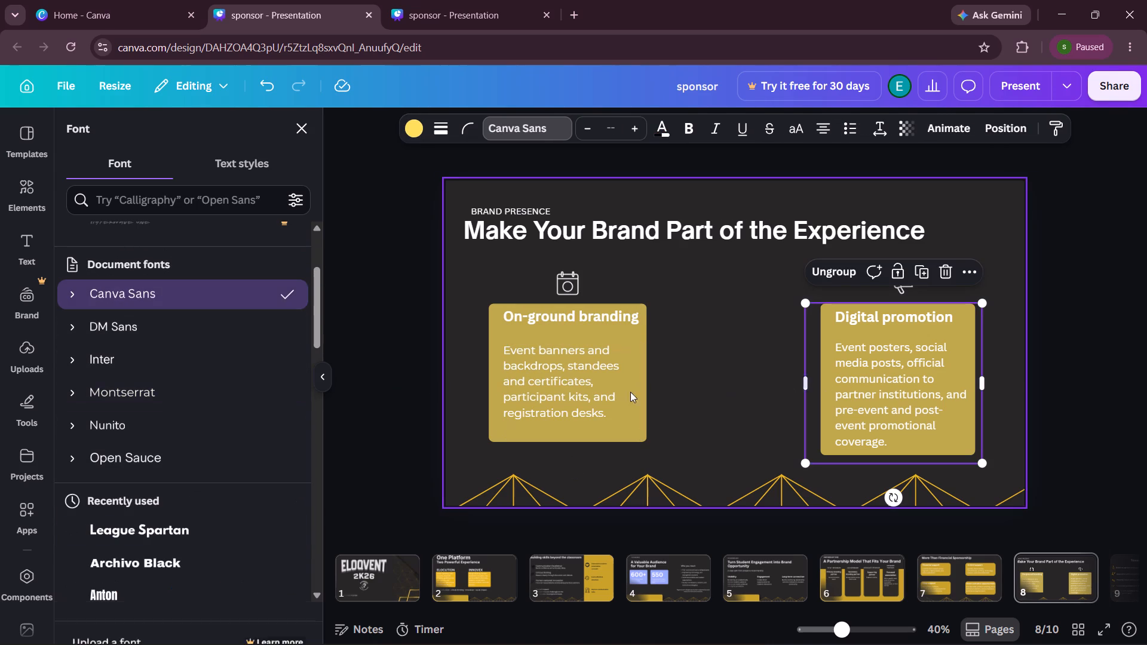
pyautogui.click(131, 381)
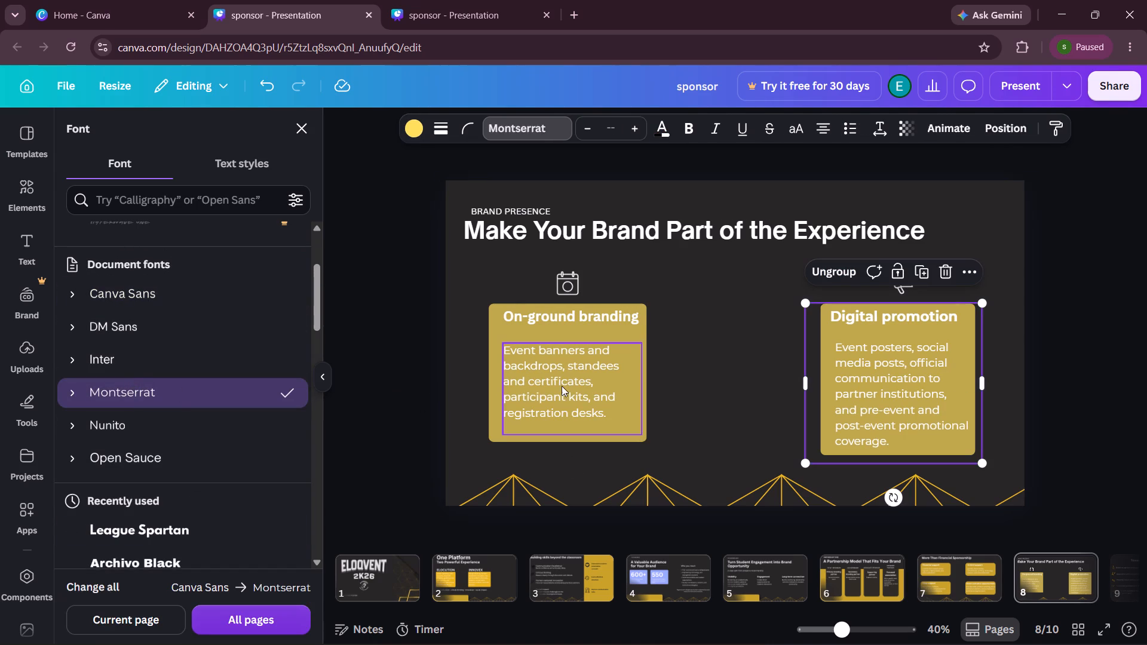
pyautogui.click(559, 327)
pyautogui.click(167, 391)
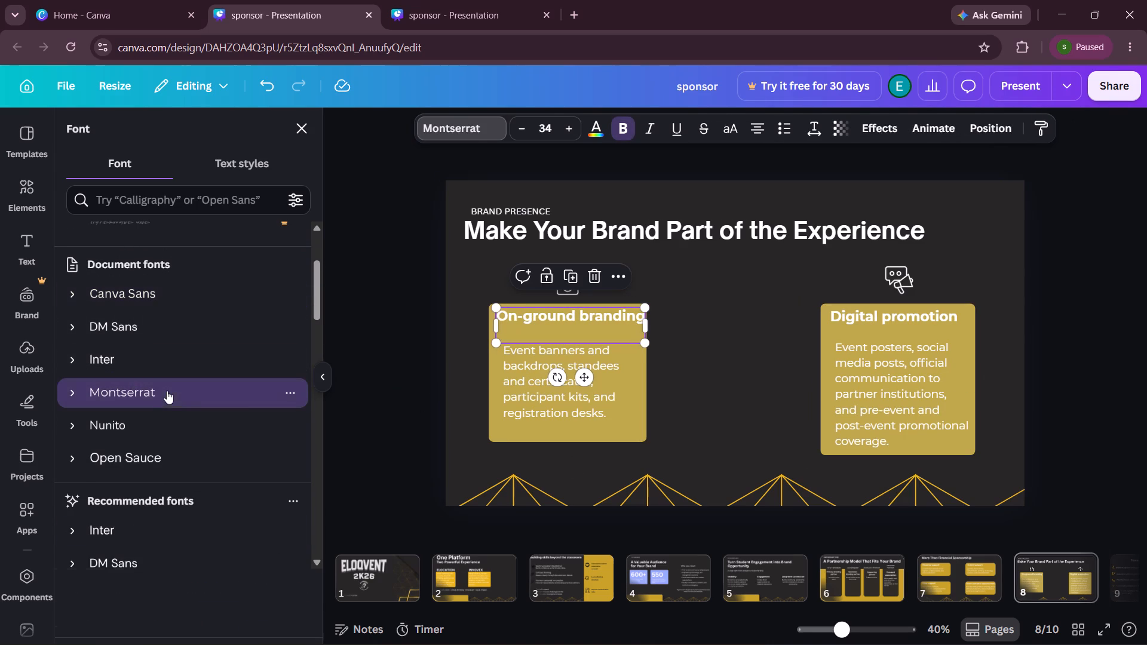
pyautogui.click(1130, 329)
pyautogui.click(1083, 339)
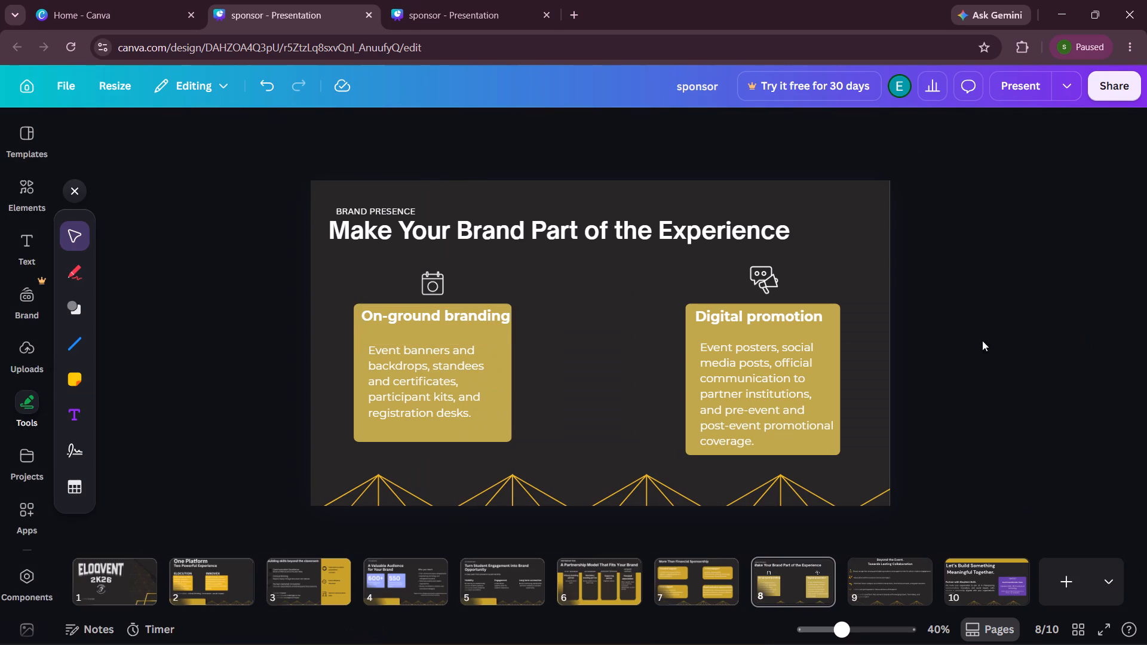
# Nudge the "On-ground branding" title slightly down and left so it sits within its gold card.
pyautogui.click(409, 317)
pyautogui.press('Down')
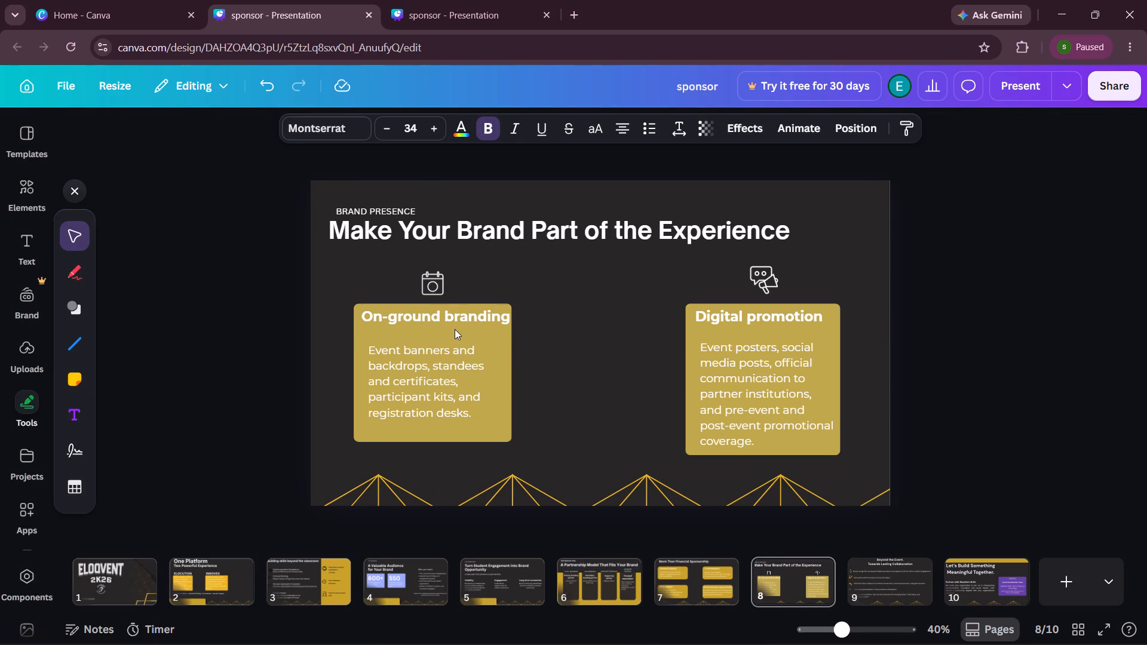
pyautogui.press('Down')
pyautogui.press('Down')
pyautogui.press('Down')
pyautogui.press('Down')
pyautogui.press('Down')
pyautogui.press('Down')
pyautogui.press('Down')
pyautogui.press('Down')
pyautogui.press('Down')
pyautogui.press('Down')
pyautogui.press('Down')
pyautogui.press('Down')
pyautogui.press('Down')
pyautogui.press('Left')
pyautogui.press('Left')
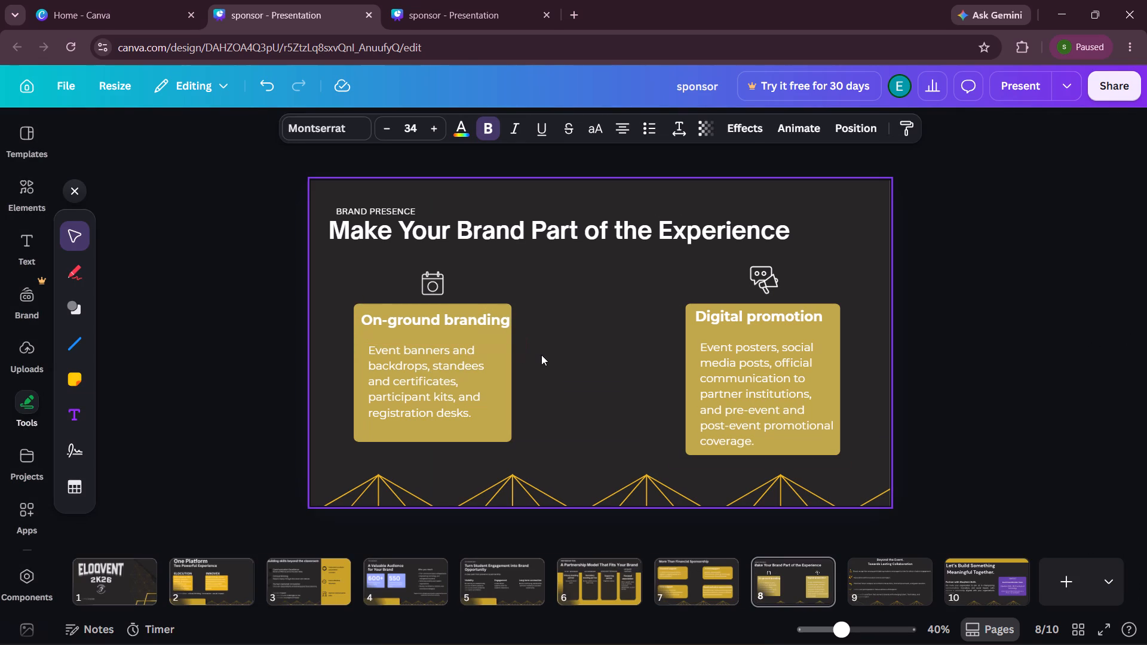
pyautogui.press('Left')
pyautogui.press('Left')
pyautogui.press('Left')
# Nudge the "On-ground branding" description up and left, closer to its title and lined up with the title's left edge.
pyautogui.click(440, 377)
pyautogui.press('Up')
pyautogui.press('Up')
pyautogui.press('Up')
pyautogui.press('Up')
pyautogui.press('Up')
pyautogui.press('Up')
pyautogui.press('Up')
pyautogui.press('Up')
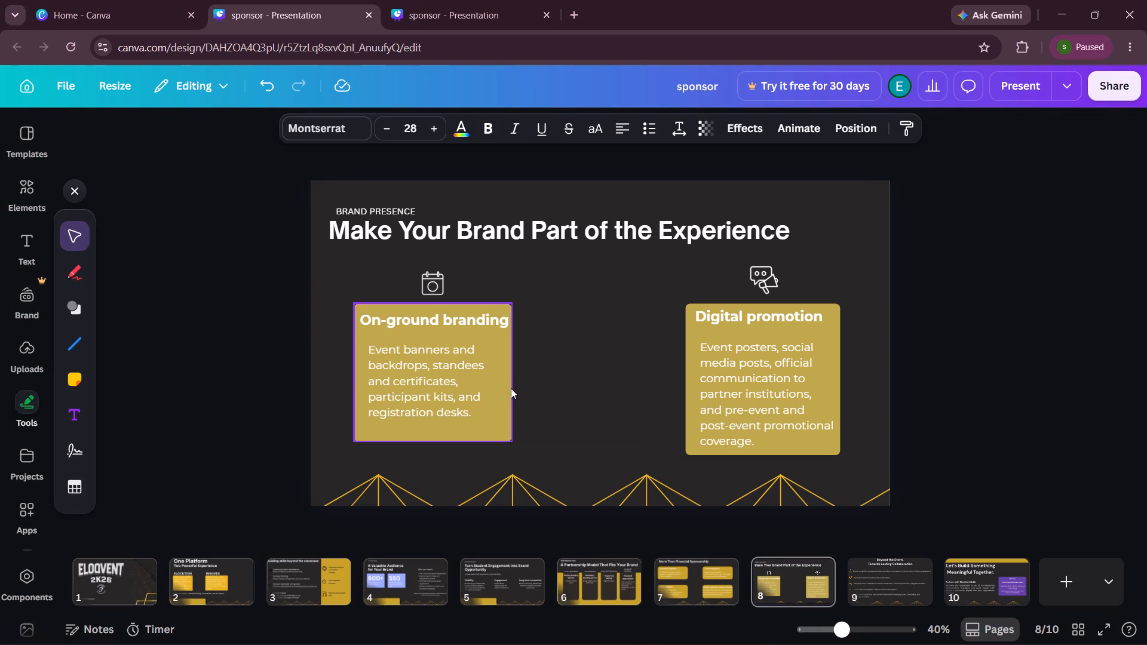
pyautogui.press('Up')
pyautogui.press('Up')
pyautogui.press('Up')
pyautogui.press('Left')
pyautogui.press('Left')
pyautogui.press('Left')
pyautogui.press('Left')
pyautogui.press('Left')
pyautogui.press('Left')
pyautogui.press('Left')
pyautogui.press('Left')
pyautogui.press('Left')
pyautogui.press('Left')
pyautogui.press('Left')
pyautogui.press('Left')
pyautogui.press('Left')
pyautogui.press('Left')
pyautogui.press('Left')
pyautogui.press('Left')
pyautogui.press('Left')
pyautogui.press('Left')
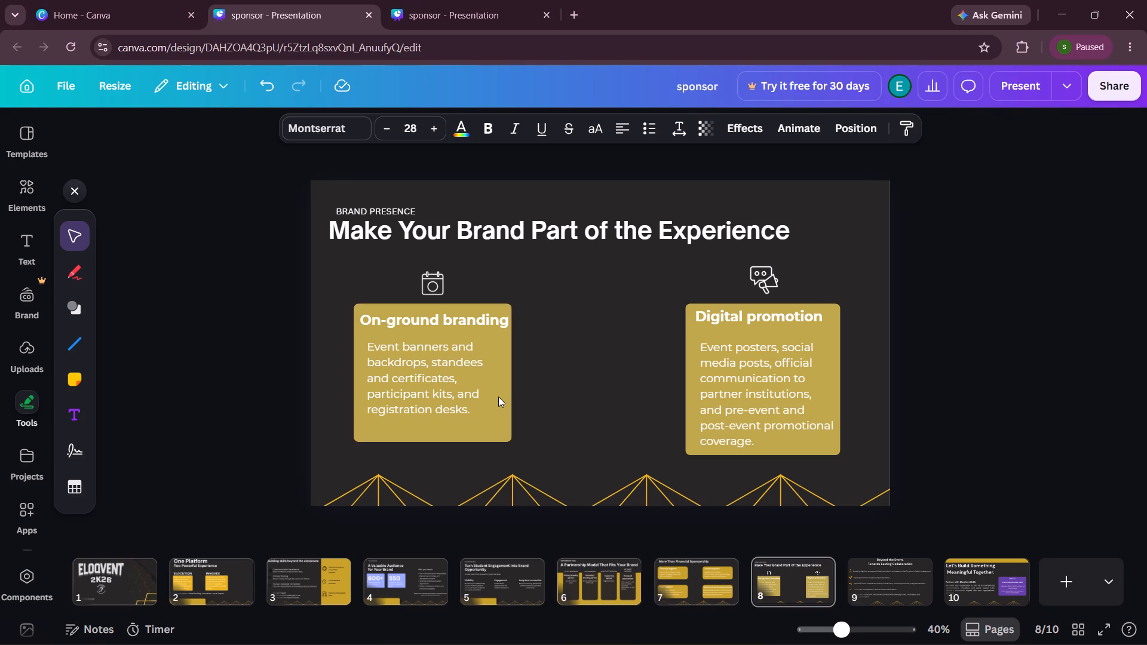
pyautogui.press('Left')
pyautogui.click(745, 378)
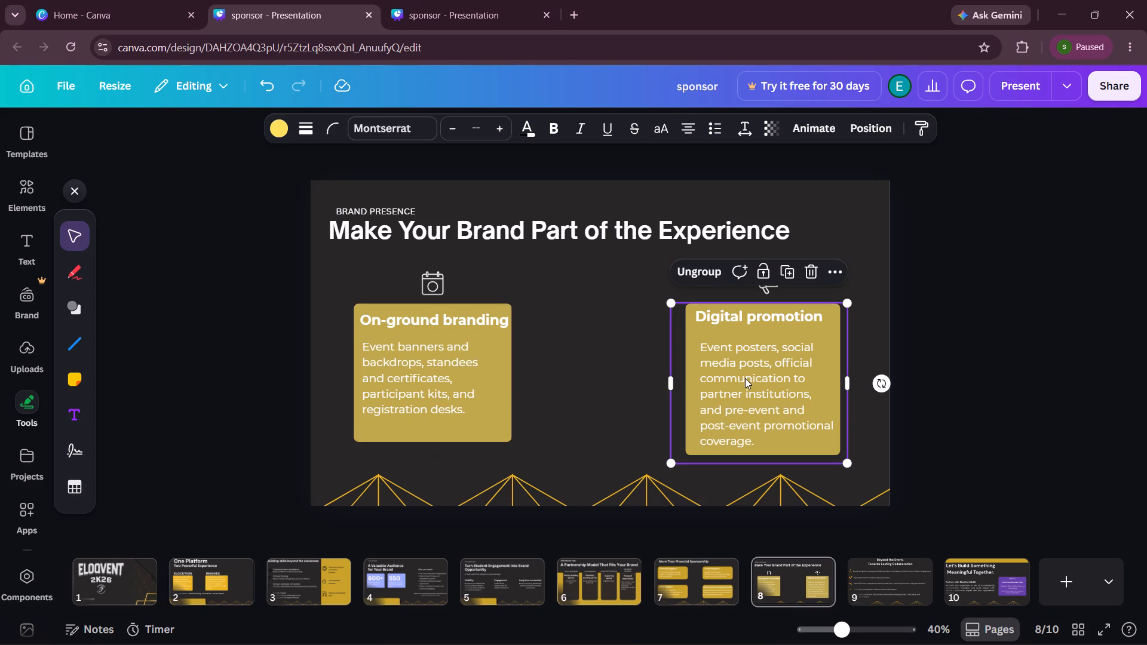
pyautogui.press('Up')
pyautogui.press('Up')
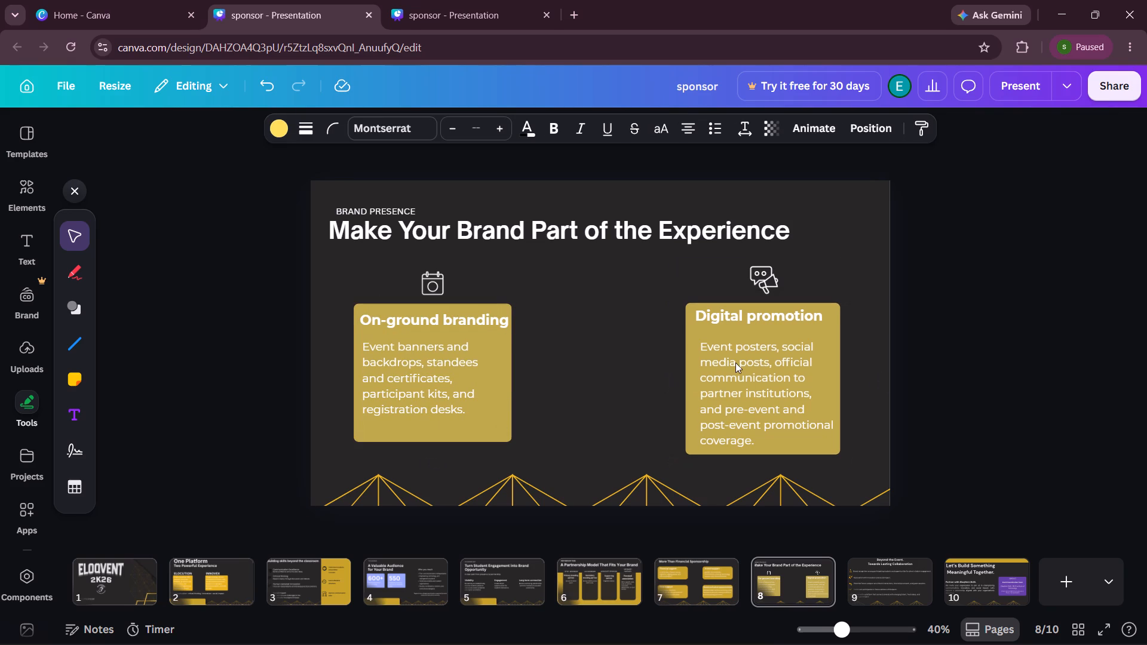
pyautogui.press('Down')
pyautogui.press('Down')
# Ungroup the description text from the "Digital promotion" card.
pyautogui.click(730, 368)
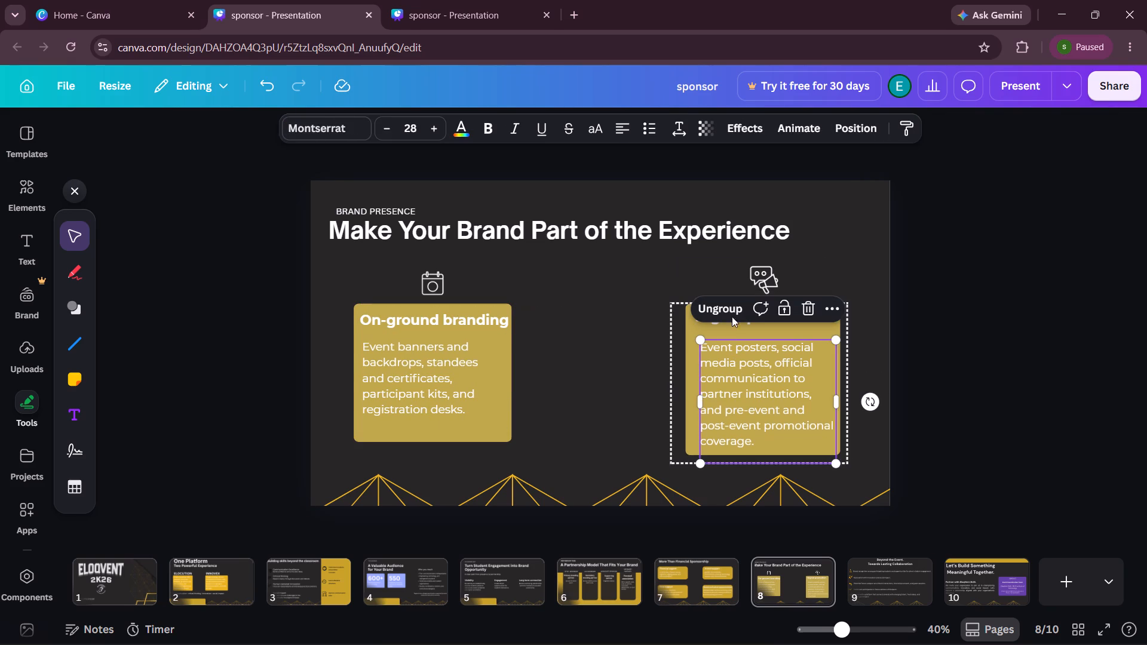
pyautogui.click(725, 303)
pyautogui.click(991, 363)
# Nudge the "Digital promotion" description up and left so it sits closer beneath its title.
pyautogui.click(759, 361)
pyautogui.press('Up')
pyautogui.press('Up')
pyautogui.press('Up')
pyautogui.press('Up')
pyautogui.press('Up')
pyautogui.press('Up')
pyautogui.press('Up')
pyautogui.press('Up')
pyautogui.press('Up')
pyautogui.press('Up')
pyautogui.press('Up')
pyautogui.press('Up')
pyautogui.press('Up')
pyautogui.press('Up')
pyautogui.press('Up')
pyautogui.press('Up')
pyautogui.press('Up')
pyautogui.press('Up')
pyautogui.press('Up')
pyautogui.press('Up')
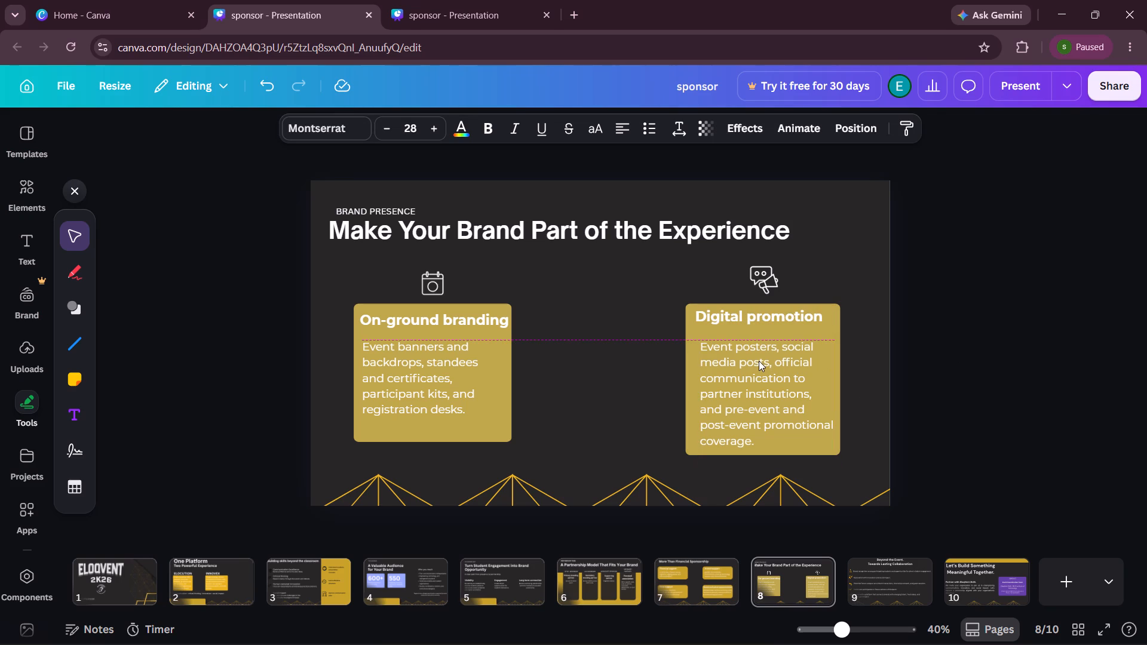
pyautogui.press('Left')
pyautogui.press('Left')
pyautogui.press('Left')
pyautogui.press('Left')
pyautogui.press('Left')
pyautogui.press('Left')
pyautogui.press('Left')
pyautogui.press('Left')
pyautogui.press('Left')
pyautogui.press('Left')
pyautogui.press('Left')
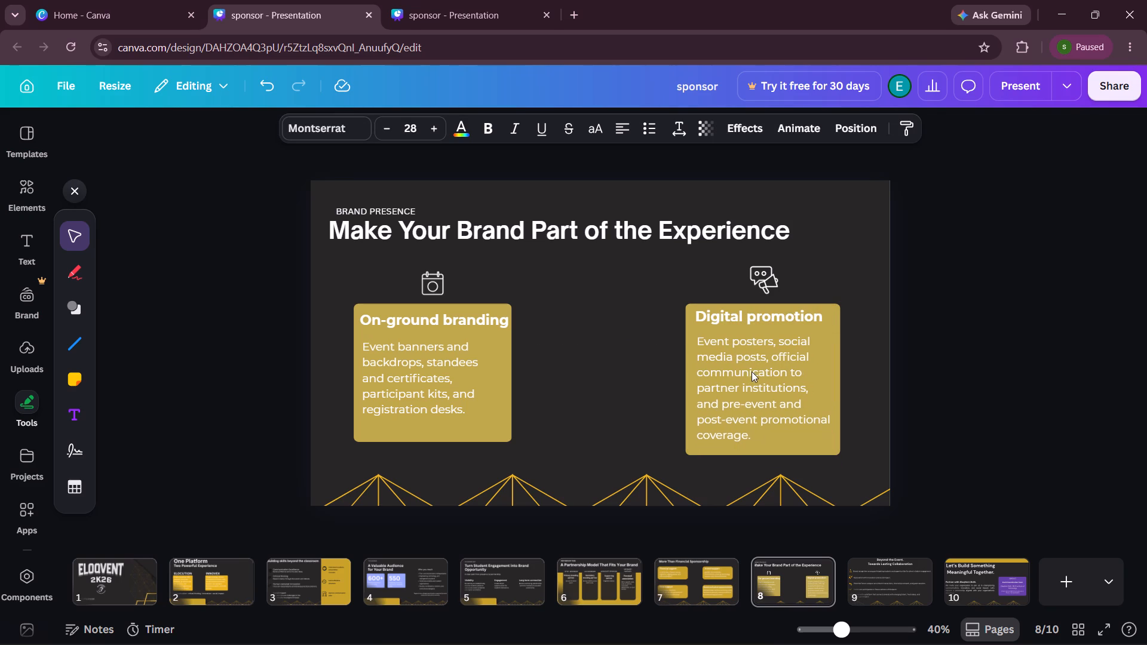
pyautogui.click(943, 314)
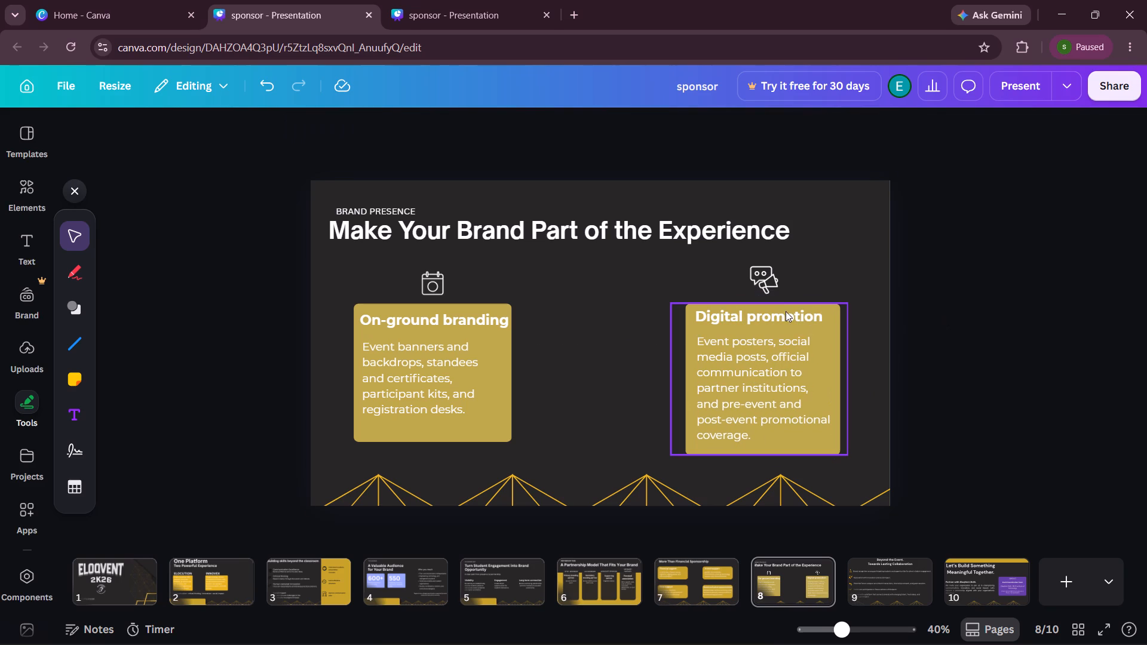
# Move the "Digital promotion" group below the "On-ground branding" title in the layer order.
pyautogui.hotkey('alt', '1')
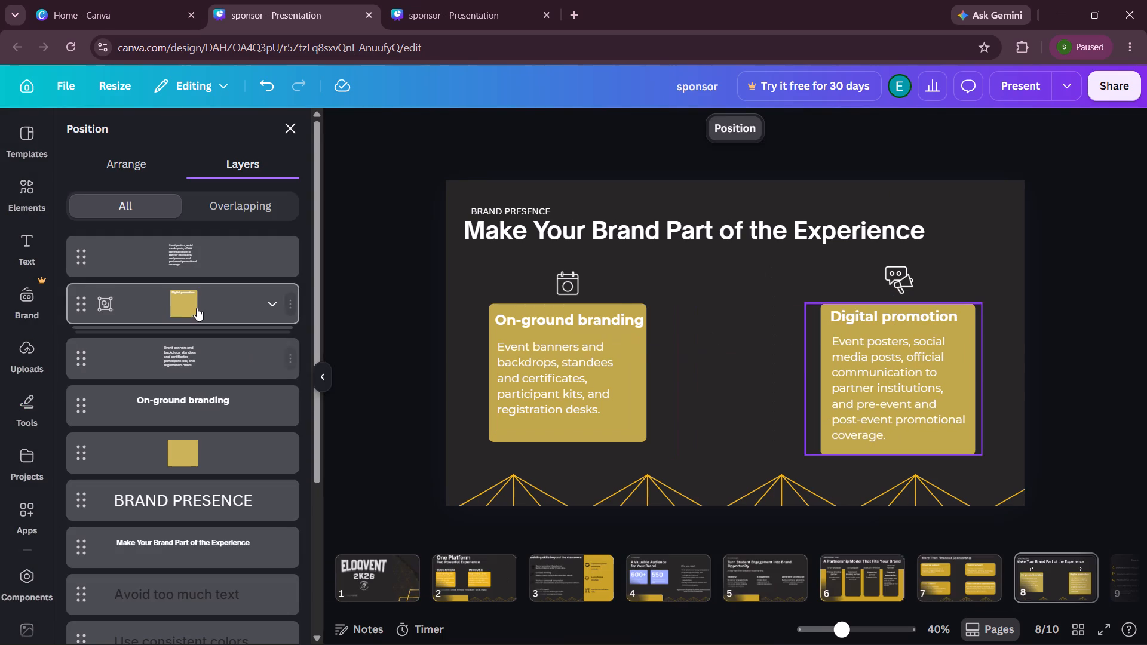
pyautogui.moveTo(197, 308); pyautogui.dragTo(214, 413)
# Ungroup the "Digital promotion" title from its gold card background.
pyautogui.click(272, 397)
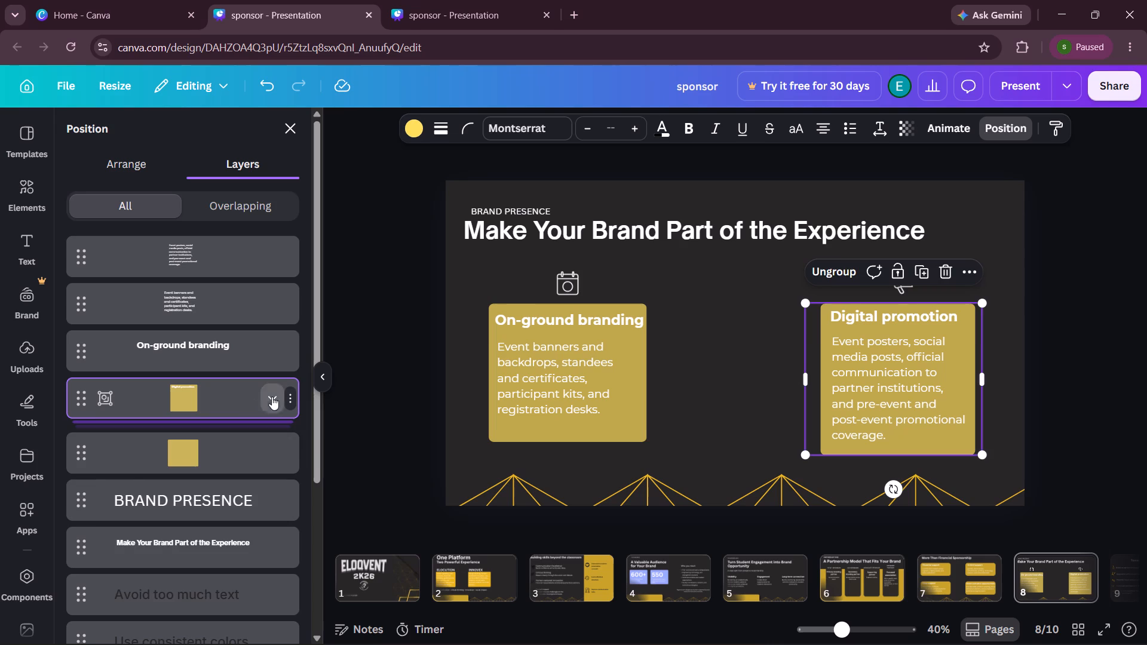
pyautogui.click(211, 431)
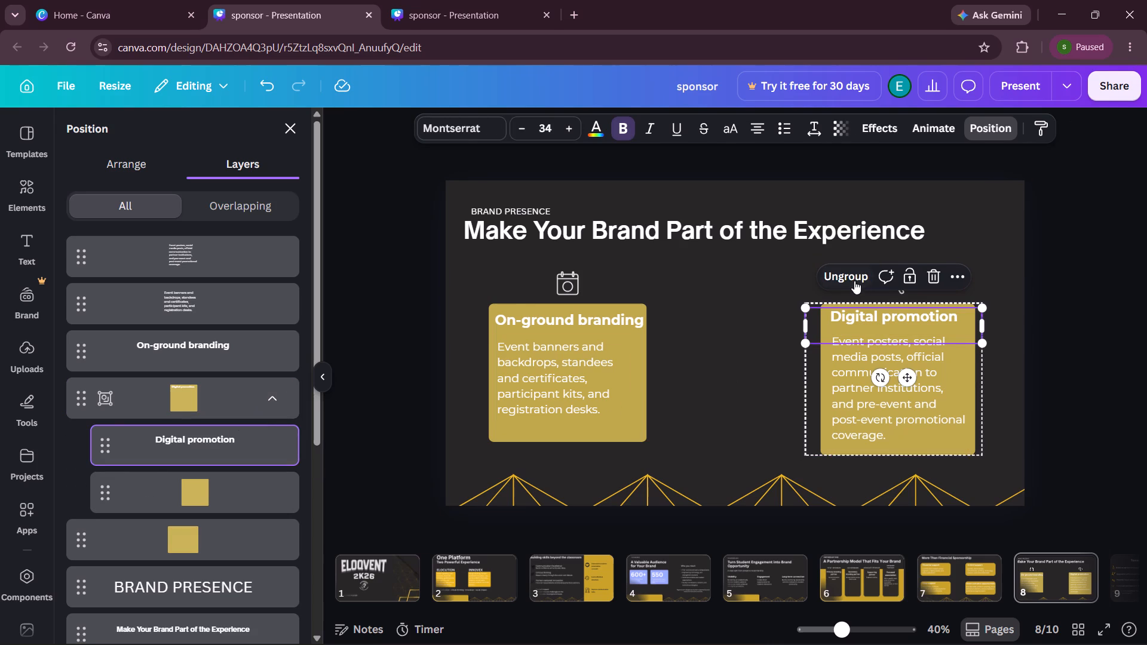
pyautogui.click(854, 281)
pyautogui.click(1085, 334)
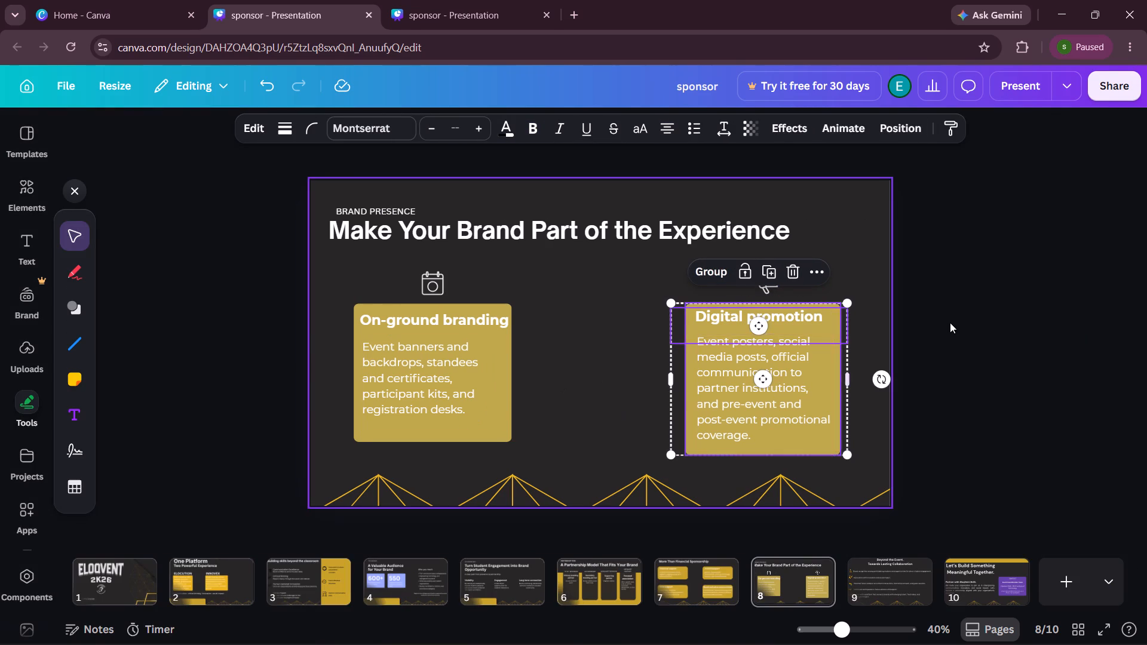
pyautogui.click(953, 322)
# Nudge the "Digital promotion" title slightly to the right within its card.
pyautogui.click(805, 330)
pyautogui.press('Right')
pyautogui.press('Right')
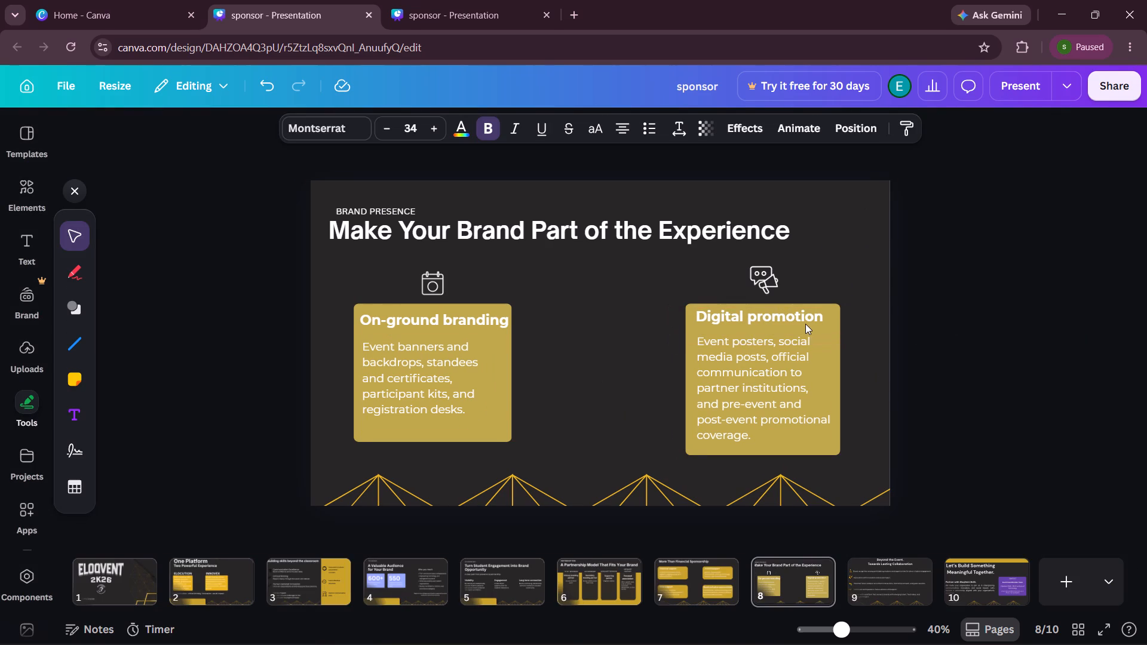
pyautogui.press('Right')
# Nudge the "Digital promotion" description slightly up and left to line up with the title's left edge.
pyautogui.click(764, 385)
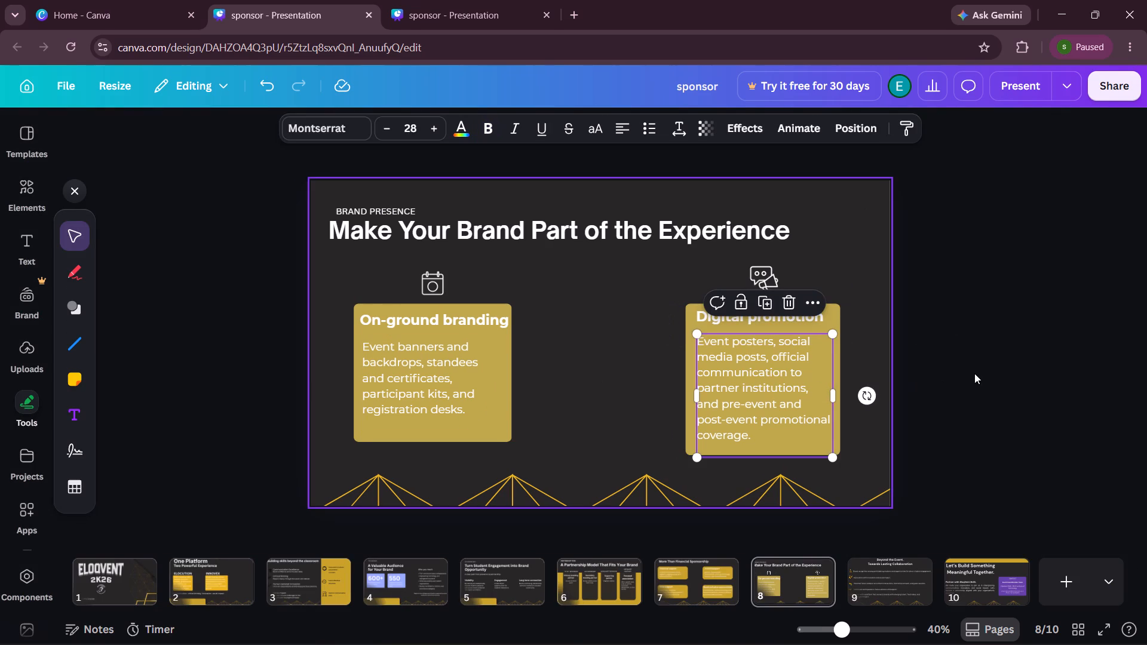
pyautogui.press('Up')
pyautogui.press('Up')
pyautogui.press('Up')
pyautogui.press('Up')
pyautogui.press('Up')
pyautogui.press('Up')
pyautogui.press('Up')
pyautogui.press('Left')
pyautogui.press('Left')
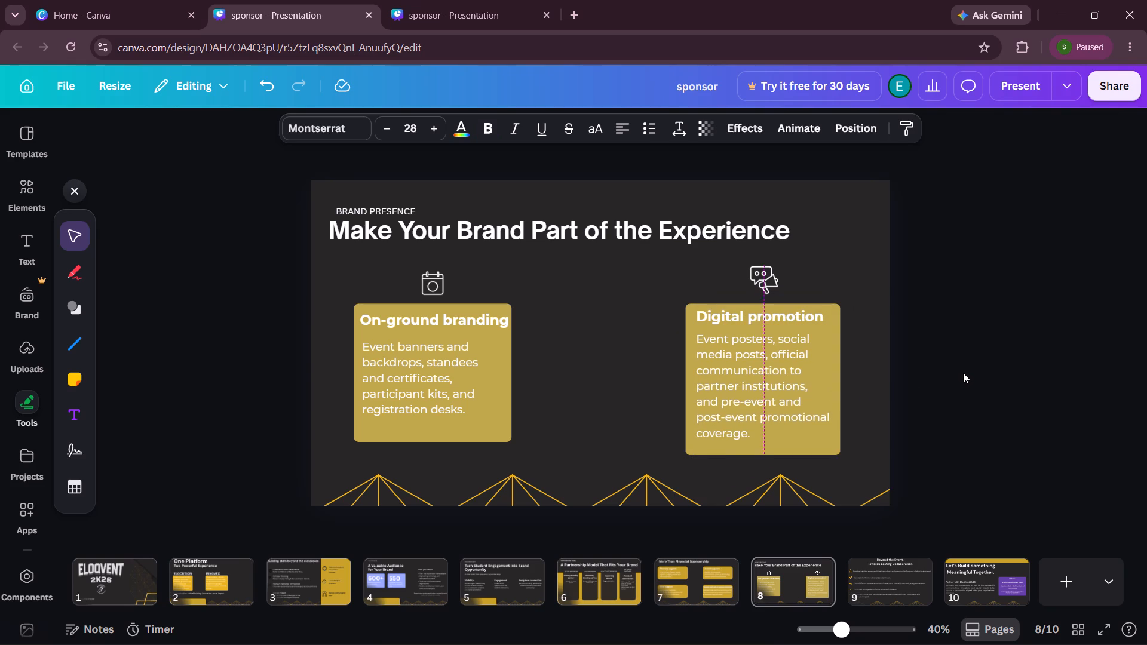
pyautogui.press('Left')
pyautogui.press('Right')
pyautogui.click(992, 347)
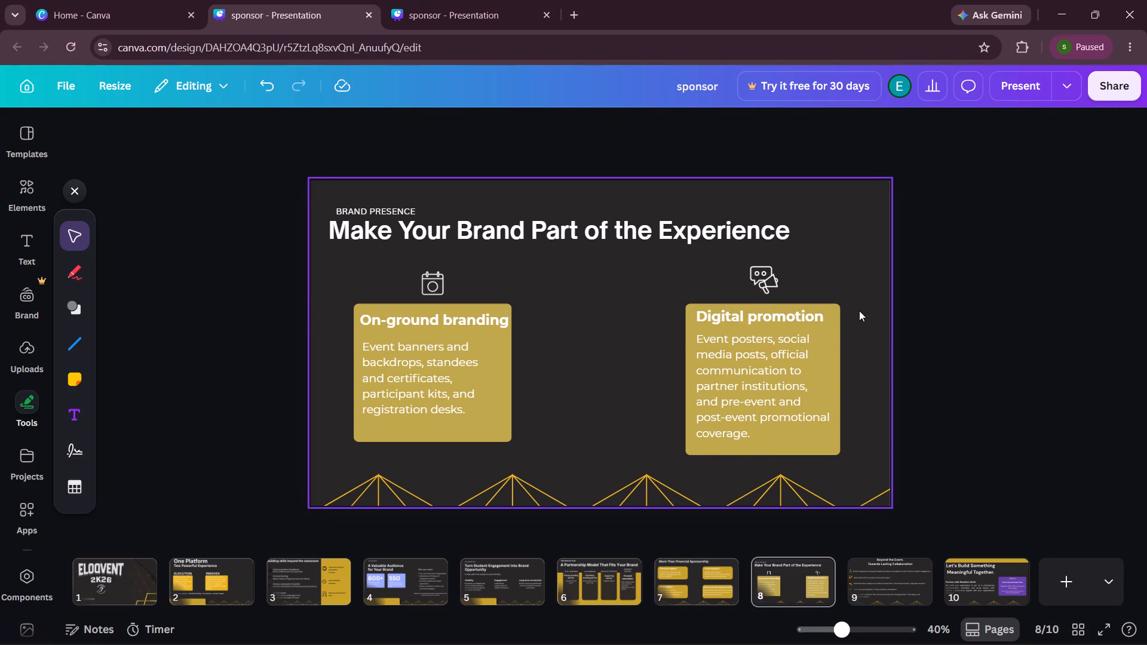
# Nudge the megaphone icon down so it sits closer to the top of the "Digital promotion" card.
pyautogui.click(774, 281)
pyautogui.press('Down')
pyautogui.press('Down')
pyautogui.press('Down')
pyautogui.press('Down')
pyautogui.press('Down')
pyautogui.press('Down')
pyautogui.press('Down')
pyautogui.press('Down')
pyautogui.press('Down')
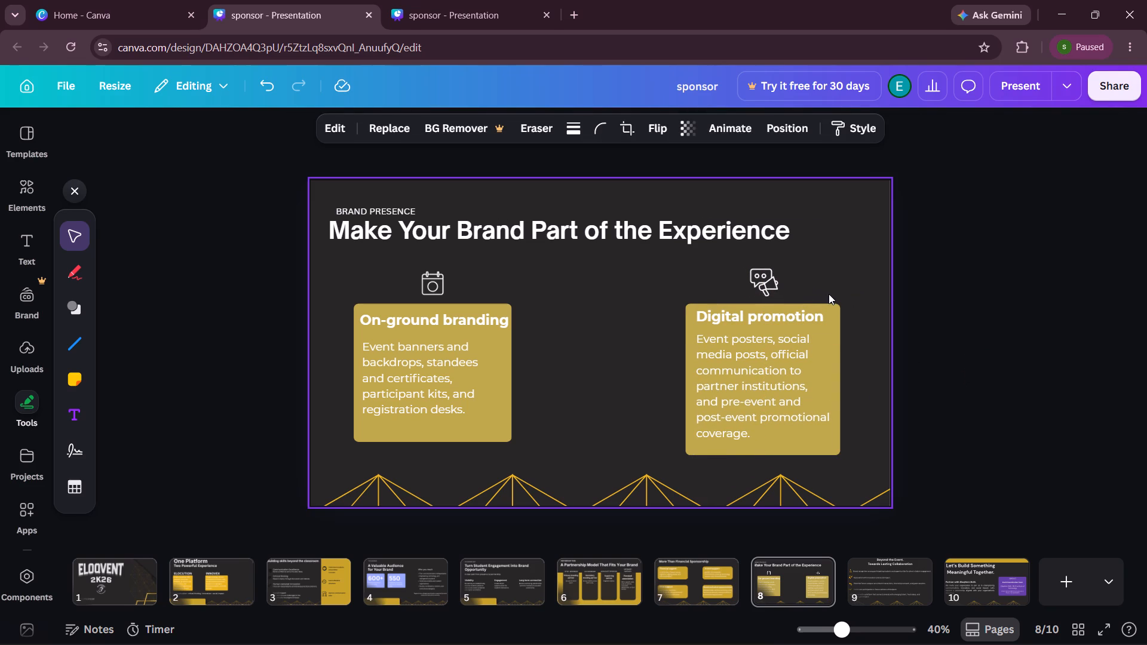
pyautogui.press('Down')
pyautogui.press('Down')
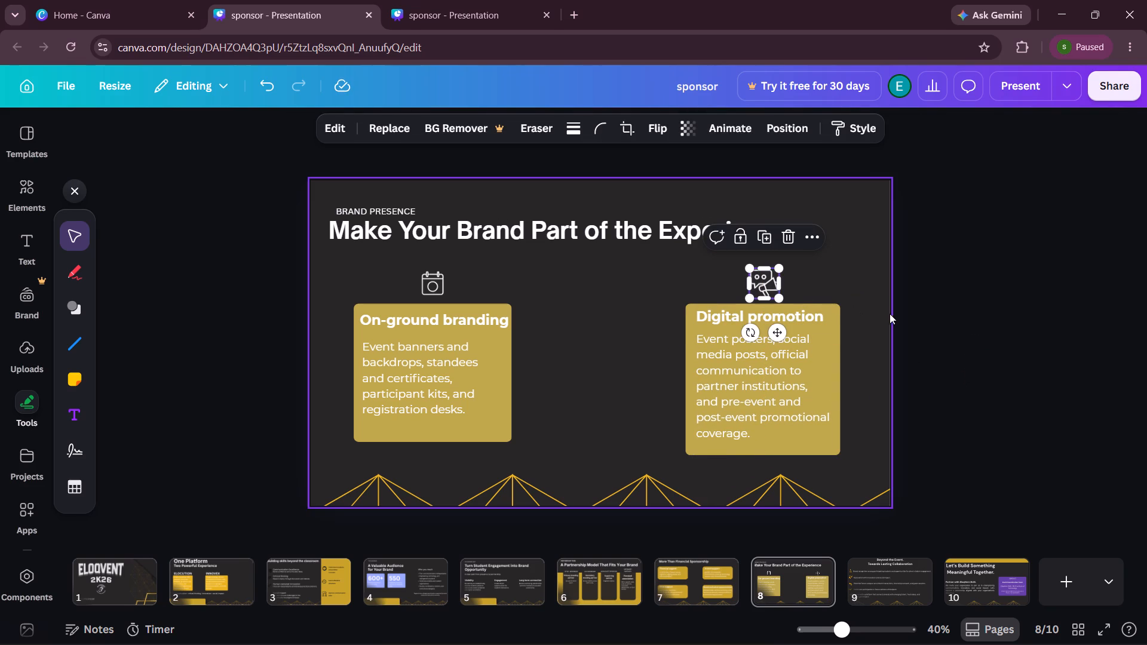
pyautogui.click(973, 322)
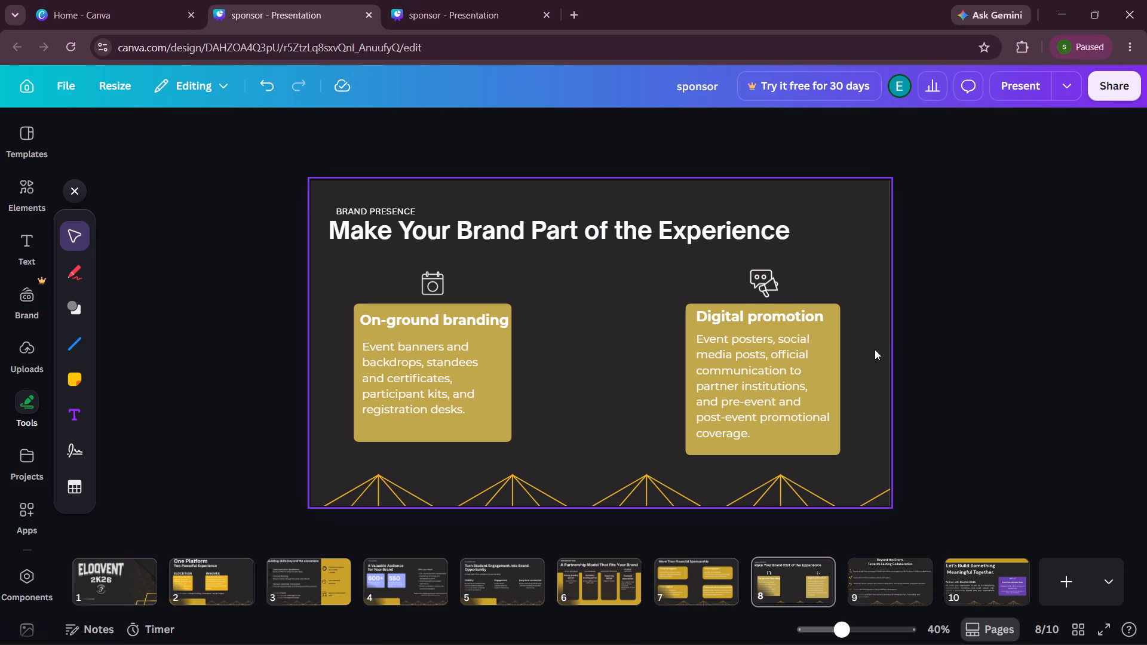
# Nudge the "BRAND PRESENCE" label left to line up with the start of the heading below it.
pyautogui.click(384, 212)
pyautogui.press('Left')
pyautogui.press('Left')
pyautogui.press('Left')
pyautogui.press('Left')
pyautogui.press('Left')
pyautogui.press('Left')
pyautogui.press('Left')
pyautogui.press('Left')
pyautogui.press('Left')
pyautogui.press('Left')
pyautogui.press('Left')
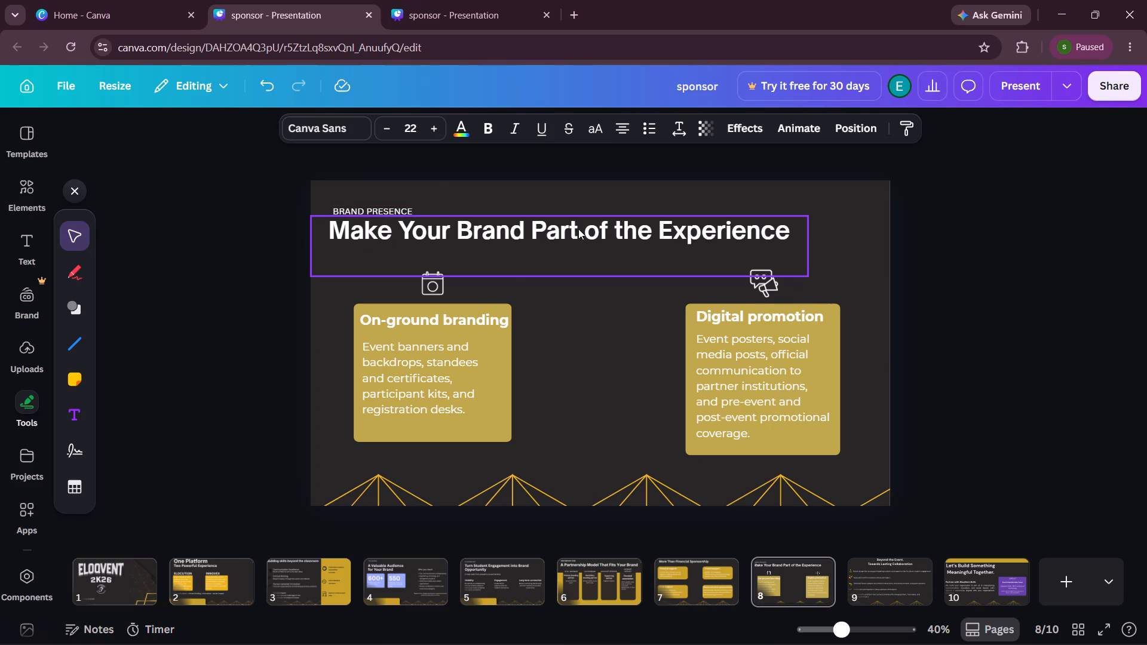
pyautogui.press('Left')
pyautogui.press('Left')
pyautogui.press('Left')
pyautogui.press('Left')
pyautogui.press('Left')
pyautogui.press('Left')
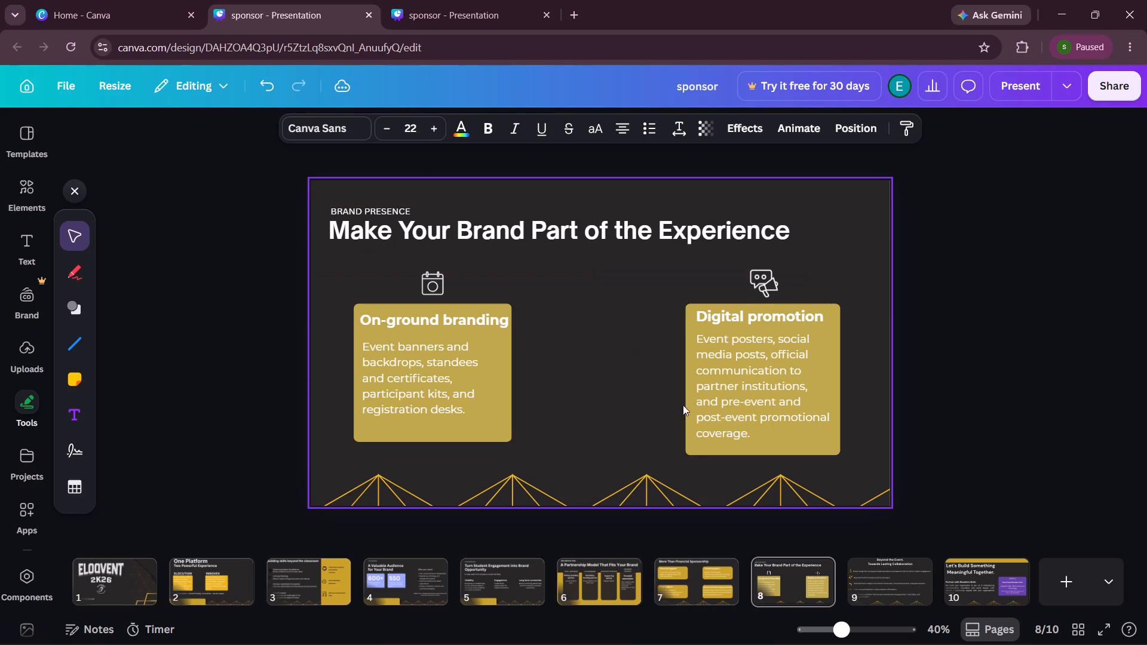
# On page 7, enlarge the "More Than Financial Sponsorship" heading to font size 60.
pyautogui.click(689, 570)
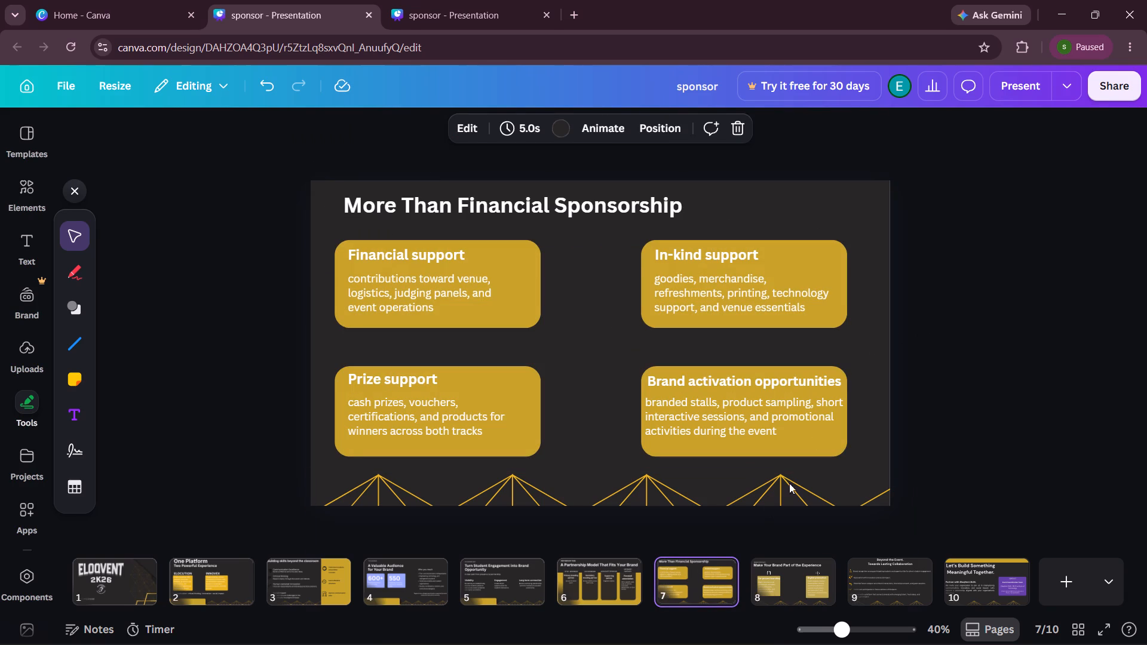
pyautogui.click(562, 233)
pyautogui.click(444, 129)
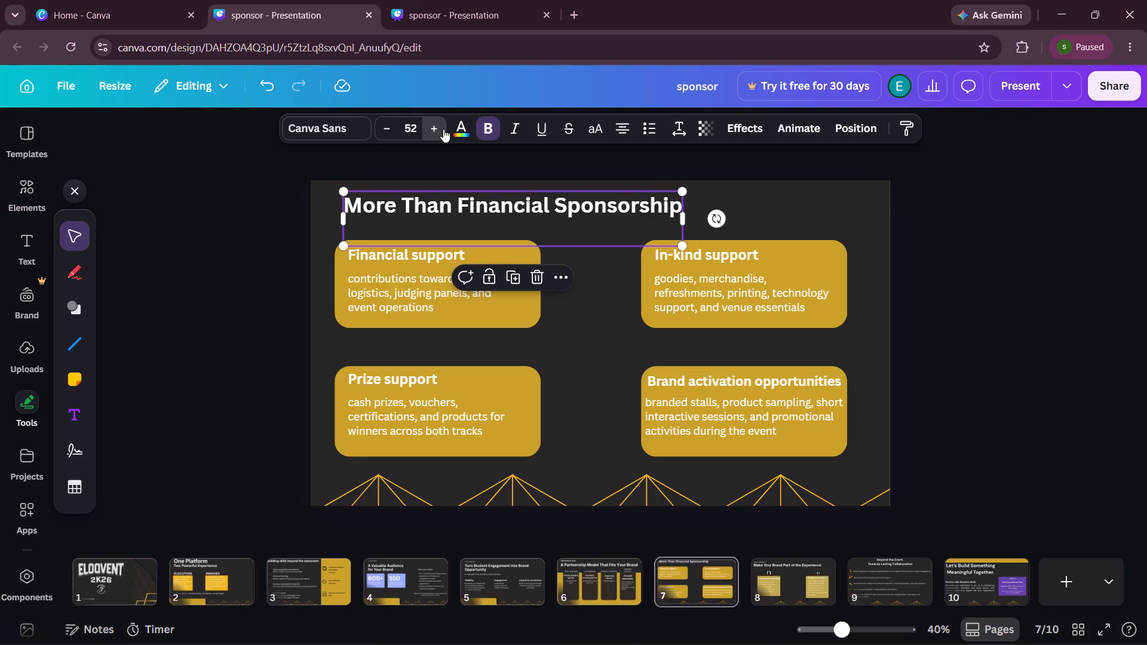
pyautogui.tripleClick(443, 129)
pyautogui.click(443, 129)
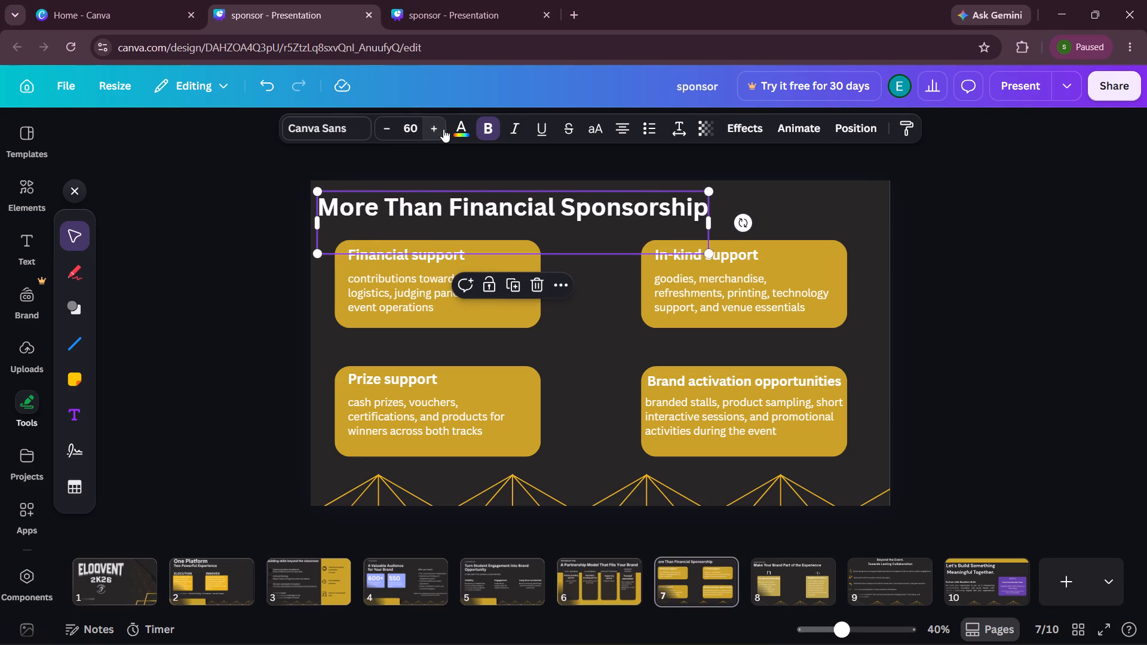
pyautogui.click(947, 257)
# Shift the "More Than Financial Sponsorship" heading slightly right, away from the page's left edge.
pyautogui.moveTo(607, 212); pyautogui.dragTo(615, 211)
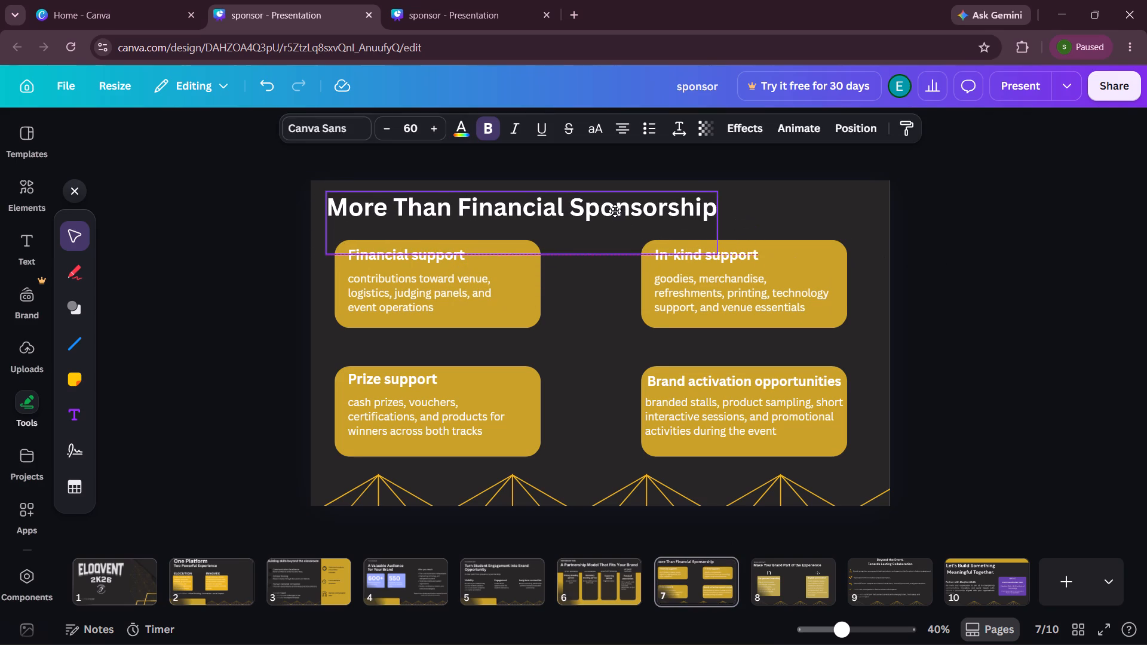
pyautogui.moveTo(615, 211); pyautogui.dragTo(614, 211)
pyautogui.click(899, 228)
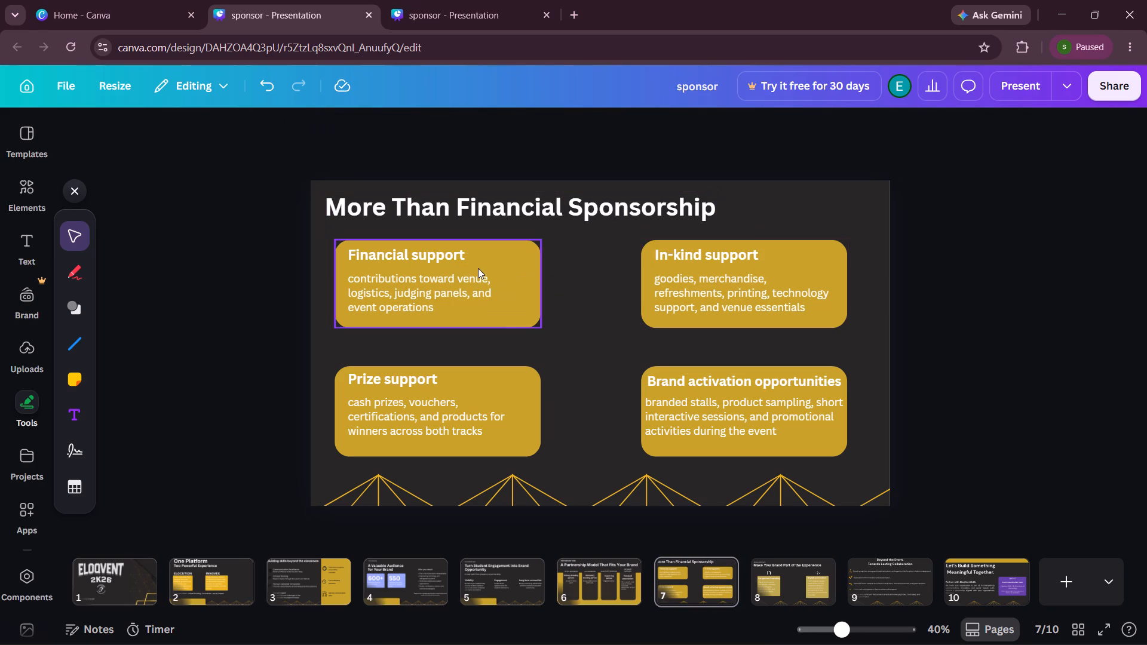
# Group the "Financial support" title and its description with their gold card.
pyautogui.click(458, 300)
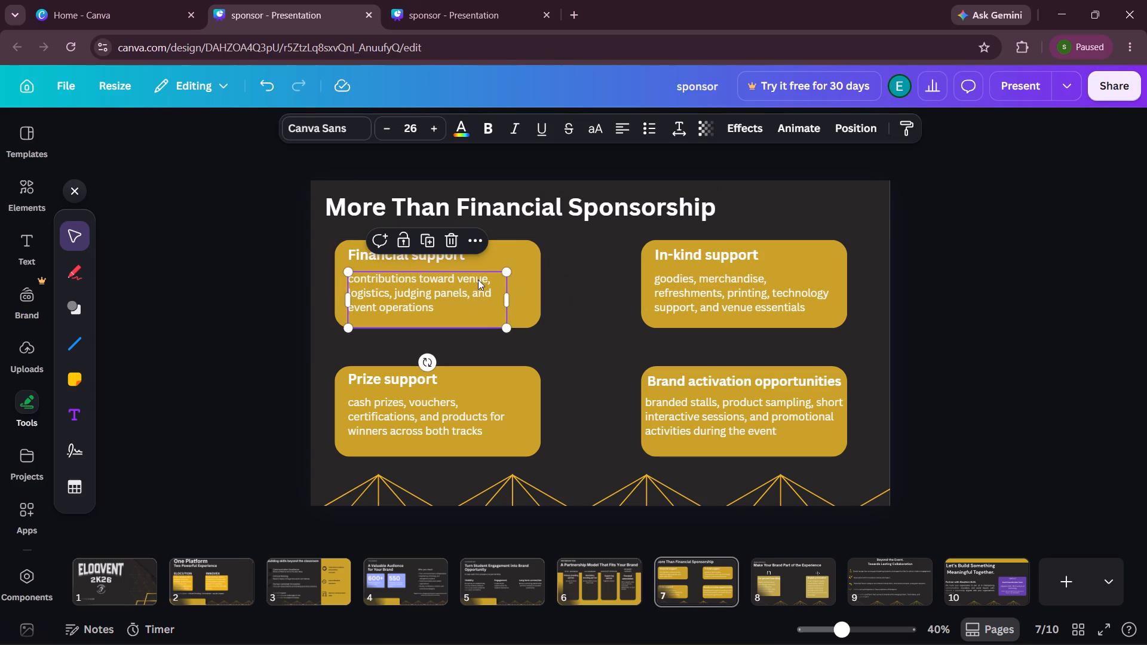
pyautogui.keyDown('shift'); pyautogui.click(519, 263); pyautogui.keyUp('shift')
pyautogui.keyDown('shift'); pyautogui.click(379, 255); pyautogui.keyUp('shift')
pyautogui.click(395, 215)
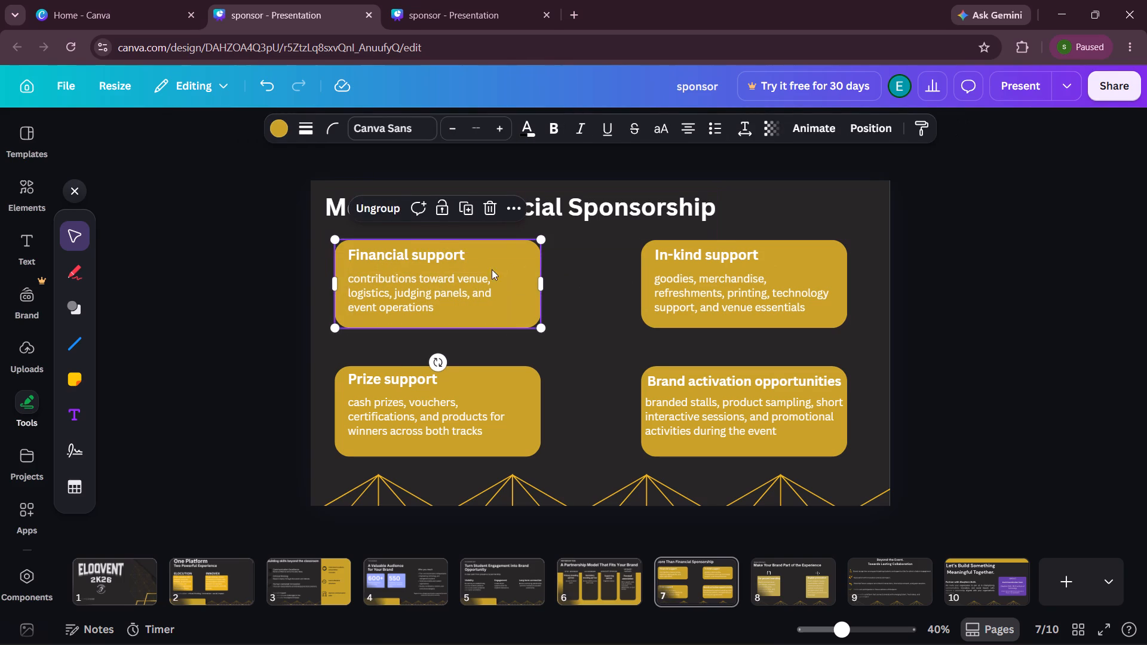
pyautogui.click(493, 285)
pyautogui.click(1010, 305)
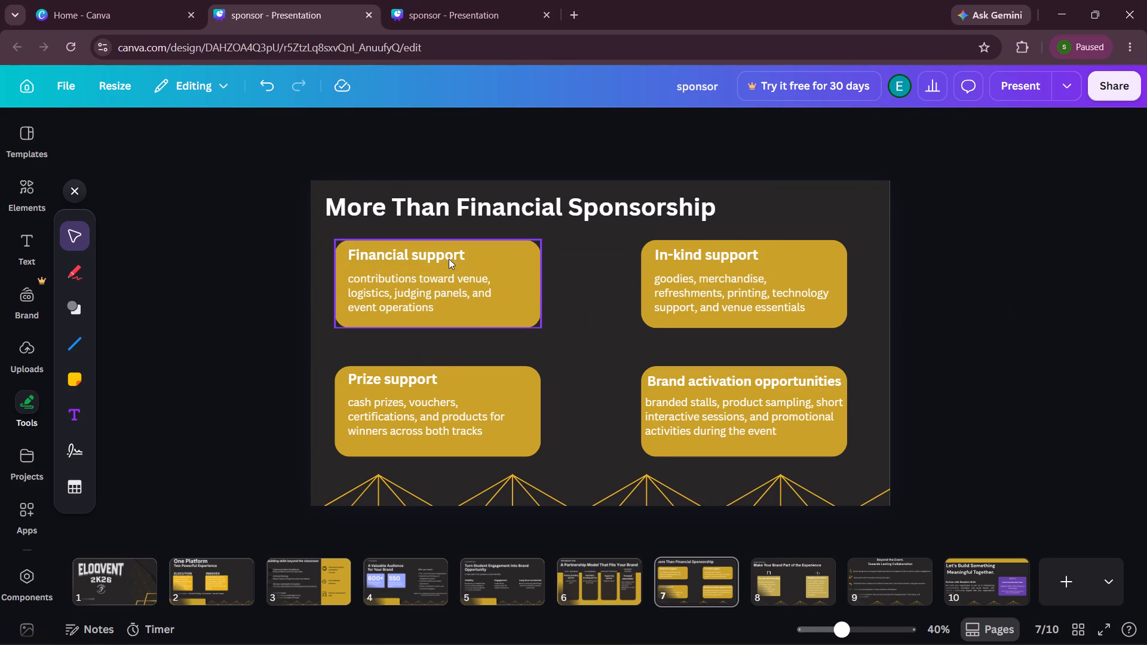
# Nudge the grouped "Financial support" card slightly down, away from the heading.
pyautogui.click(467, 262)
pyautogui.press('Down')
pyautogui.press('Down')
pyautogui.press('Down')
pyautogui.press('Down')
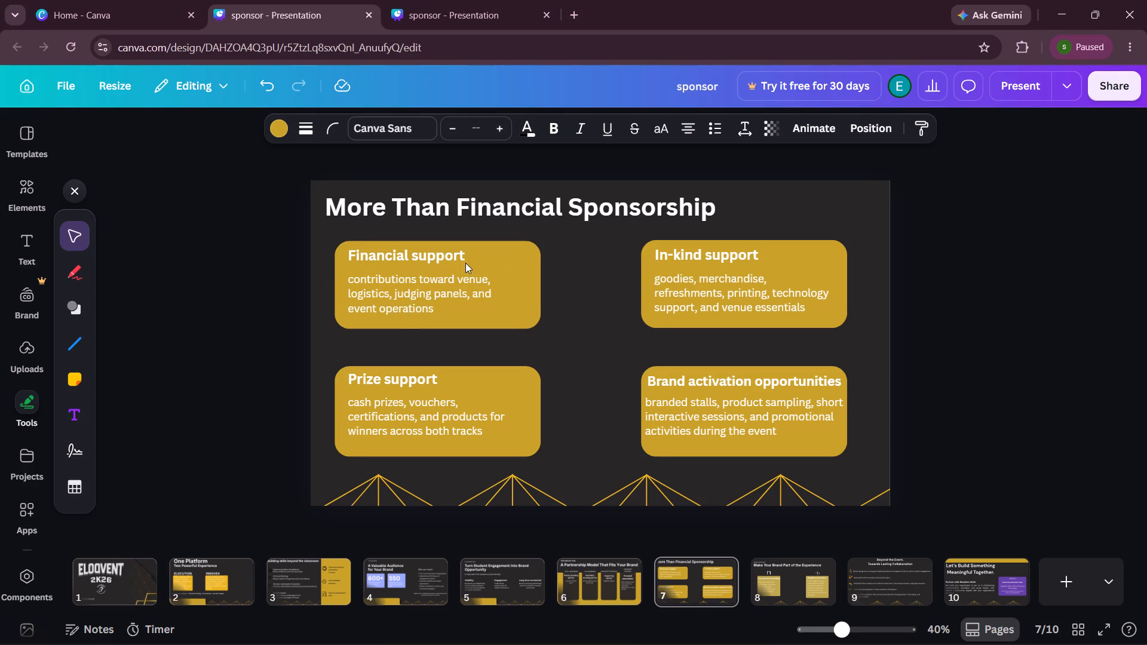
# Group the "In-kind support" title and its description with their gold card.
pyautogui.click(714, 277)
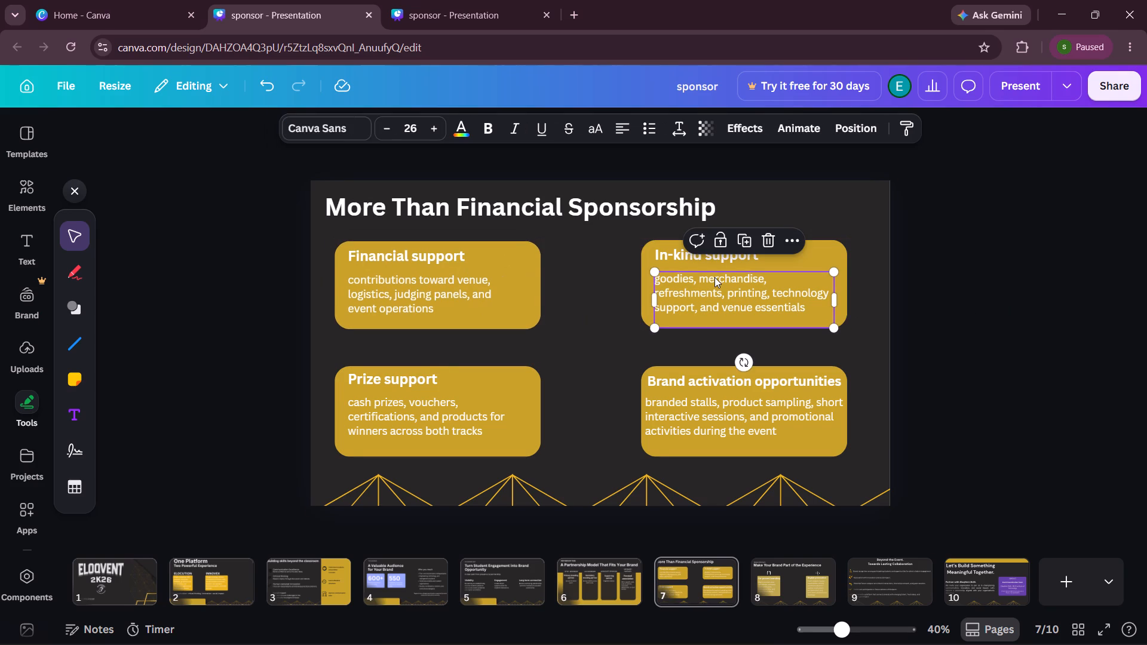
pyautogui.keyDown('shift'); pyautogui.click(713, 279); pyautogui.keyUp('shift')
pyautogui.keyDown('shift'); pyautogui.click(673, 251); pyautogui.keyUp('shift')
pyautogui.keyDown('shift'); pyautogui.click(675, 294); pyautogui.keyUp('shift')
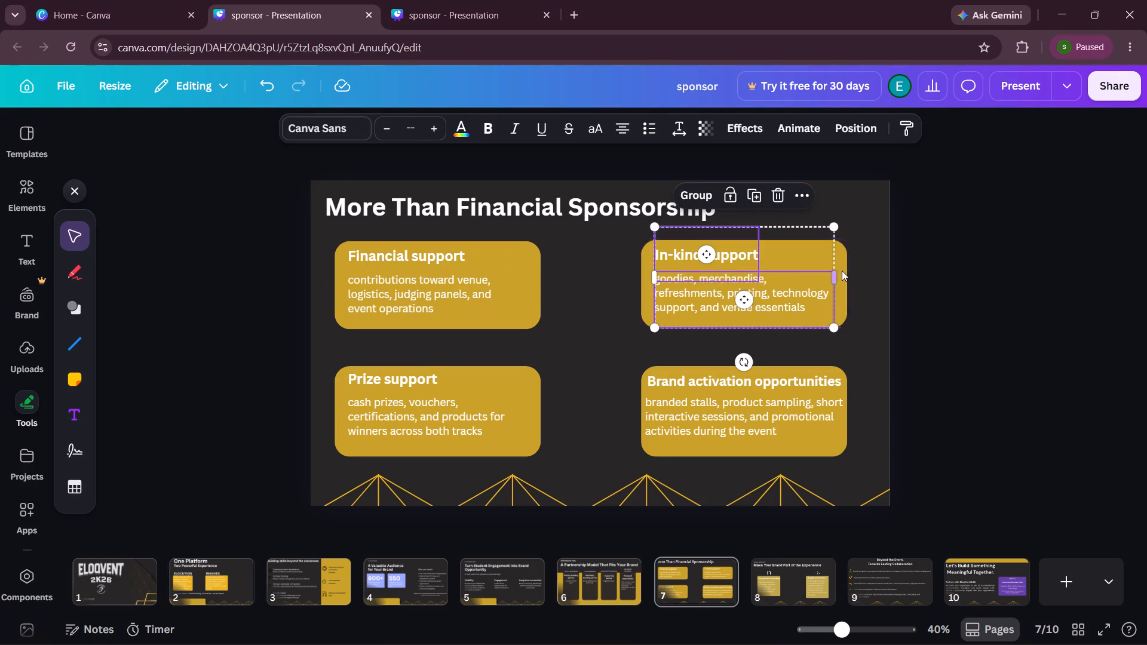
pyautogui.keyDown('shift'); pyautogui.click(842, 271); pyautogui.keyUp('shift')
pyautogui.click(707, 199)
pyautogui.click(1002, 278)
# Nudge the grouped "In-kind support" card down until it is level with the "Financial support" card.
pyautogui.click(780, 275)
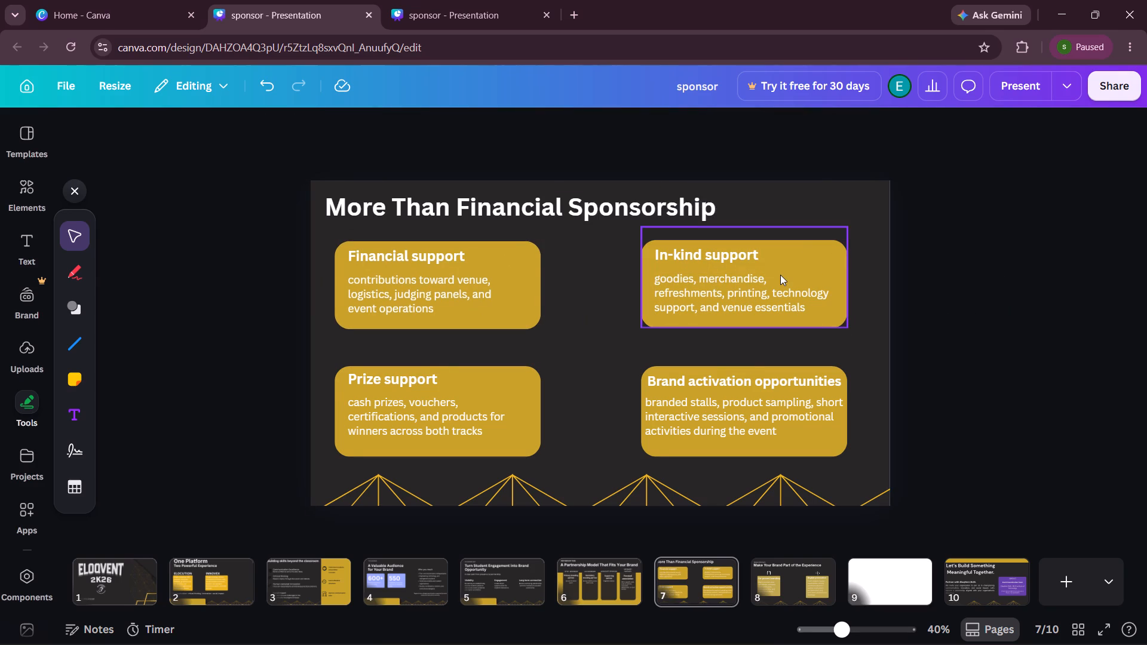
pyautogui.press('Down')
pyautogui.press('Down')
pyautogui.press('Down')
pyautogui.press('Down')
pyautogui.press('Down')
pyautogui.press('Down')
pyautogui.press('Down')
pyautogui.press('Down')
pyautogui.press('Up')
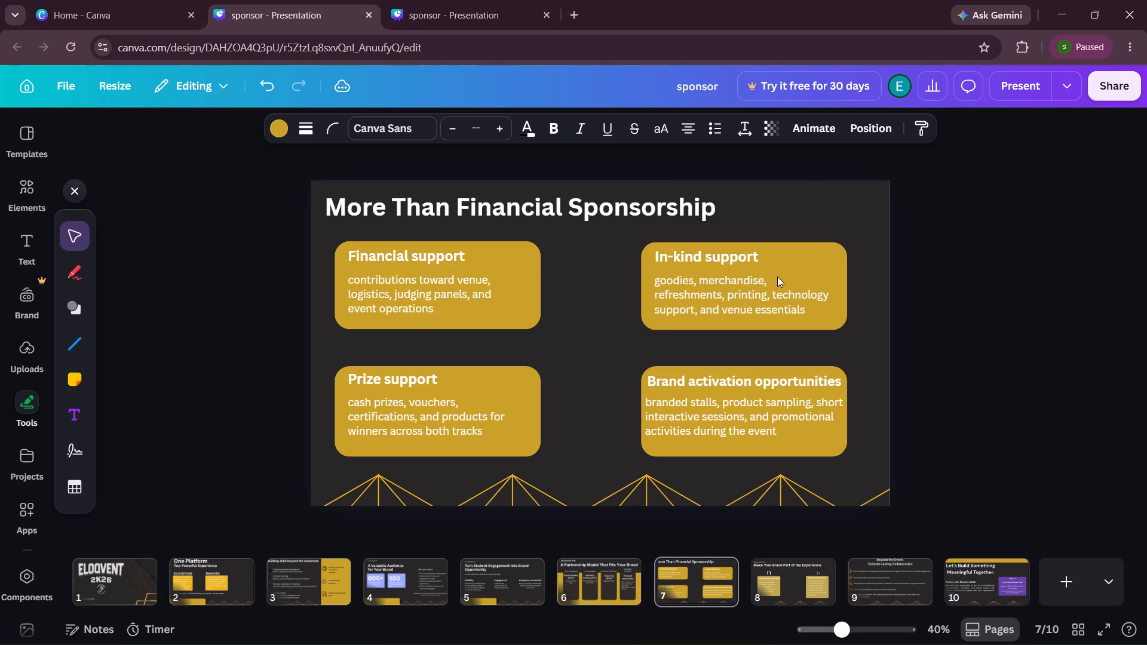
pyautogui.press('Up')
pyautogui.press('Up')
pyautogui.press('Up')
pyautogui.click(947, 295)
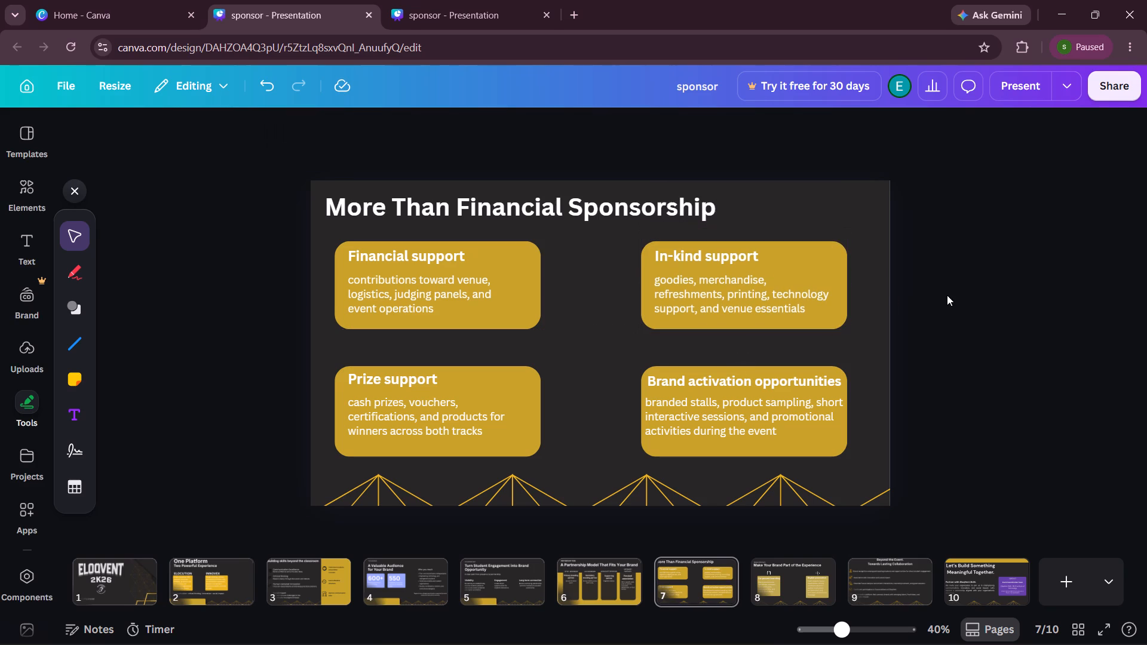
# Nudge the page 7 heading right until it lines up with the left edge of the "Financial support" card.
pyautogui.click(582, 216)
pyautogui.press('Right')
pyautogui.press('Right')
pyautogui.press('Right')
pyautogui.press('Right')
pyautogui.press('Right')
pyautogui.press('Right')
pyautogui.press('Right')
pyautogui.press('Right')
pyautogui.press('Right')
pyautogui.press('Right')
pyautogui.press('Right')
pyautogui.press('Right')
pyautogui.press('Right')
pyautogui.press('Right')
pyautogui.press('Right')
pyautogui.press('Right')
pyautogui.press('Right')
pyautogui.press('Right')
pyautogui.press('Right')
pyautogui.press('Right')
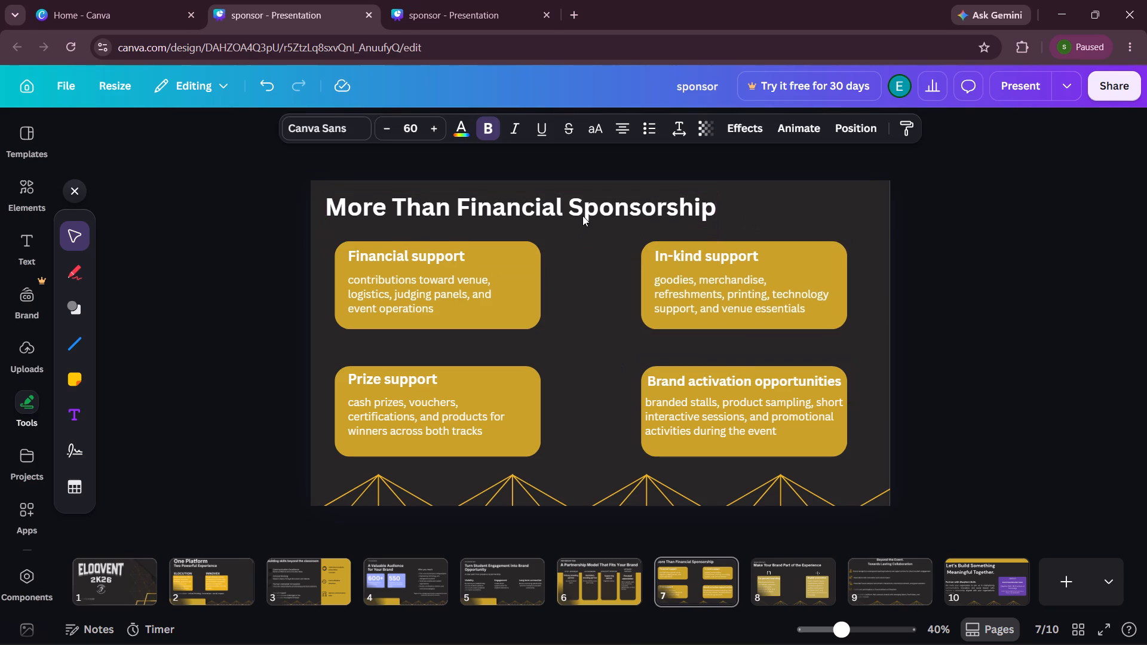
pyautogui.press('Right')
pyautogui.press('Left')
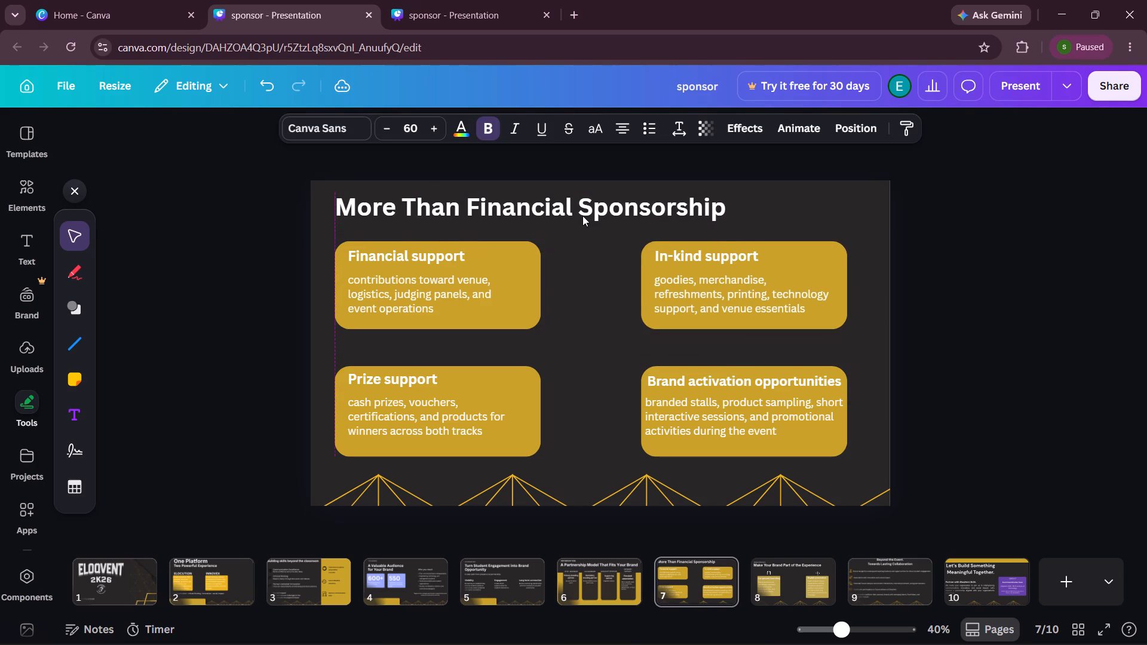
pyautogui.click(1012, 271)
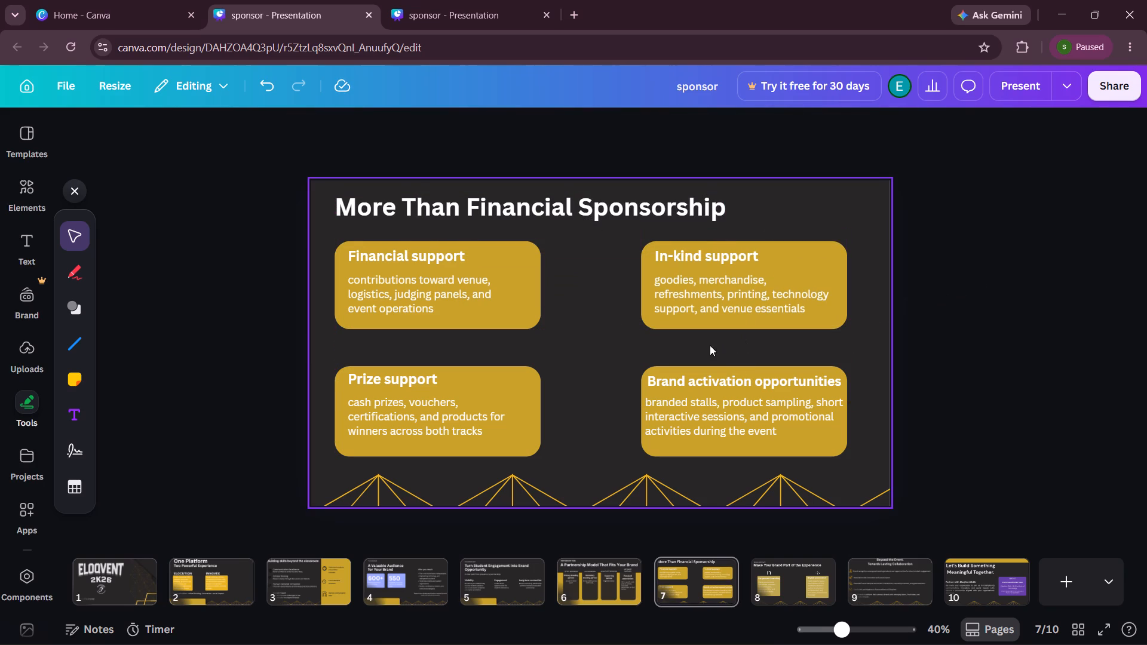
# On page 6, nudge the "Targeted visibility." description slightly down in the Associate Sponsor column.
pyautogui.click(605, 574)
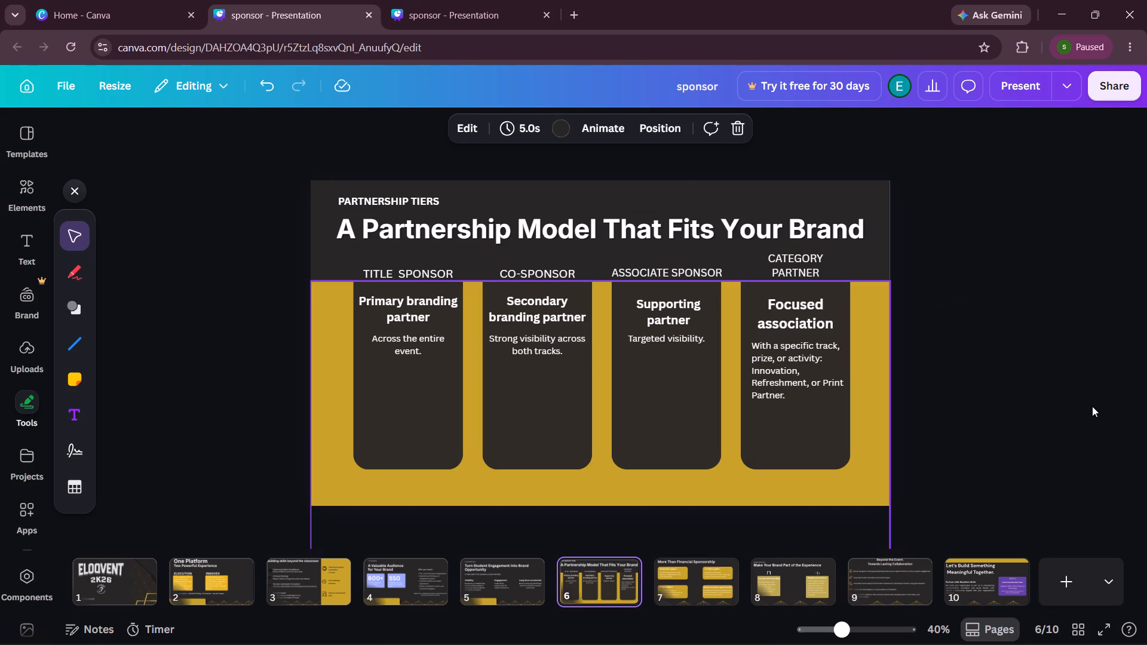
pyautogui.click(671, 334)
pyautogui.press('Down')
pyautogui.press('Down')
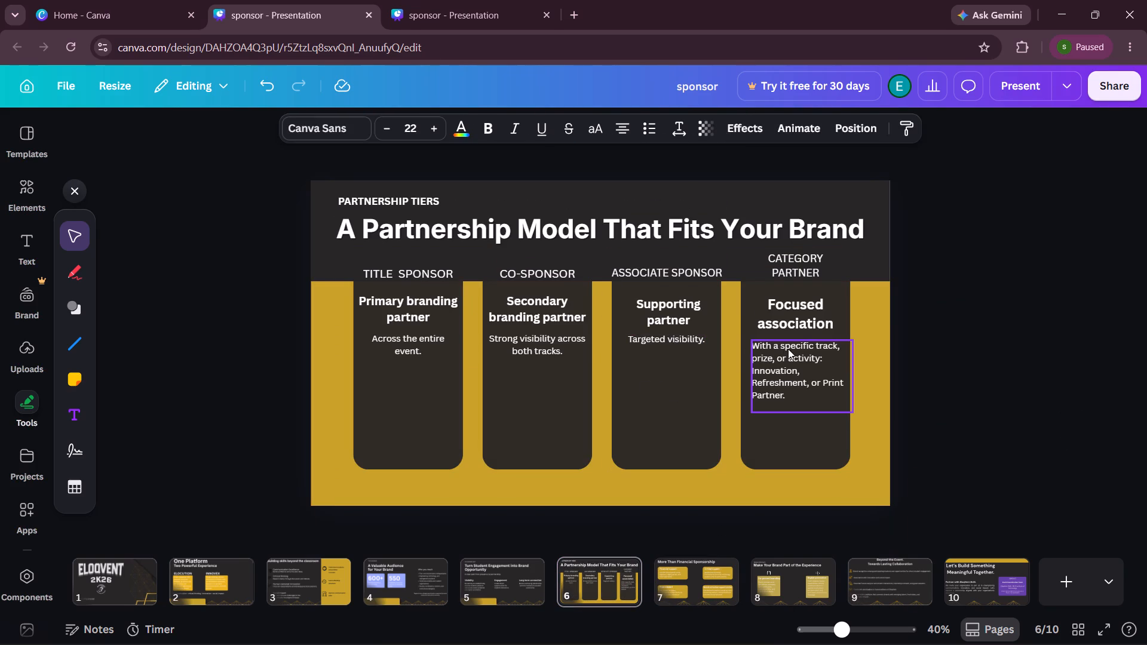
pyautogui.press('Down')
pyautogui.press('Down')
pyautogui.press('Down')
# Nudge the "Strong visibility across both tracks." description slightly down to line up with the Associate Sponsor description.
pyautogui.click(560, 348)
pyautogui.press('Down')
pyautogui.press('Down')
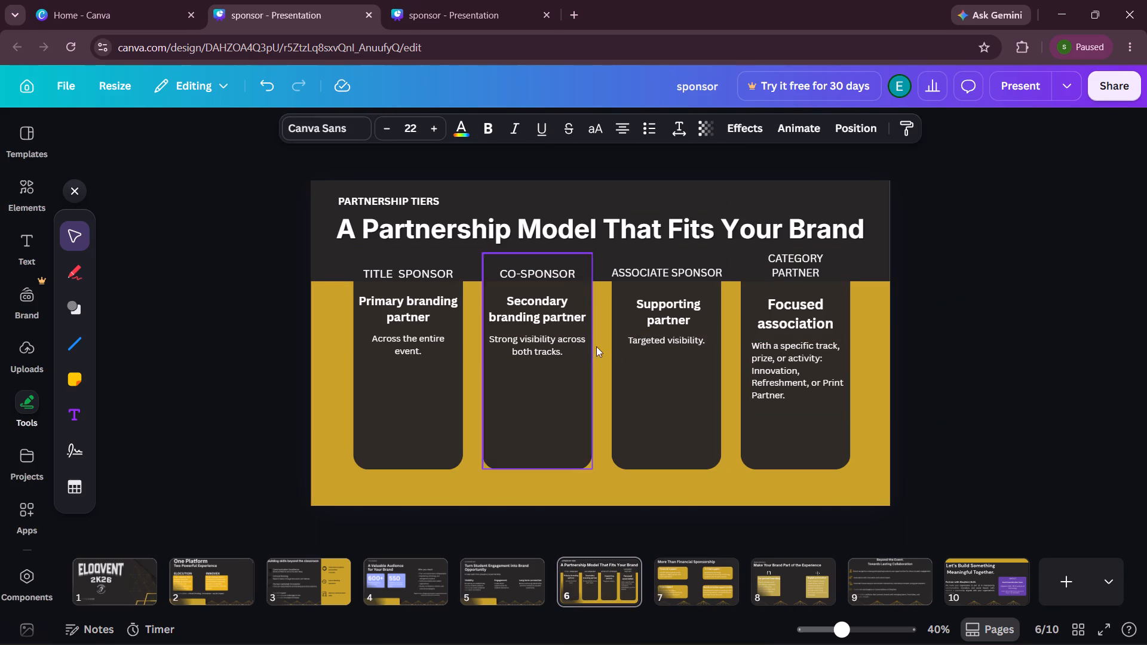
pyautogui.press('Down')
pyautogui.press('Down')
pyautogui.press('Down')
pyautogui.press('Down')
# Nudge the "Across the entire event." description slightly down to line up with the Co-Sponsor description.
pyautogui.click(446, 348)
pyautogui.press('Down')
pyautogui.press('Down')
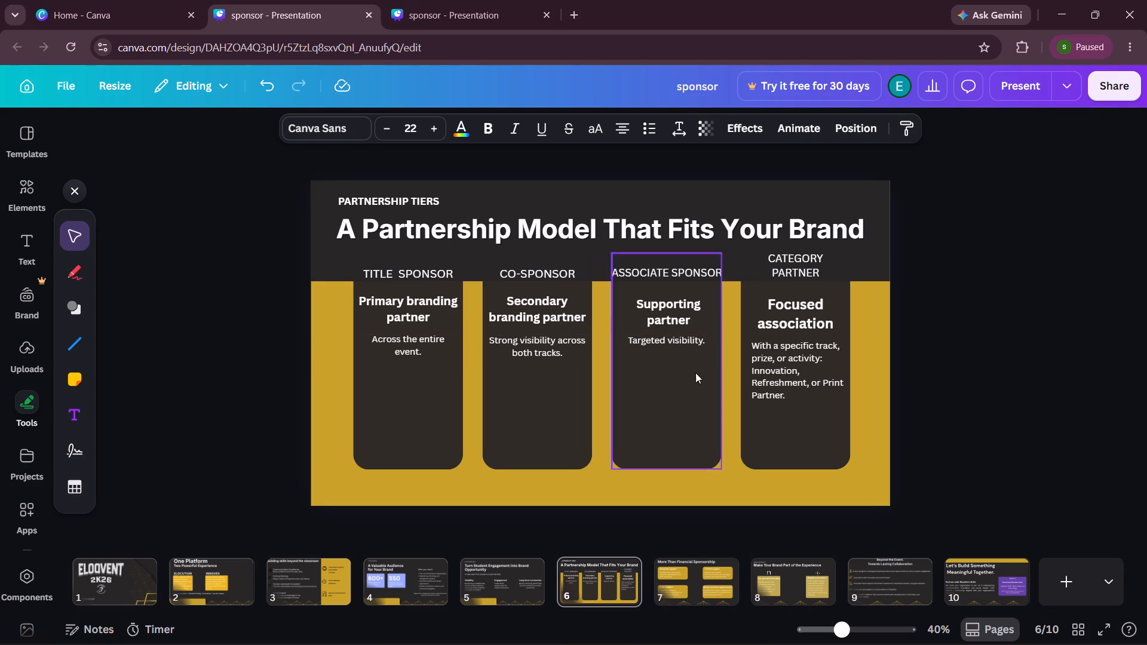
pyautogui.press('Down')
pyautogui.press('Down')
pyautogui.press('Down')
# Nudge the Category Partner description slightly down to line up with the other columns' descriptions.
pyautogui.click(799, 380)
pyautogui.press('Down')
pyautogui.press('Up')
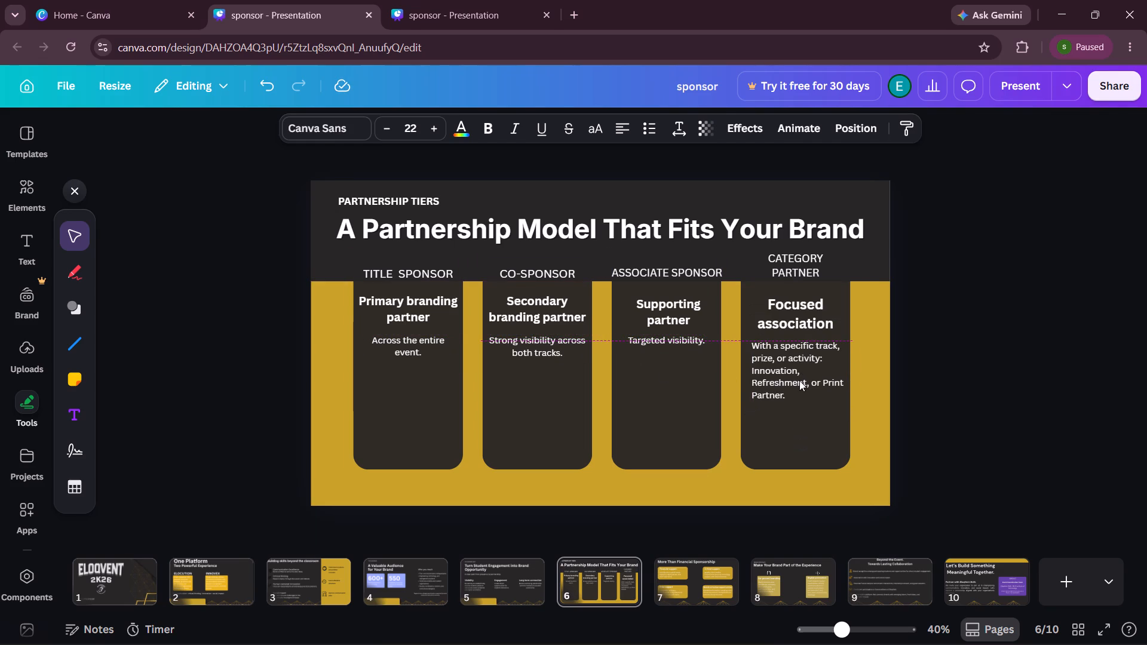
pyautogui.press('Down')
pyautogui.click(916, 354)
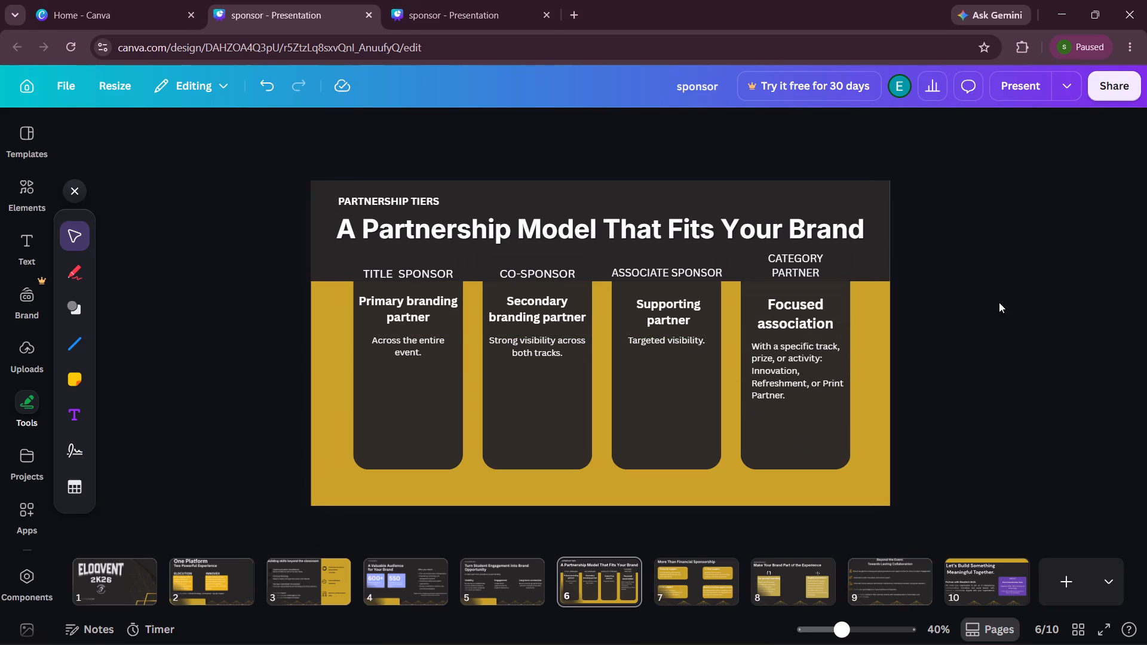
# On page 5, add a gold rounded rectangle over the "Visibility" column, widened and positioned to cover its title and description.
pyautogui.click(499, 579)
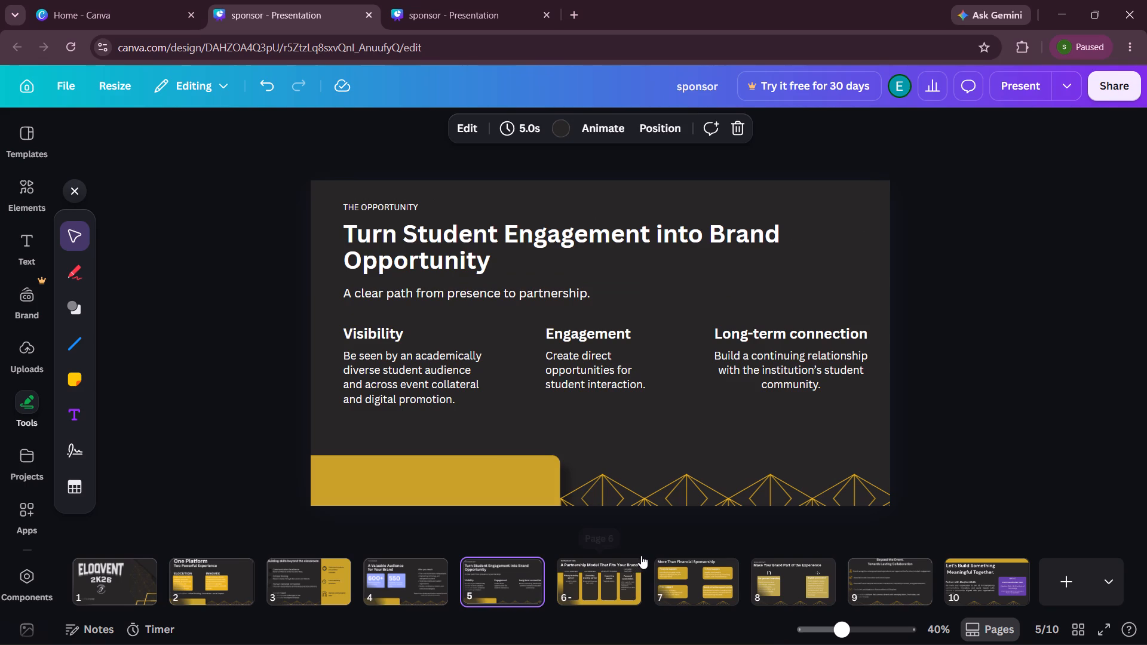
pyautogui.click(79, 311)
pyautogui.click(115, 257)
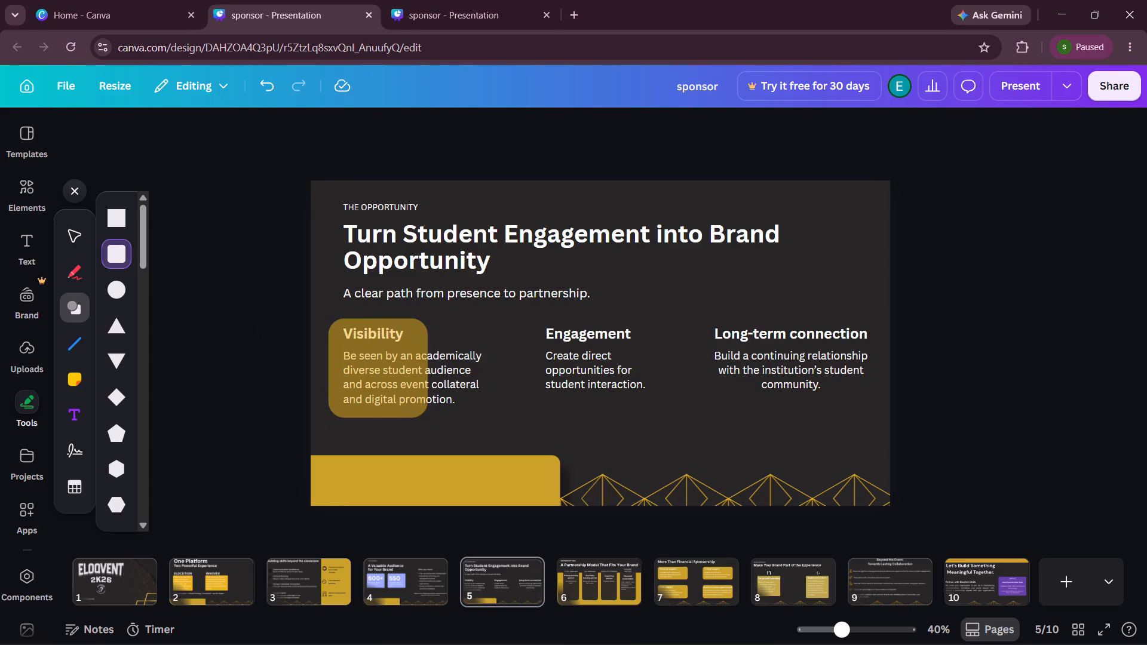
pyautogui.click(329, 318)
pyautogui.moveTo(428, 367); pyautogui.dragTo(492, 380)
pyautogui.hotkey('ctrl', 'c')
pyautogui.hotkey('ctrl', 'v')
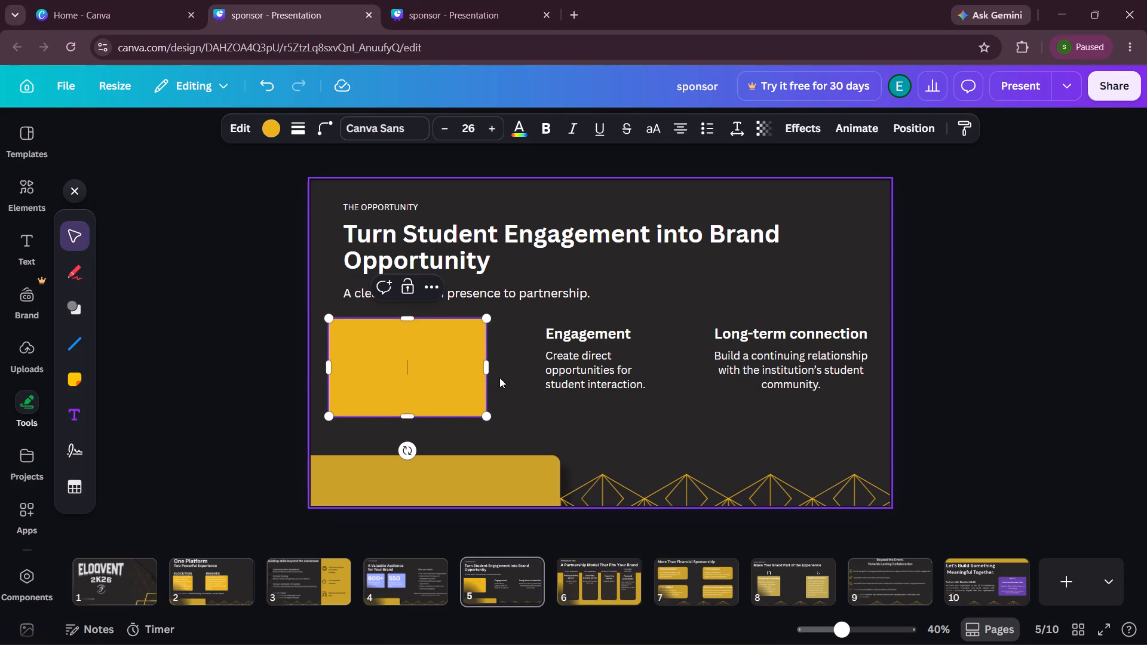
pyautogui.moveTo(436, 377); pyautogui.dragTo(442, 374)
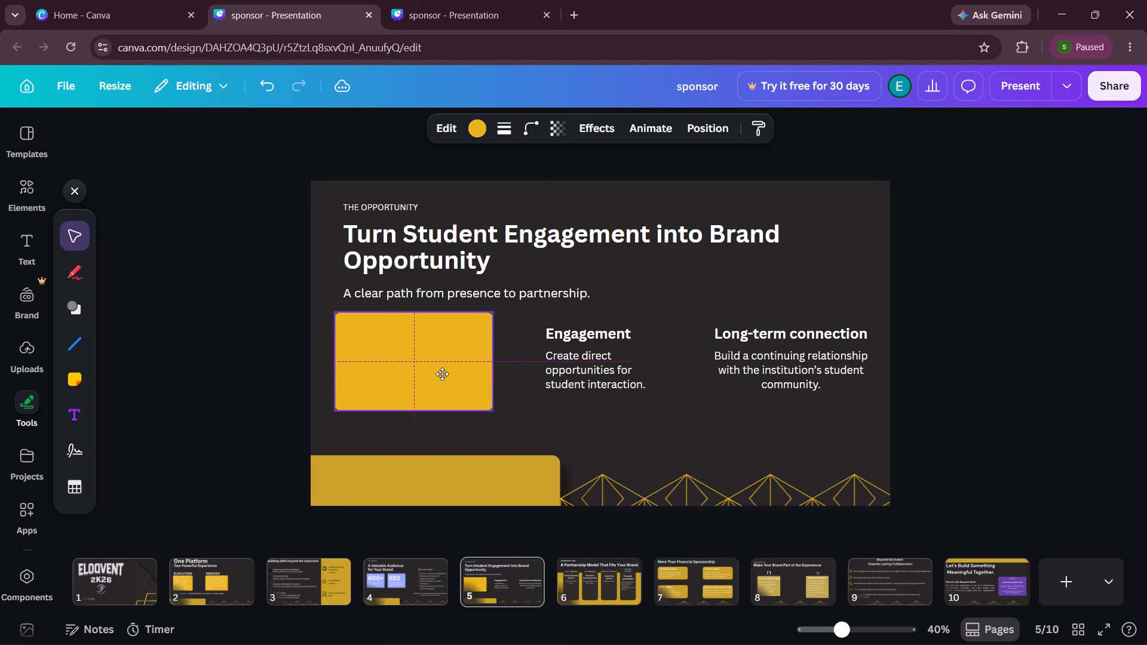
pyautogui.moveTo(442, 374); pyautogui.dragTo(443, 378)
pyautogui.click(203, 373)
# Duplicate the gold rectangle twice, placing one copy over the "Engagement" column and one over "Long-term connection".
pyautogui.click(356, 378)
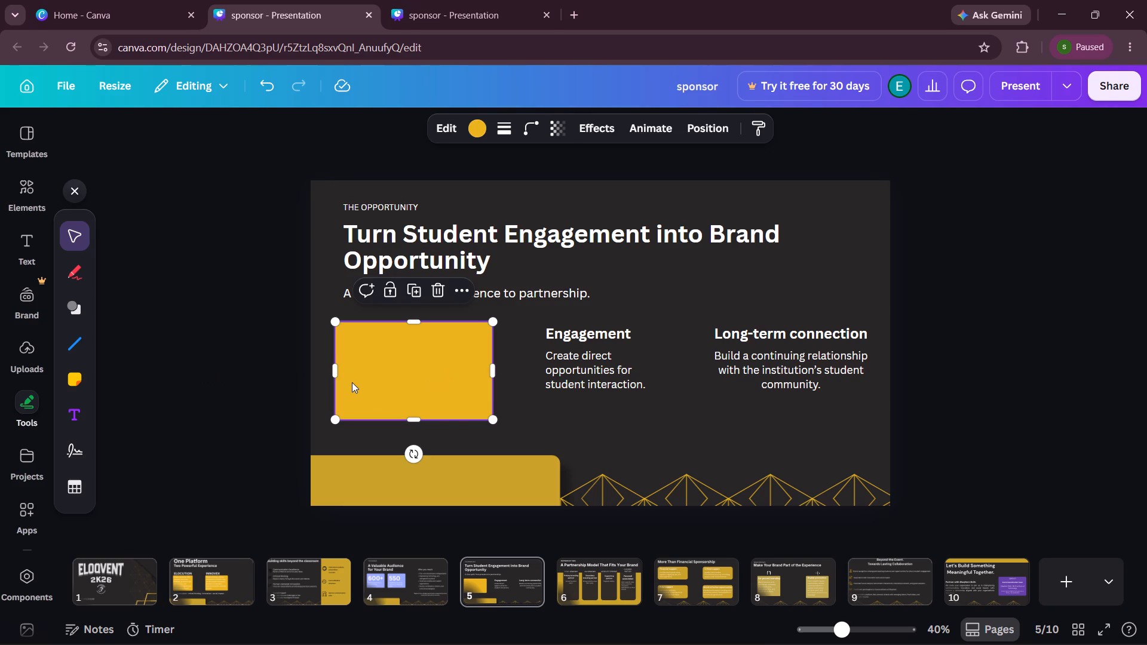
pyautogui.hotkey('ctrl', 'c')
pyautogui.hotkey('ctrl', 'v')
pyautogui.keyDown('ctrl'); pyautogui.moveTo(348, 386); pyautogui.dragTo(371, 385); pyautogui.keyUp('ctrl')
pyautogui.moveTo(373, 384); pyautogui.dragTo(538, 379)
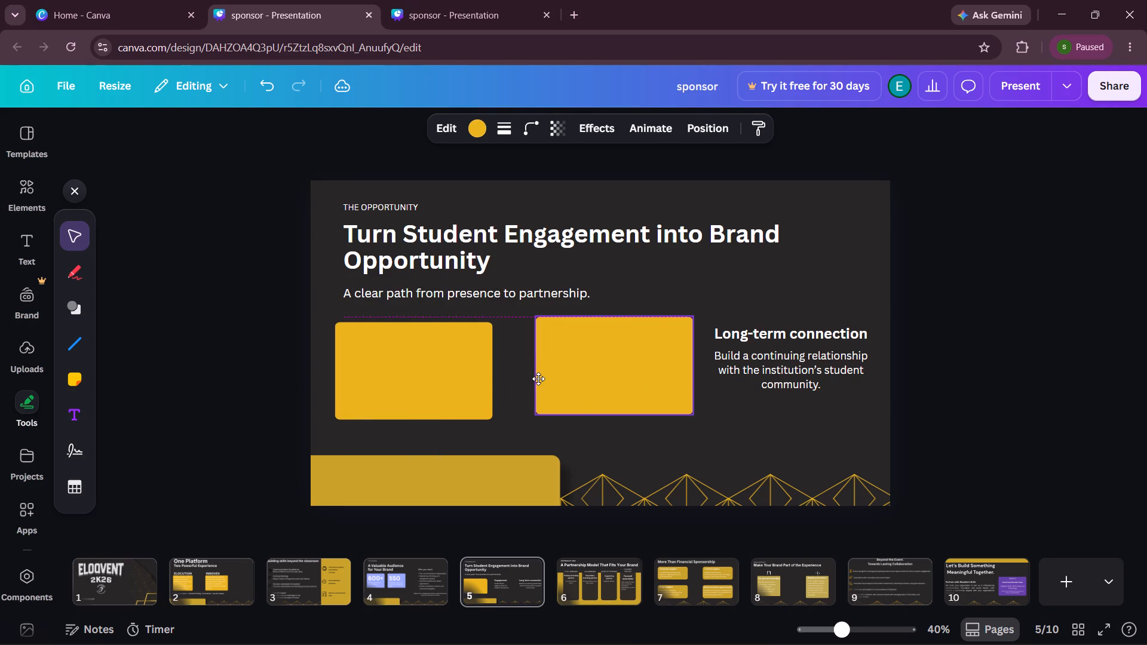
pyautogui.moveTo(538, 379); pyautogui.dragTo(542, 375)
pyautogui.hotkey('ctrl', 'v')
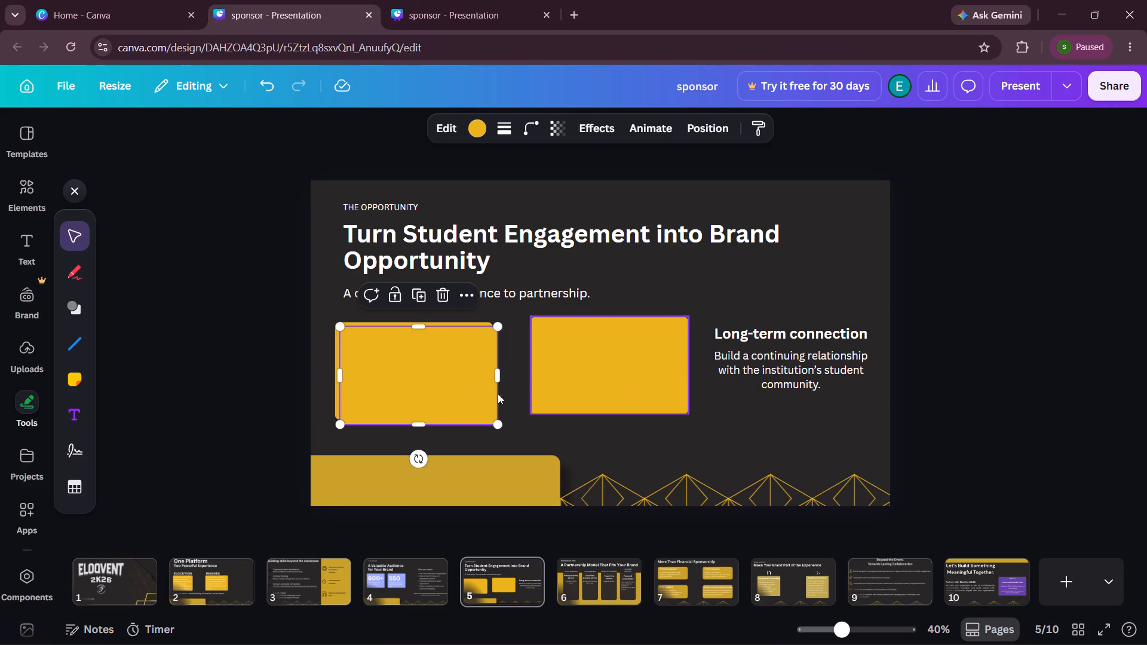
pyautogui.moveTo(423, 386); pyautogui.dragTo(797, 373)
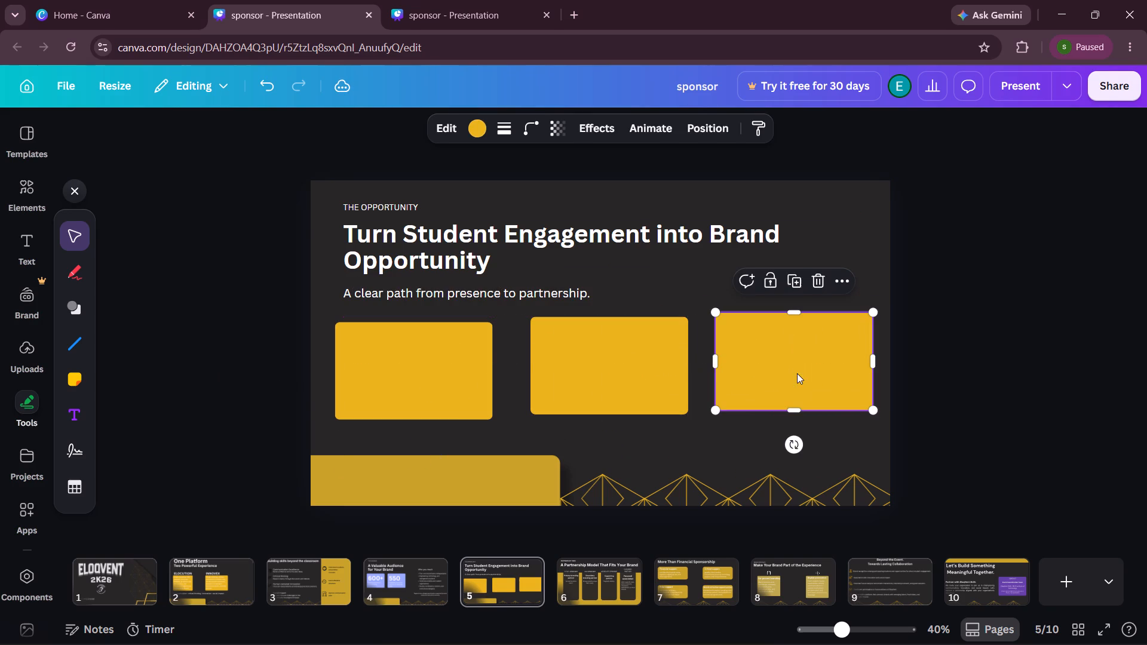
# Move the first gold rectangle's layer below the "Visibility" title and description in the layer order.
pyautogui.hotkey('alt', '1')
pyautogui.moveTo(188, 352); pyautogui.dragTo(188, 363)
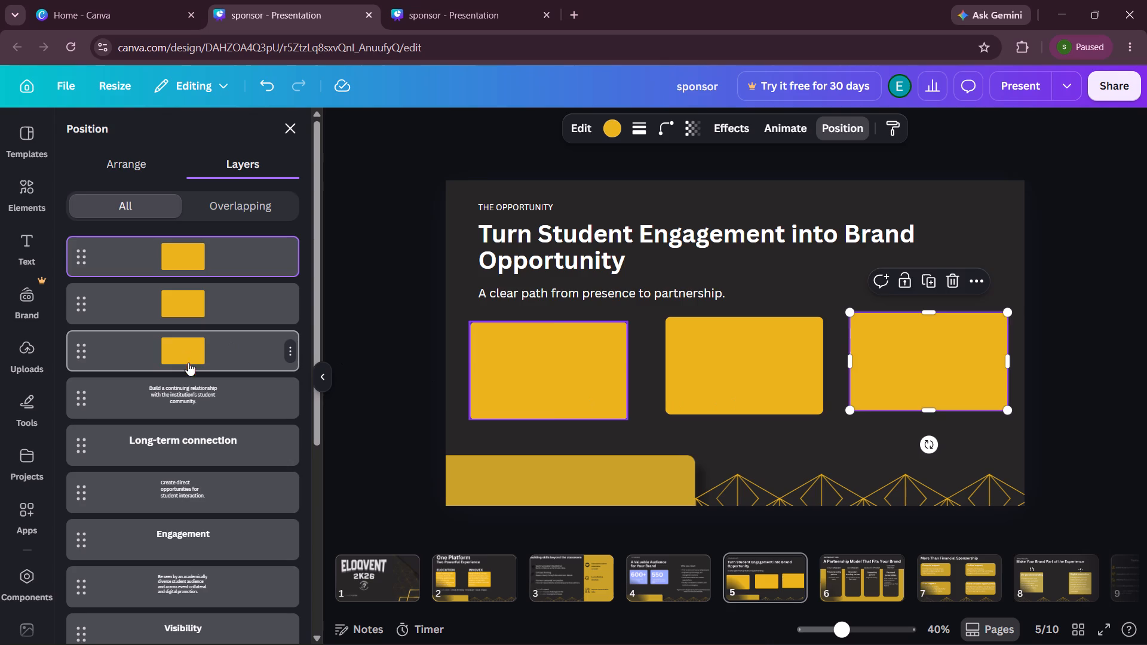
pyautogui.moveTo(188, 363); pyautogui.dragTo(202, 529)
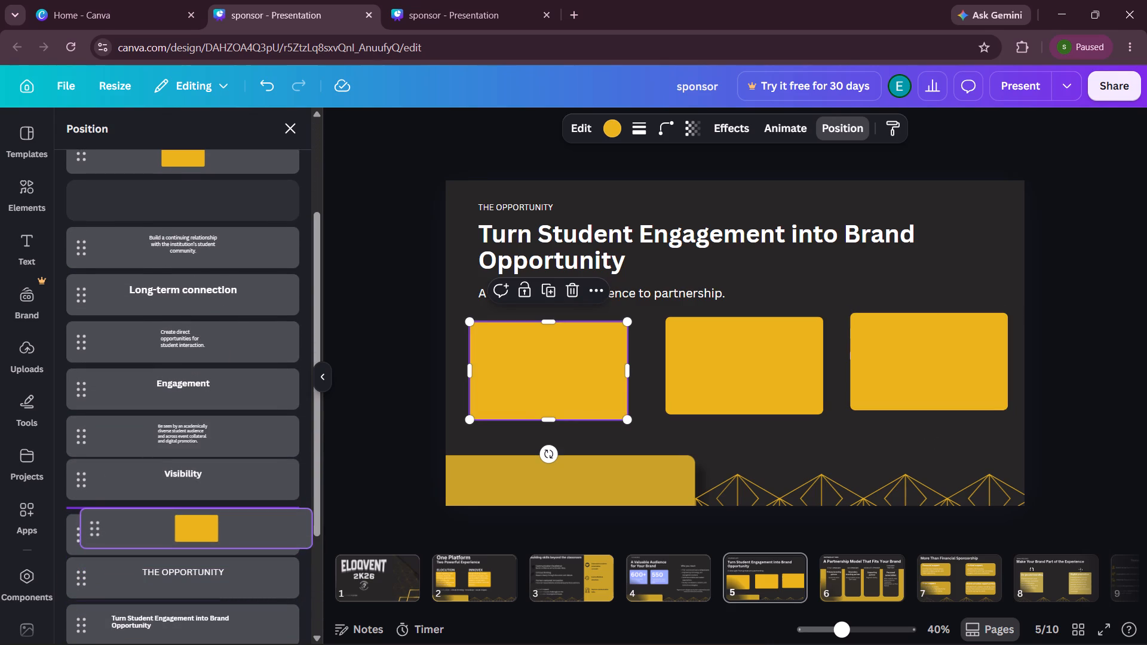
pyautogui.moveTo(202, 529); pyautogui.dragTo(200, 509)
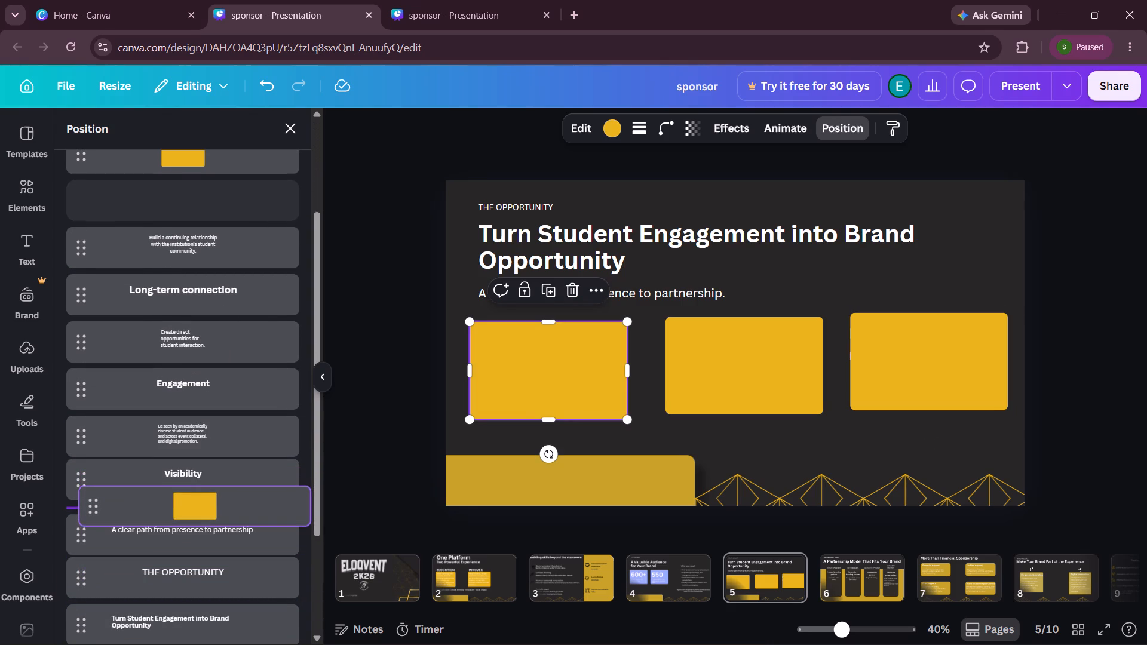
pyautogui.moveTo(200, 509); pyautogui.dragTo(200, 510)
# Move the "Engagement" and "Long-term connection" gold rectangles' layers below all the column titles and descriptions in the layer order.
pyautogui.moveTo(208, 161); pyautogui.dragTo(206, 258)
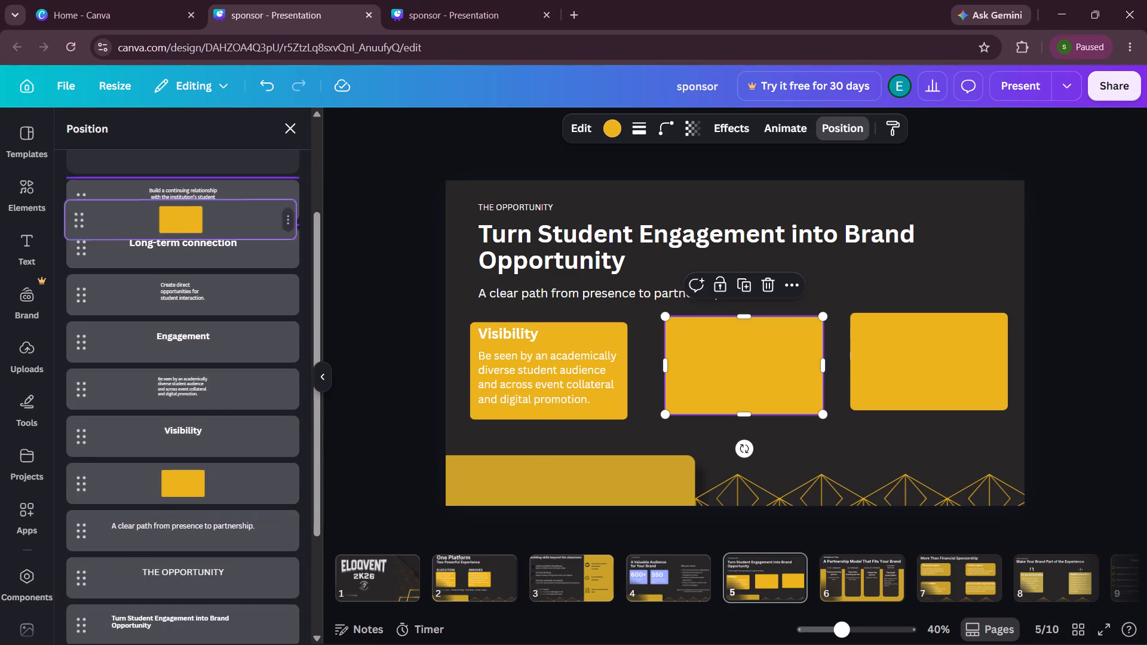
pyautogui.moveTo(206, 258); pyautogui.dragTo(203, 468)
pyautogui.scroll(3, 202, 428)
pyautogui.moveTo(202, 261); pyautogui.dragTo(193, 446)
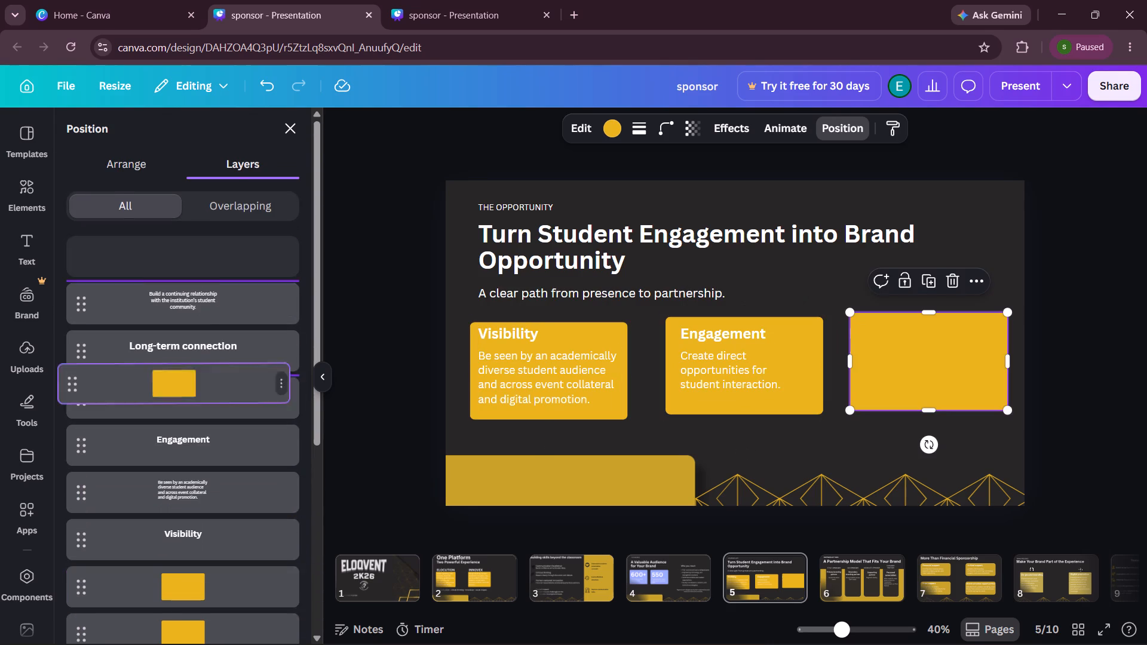
pyautogui.moveTo(193, 446); pyautogui.dragTo(197, 496)
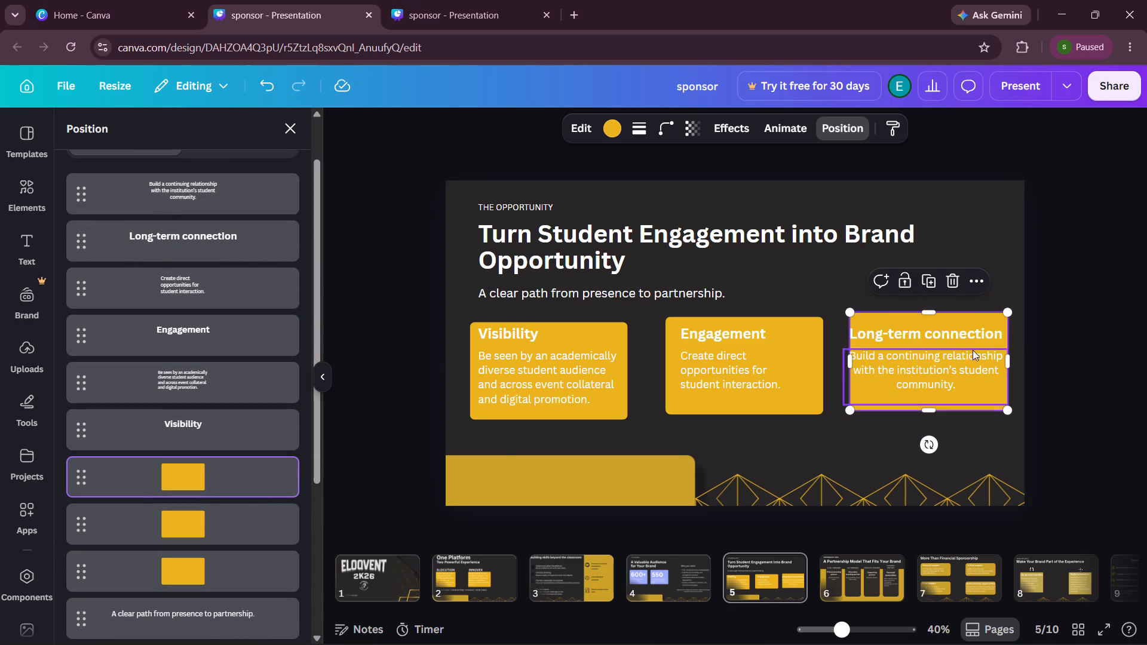
pyautogui.click(1071, 333)
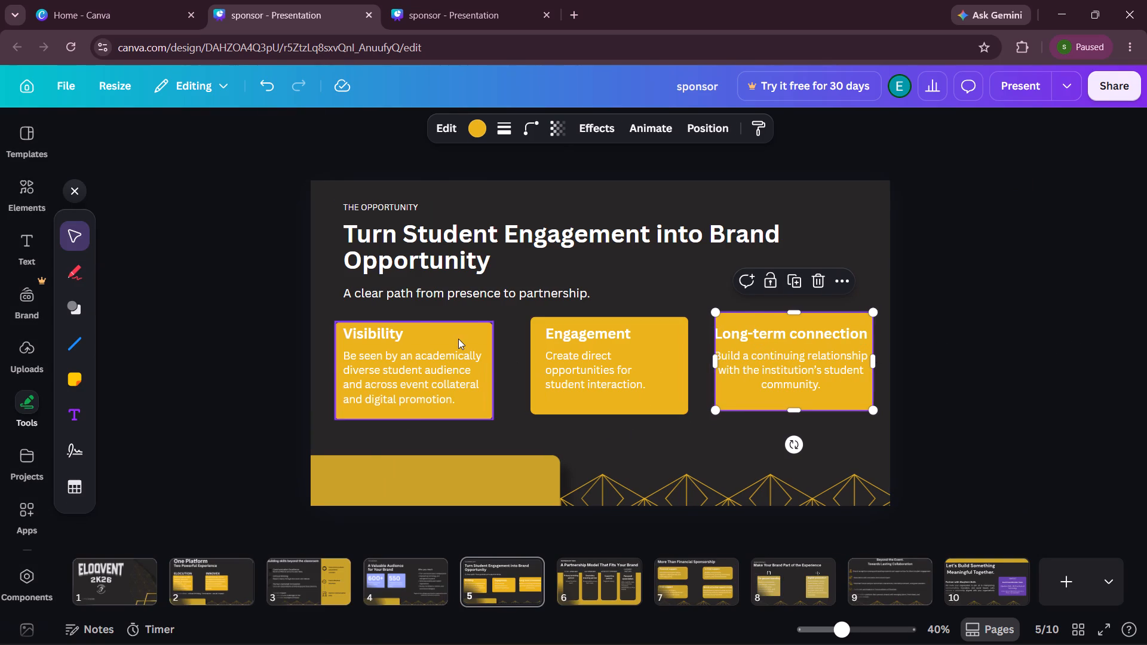
# Nudge the gold rectangle behind "Visibility" slightly up.
pyautogui.click(458, 339)
pyautogui.press('Up')
pyautogui.press('Up')
pyautogui.press('Up')
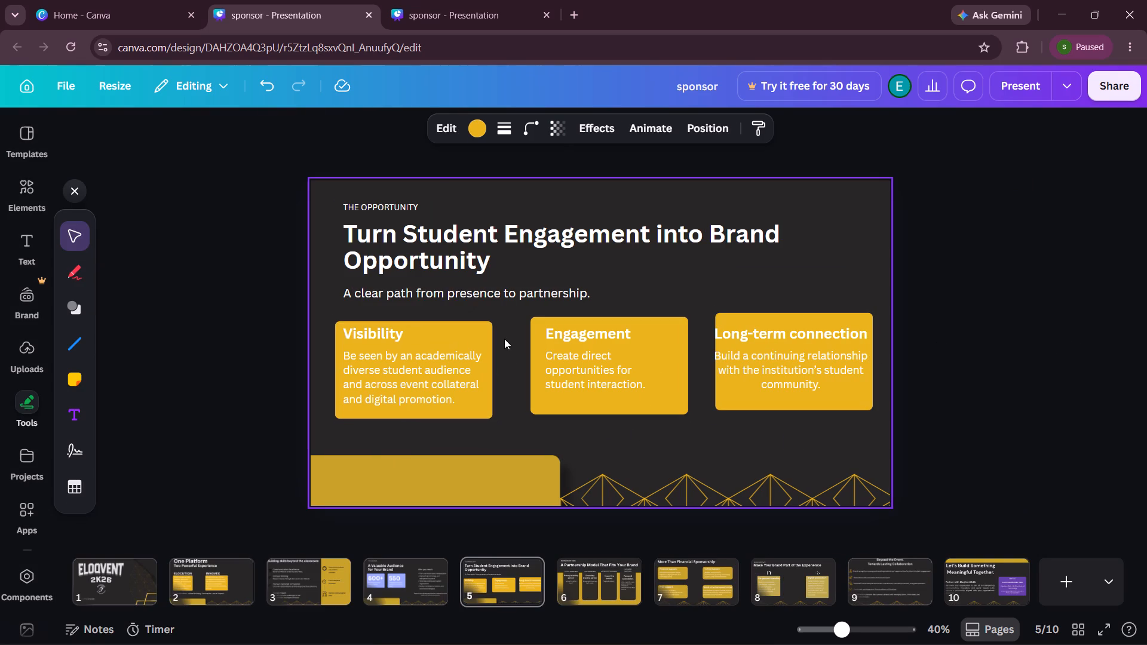
pyautogui.press('Up')
pyautogui.press('Up')
pyautogui.press('Up')
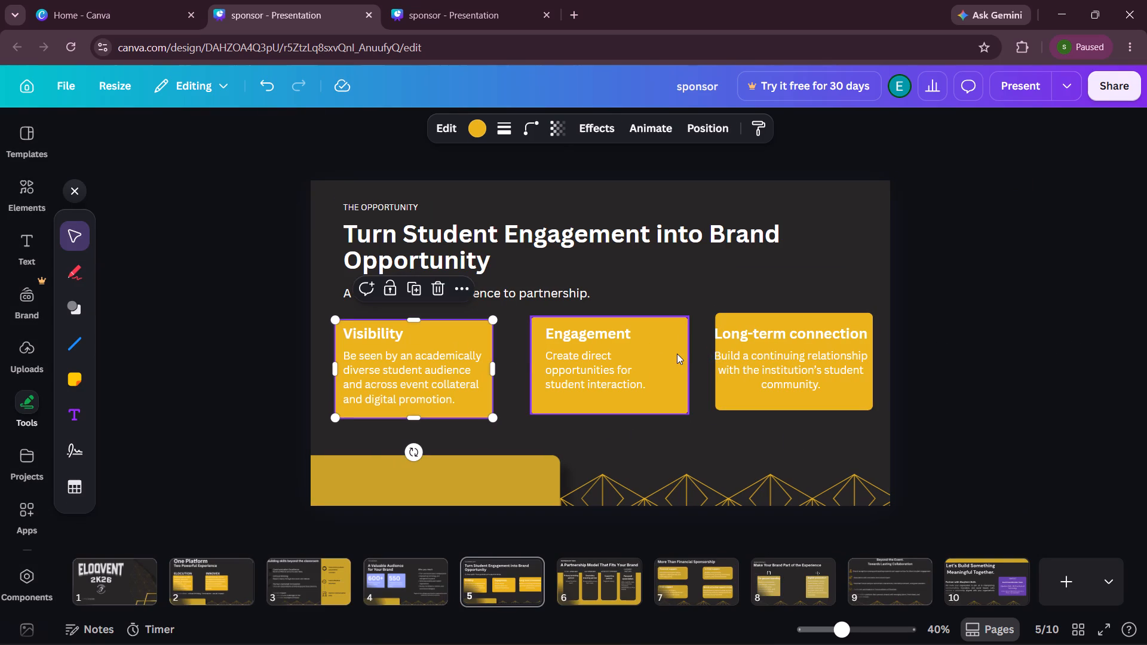
# Nudge the gold rectangle behind "Engagement" down until it lines up with the "Visibility" rectangle.
pyautogui.click(677, 354)
pyautogui.press('Down')
pyautogui.press('Down')
pyautogui.press('Down')
pyautogui.press('Down')
pyautogui.press('Down')
pyautogui.press('Down')
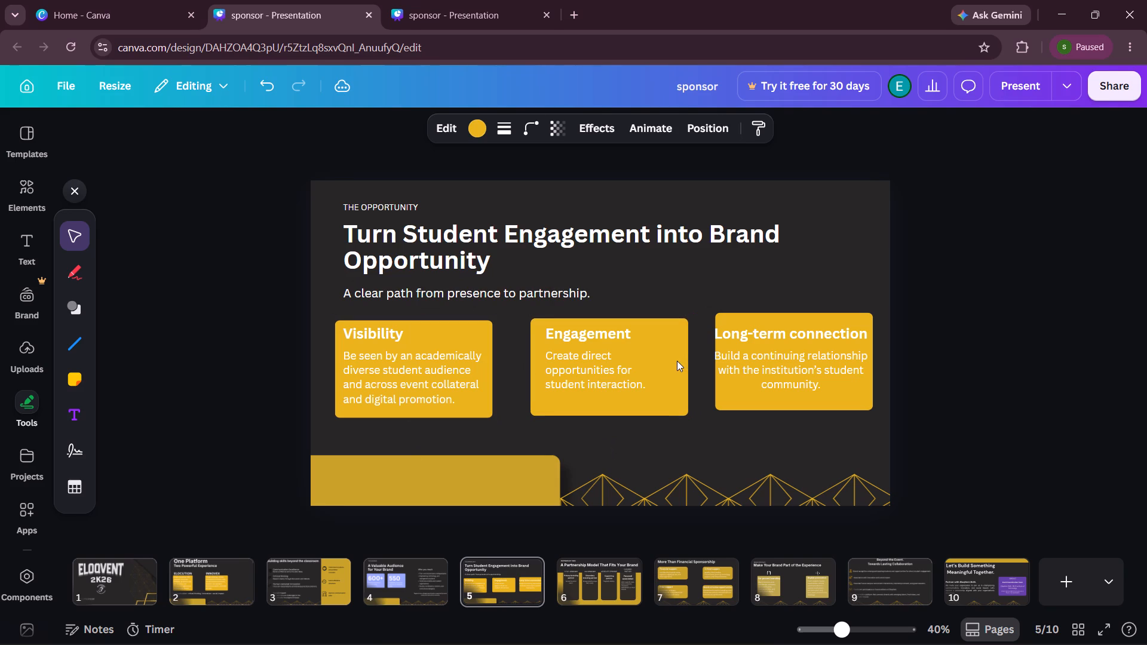
pyautogui.press('Down')
pyautogui.press('Down')
pyautogui.press('Down')
pyautogui.press('Down')
pyautogui.press('Down')
pyautogui.press('Down')
pyautogui.press('Down')
pyautogui.press('Up')
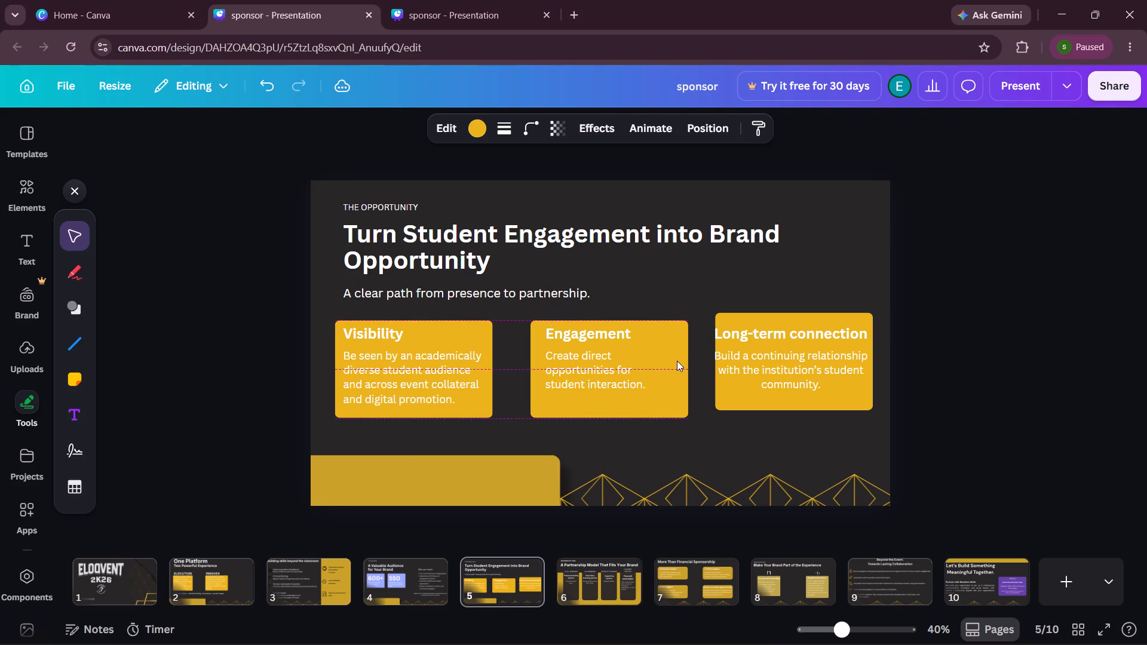
# Nudge the gold rectangle behind "Long-term connection" down toward the level of the other two rectangles.
pyautogui.click(793, 322)
pyautogui.press('Down')
pyautogui.press('Down')
pyautogui.press('Down')
pyautogui.press('Down')
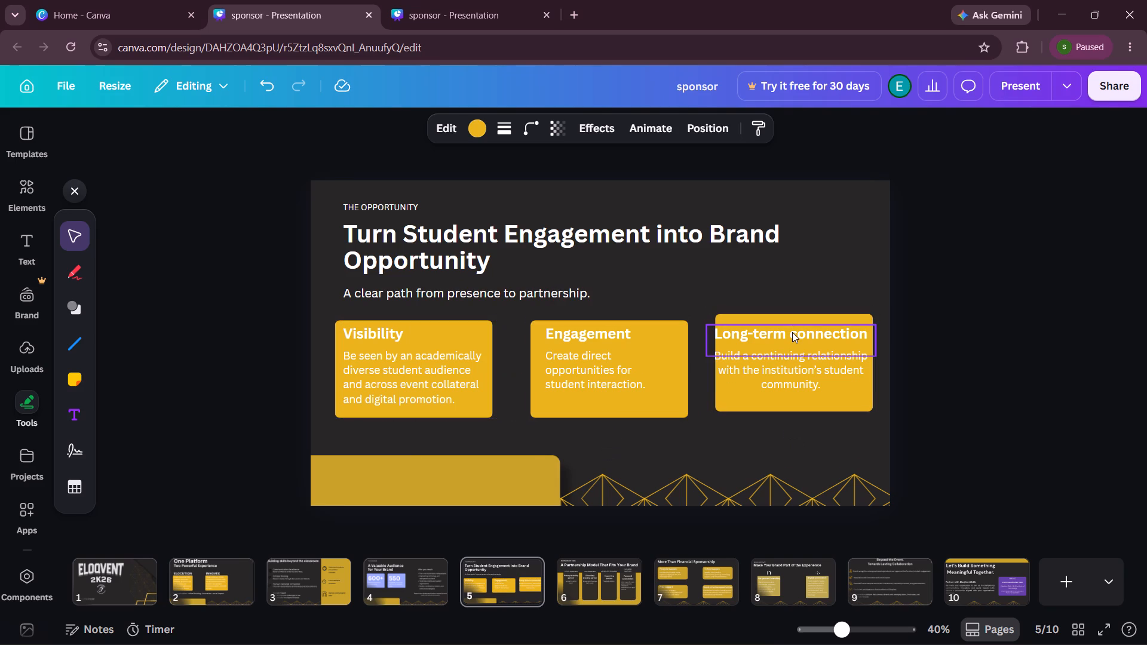
pyautogui.press('Down')
pyautogui.press('Down')
pyautogui.press('Down')
pyautogui.press('Down')
pyautogui.press('Down')
pyautogui.press('Down')
pyautogui.press('Down')
pyautogui.press('Down')
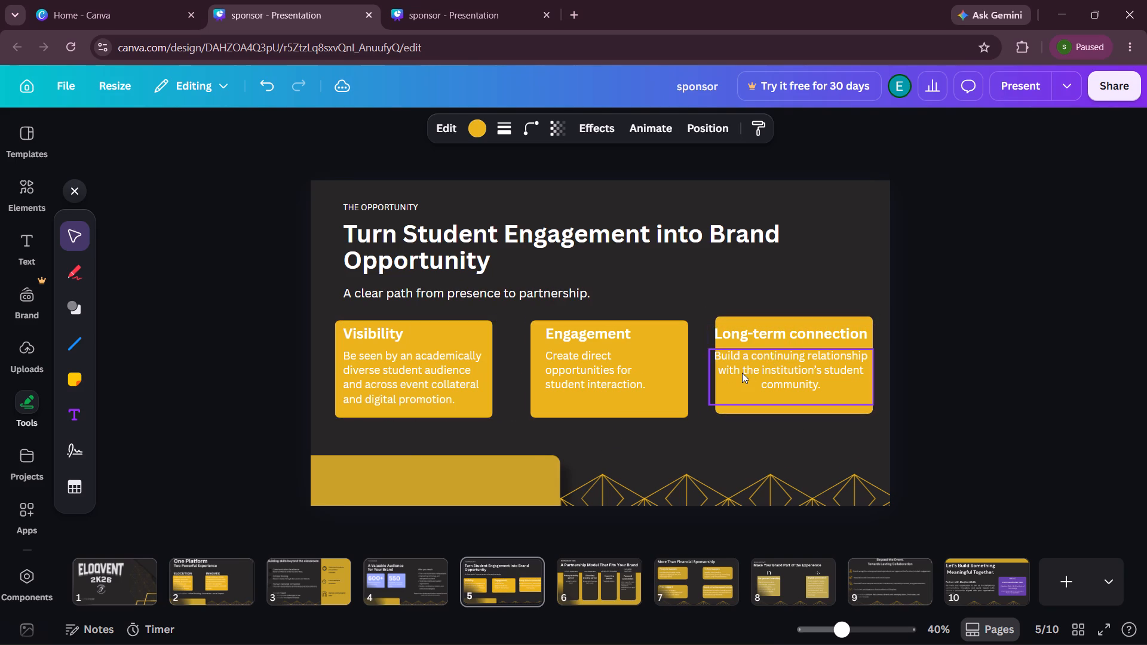
pyautogui.press('Down')
pyautogui.press('Down')
pyautogui.press('Down')
pyautogui.press('Down')
pyautogui.press('Up')
pyautogui.press('Up')
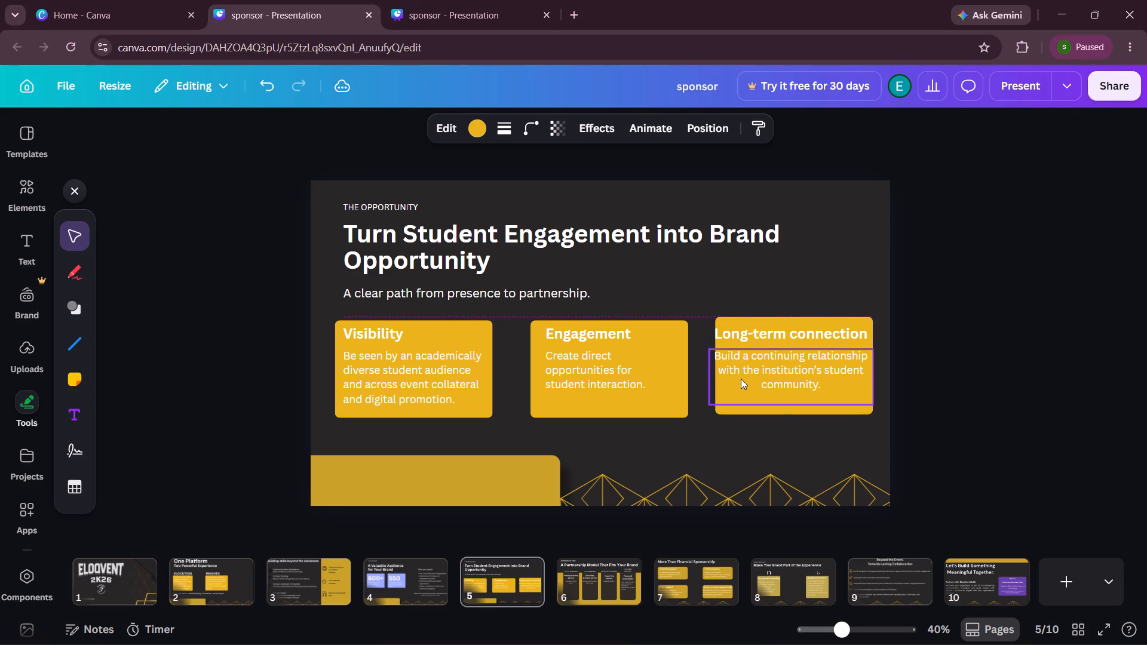
pyautogui.click(1010, 334)
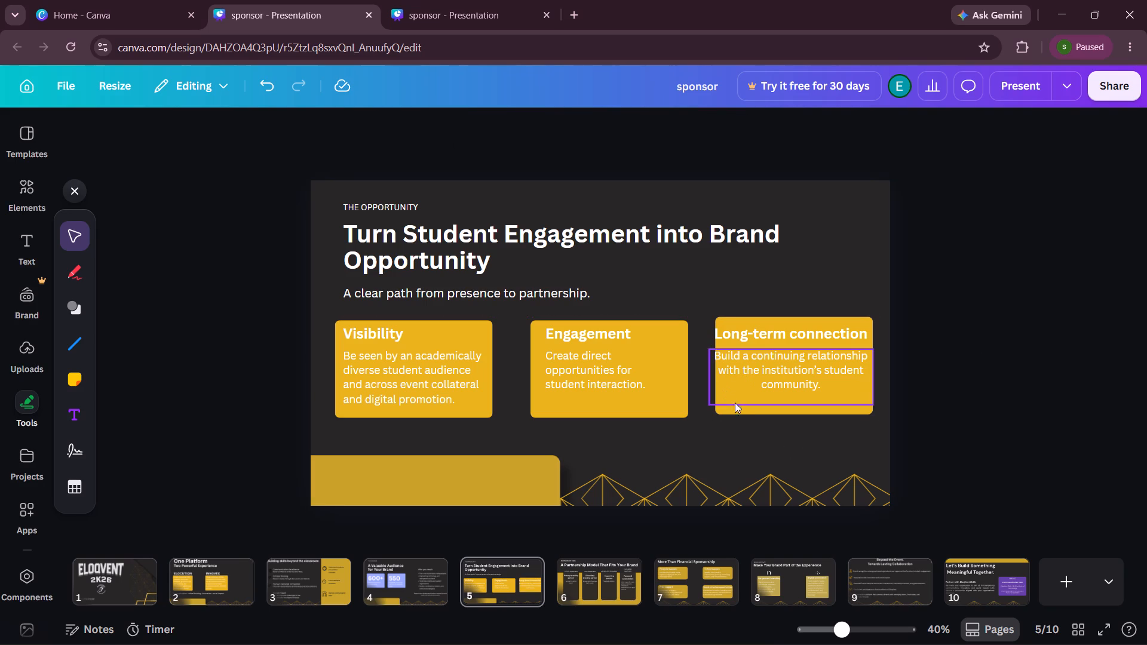
# Widen the "Long-term connection" rectangle by extending its left edge to cover the start of the title and description.
pyautogui.click(740, 411)
pyautogui.click(714, 364)
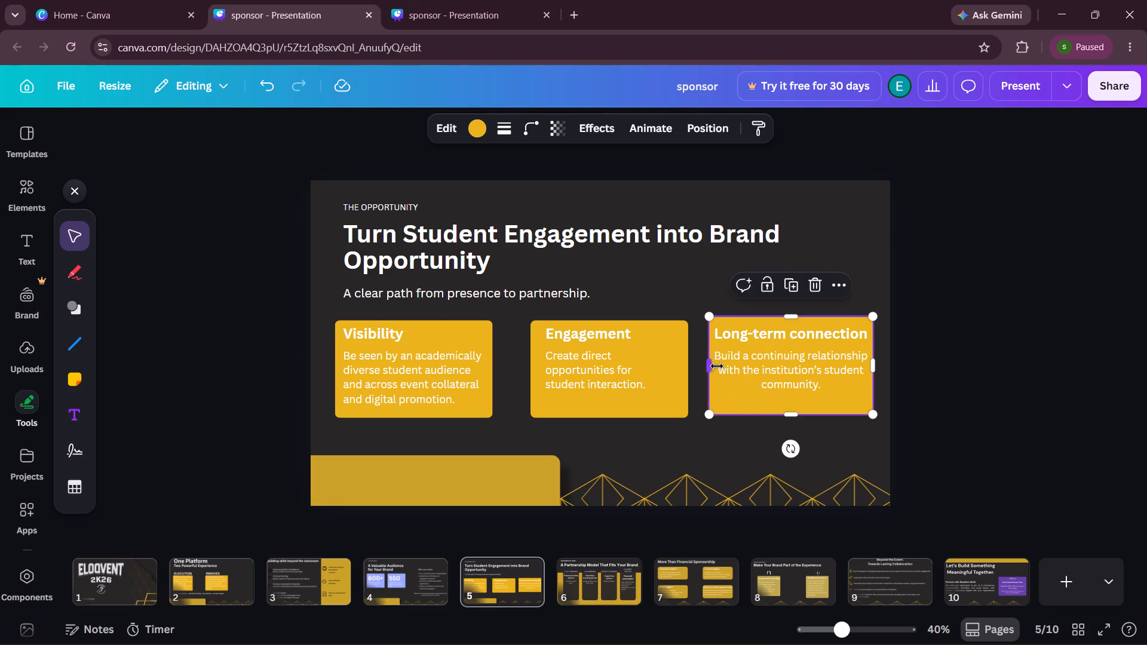
pyautogui.click(935, 383)
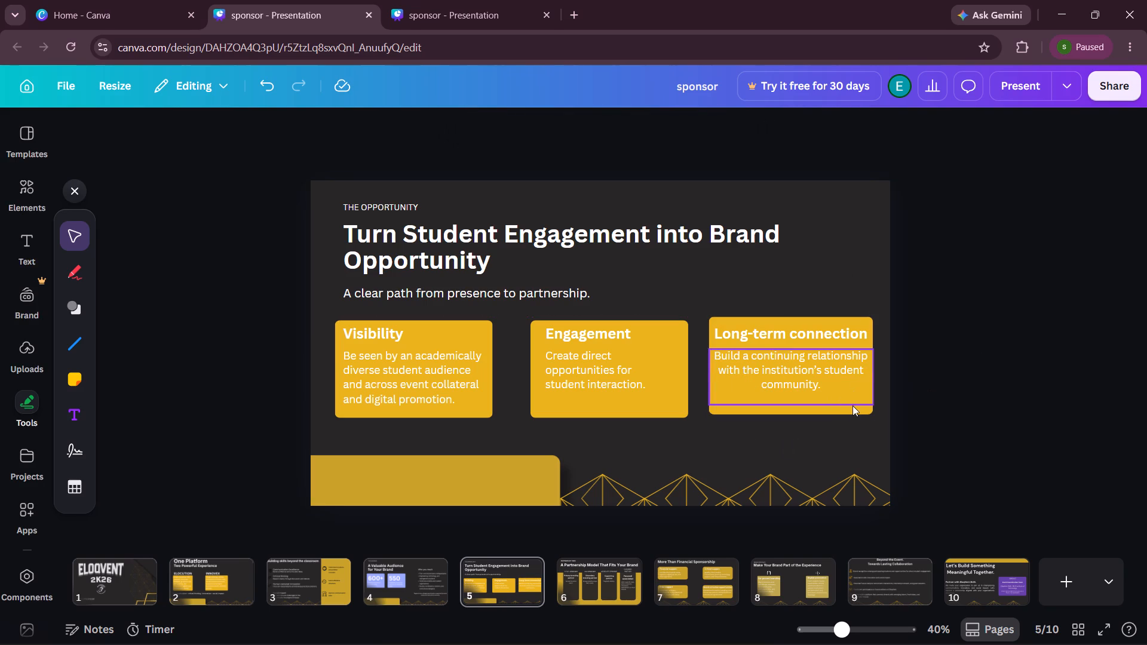
# Nudge the widened "Long-term connection" rectangle further down to bring it nearly level with the other two cards.
pyautogui.click(860, 410)
pyautogui.press('Down')
pyautogui.press('Down')
pyautogui.press('Down')
pyautogui.press('Down')
pyautogui.press('Down')
pyautogui.press('Down')
pyautogui.press('Down')
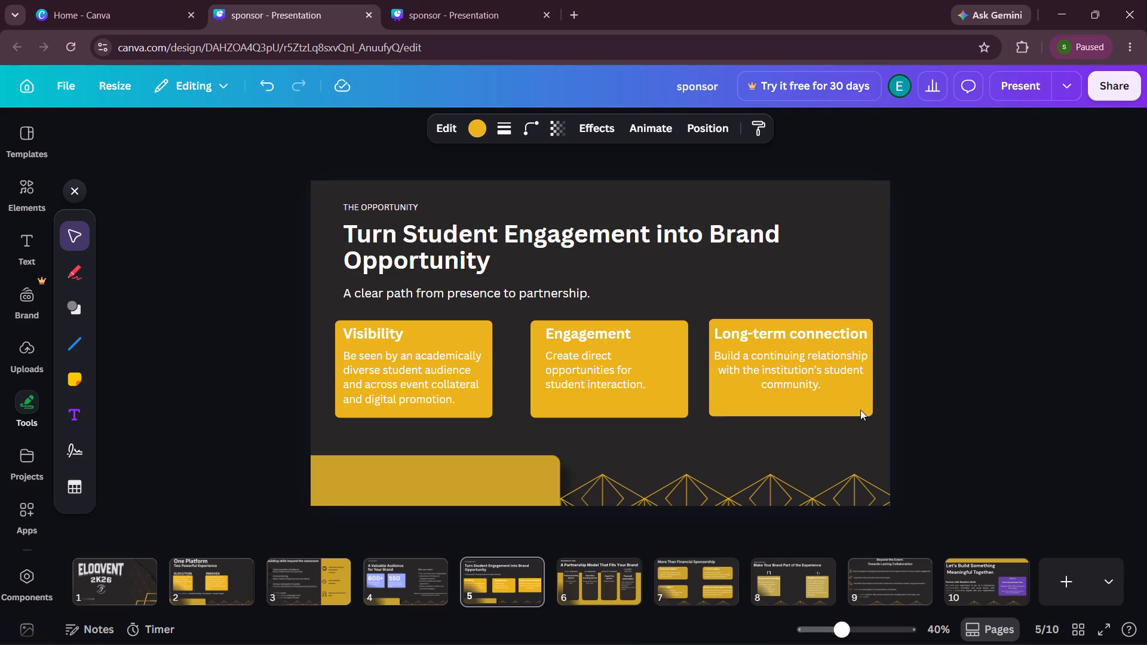
pyautogui.press('Down')
pyautogui.press('Down')
pyautogui.press('Down')
pyautogui.press('Down')
pyautogui.press('Up')
pyautogui.press('Up')
pyautogui.press('Up')
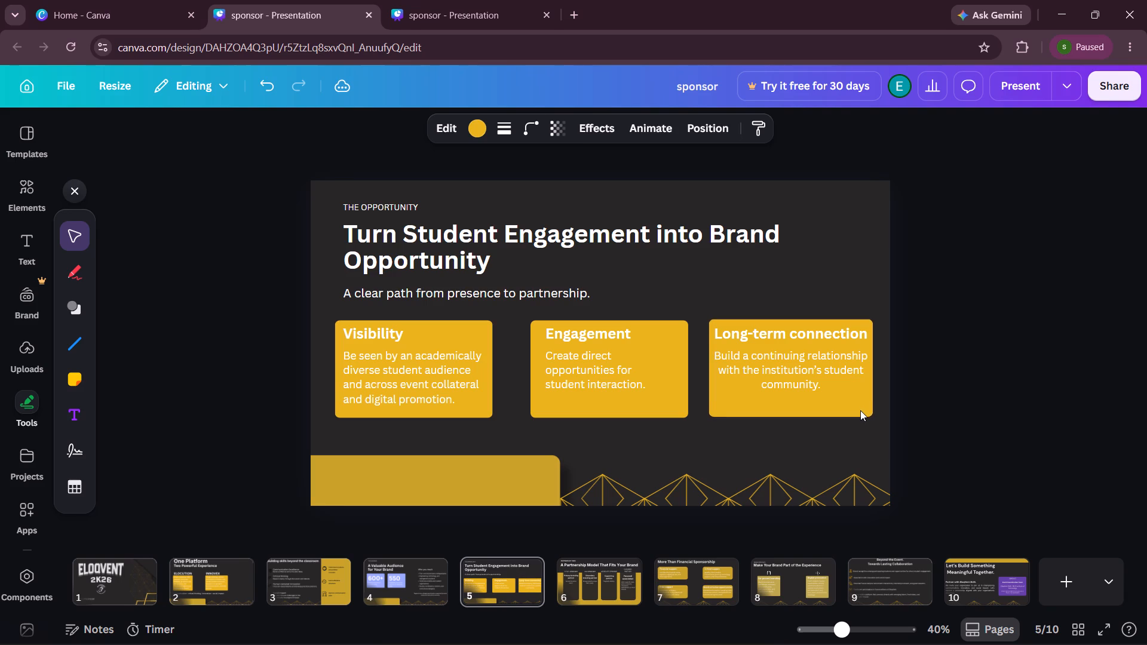
pyautogui.press('Up')
pyautogui.press('Up')
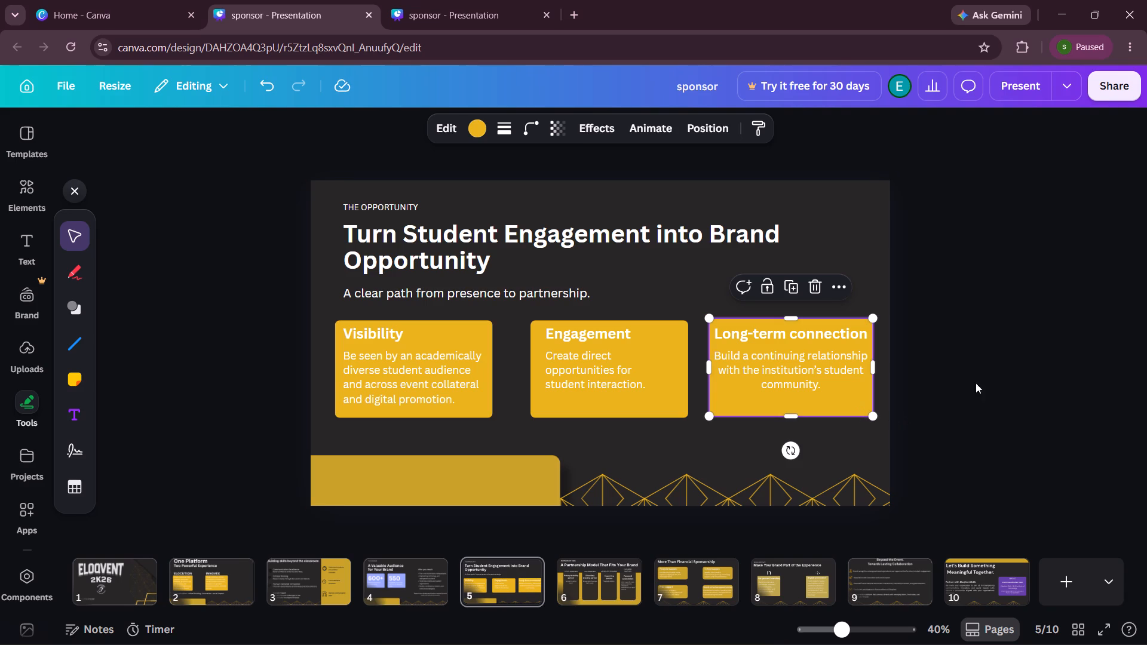
pyautogui.click(1044, 342)
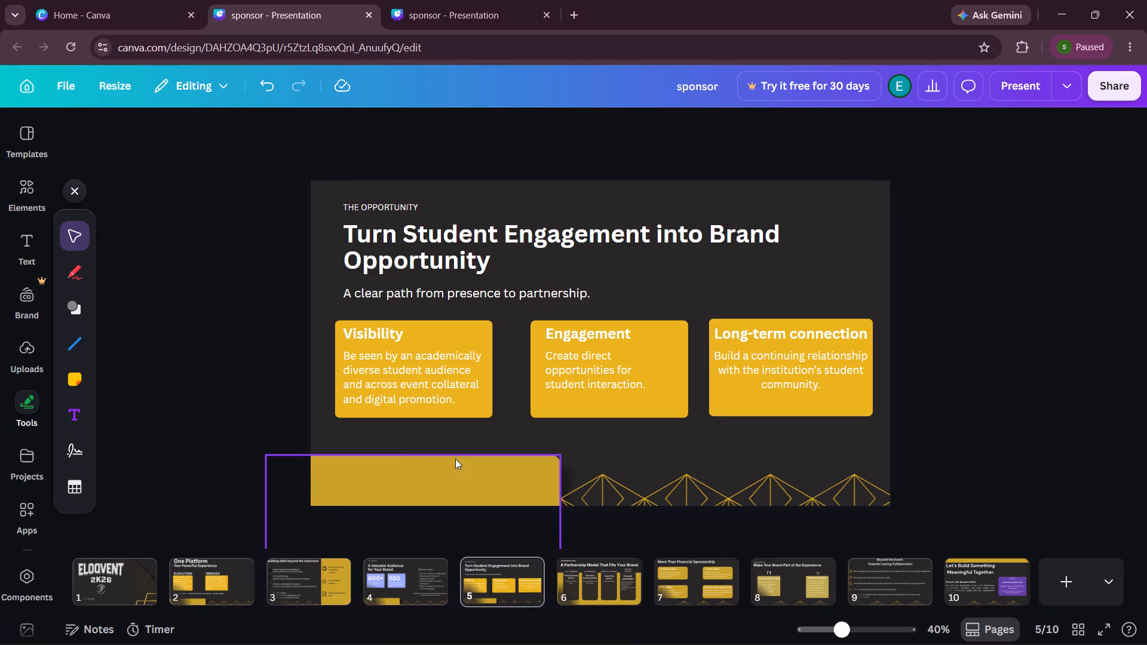
# Nudge the gold block at the bottom of page 5 down to leave more space below the cards.
pyautogui.click(455, 457)
pyautogui.press('Down')
pyautogui.press('Down')
pyautogui.press('Down')
pyautogui.press('Down')
pyautogui.press('Down')
pyautogui.press('Down')
pyautogui.press('Down')
pyautogui.press('Down')
pyautogui.press('Down')
pyautogui.press('Down')
pyautogui.press('Down')
pyautogui.press('Down')
pyautogui.press('Down')
pyautogui.press('Down')
pyautogui.press('Down')
pyautogui.press('Down')
pyautogui.press('Down')
pyautogui.press('Down')
pyautogui.press('Down')
pyautogui.press('Down')
pyautogui.press('Down')
pyautogui.press('Down')
pyautogui.press('Down')
pyautogui.press('Down')
pyautogui.press('Down')
pyautogui.press('Down')
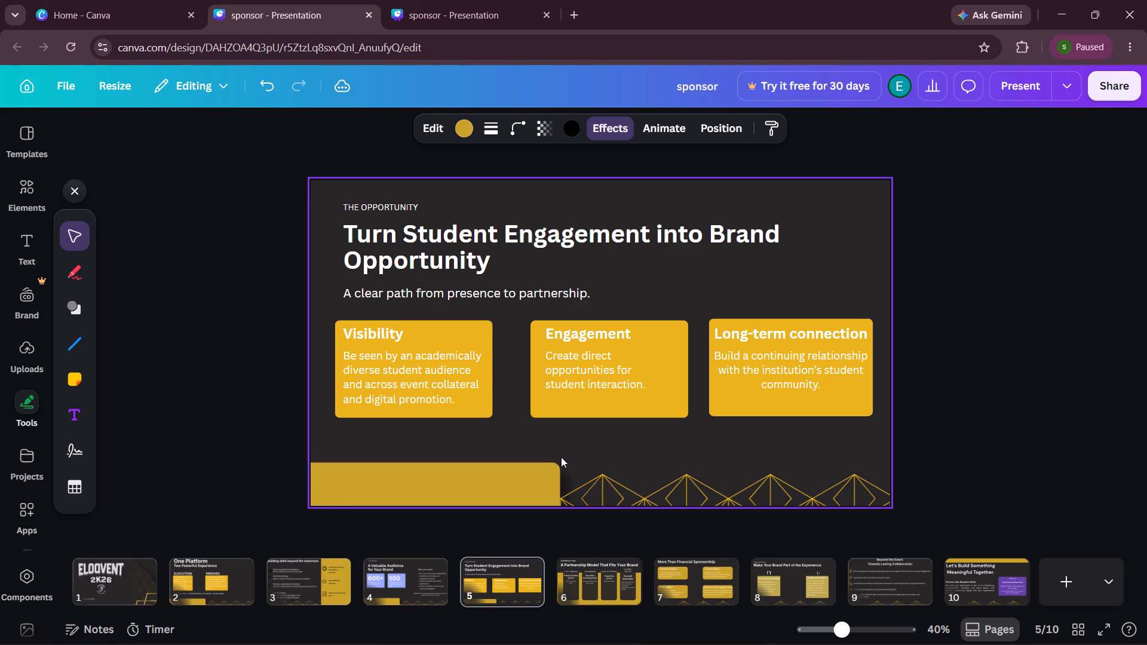
pyautogui.press('Down')
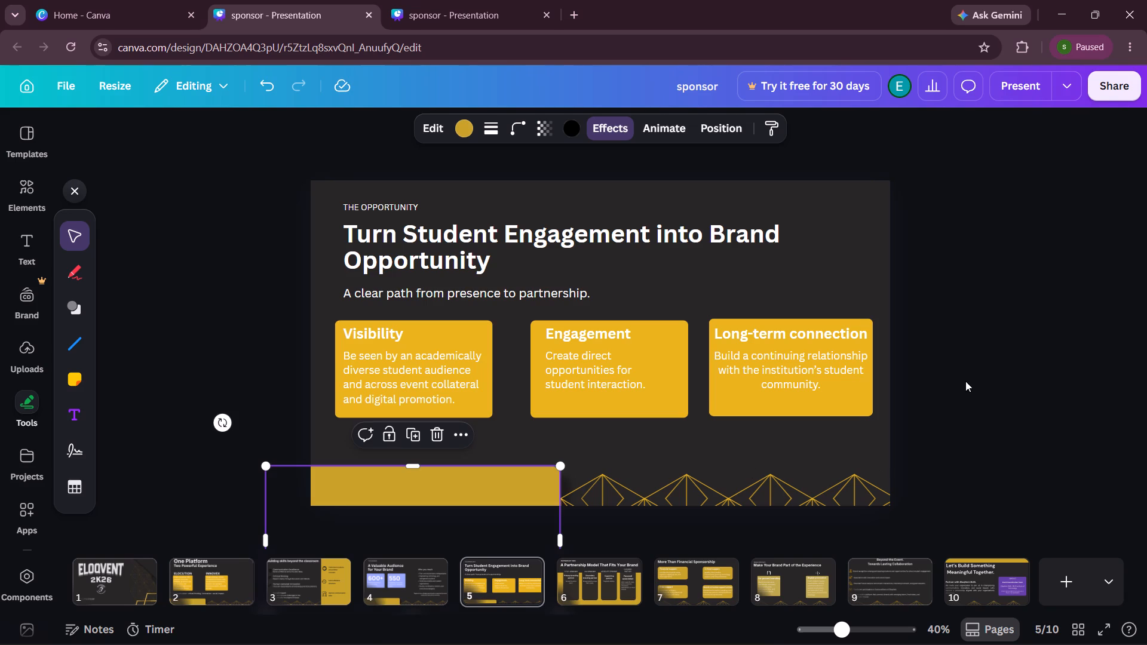
pyautogui.click(965, 381)
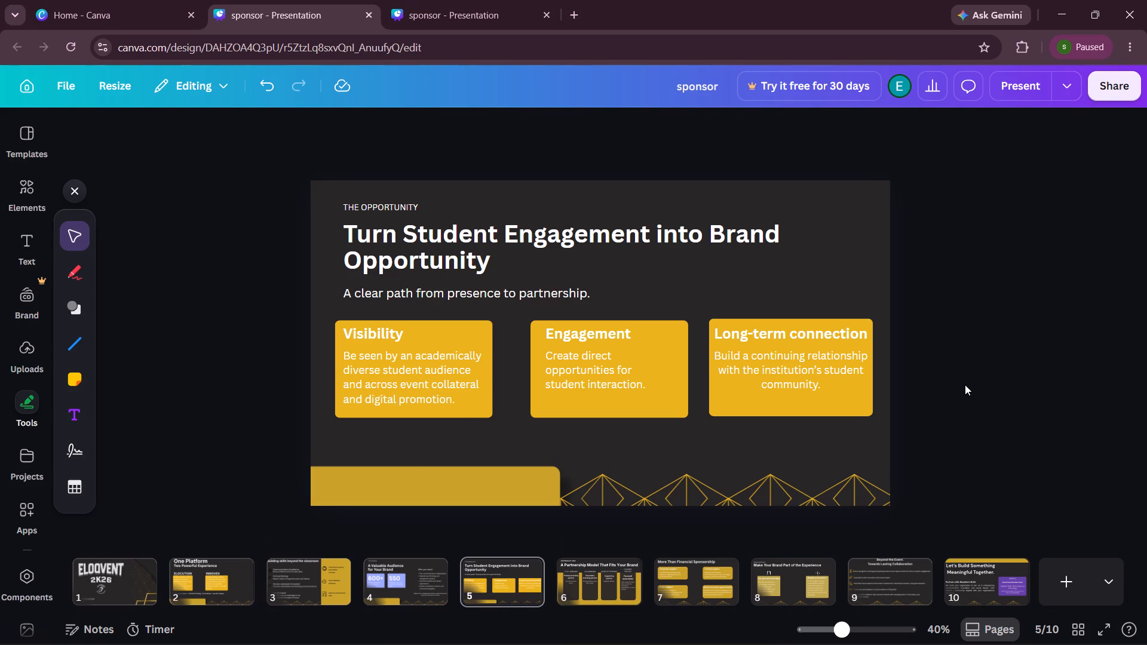
# On page 4, nudge the gold block at the bottom of the page down in the same way.
pyautogui.click(406, 586)
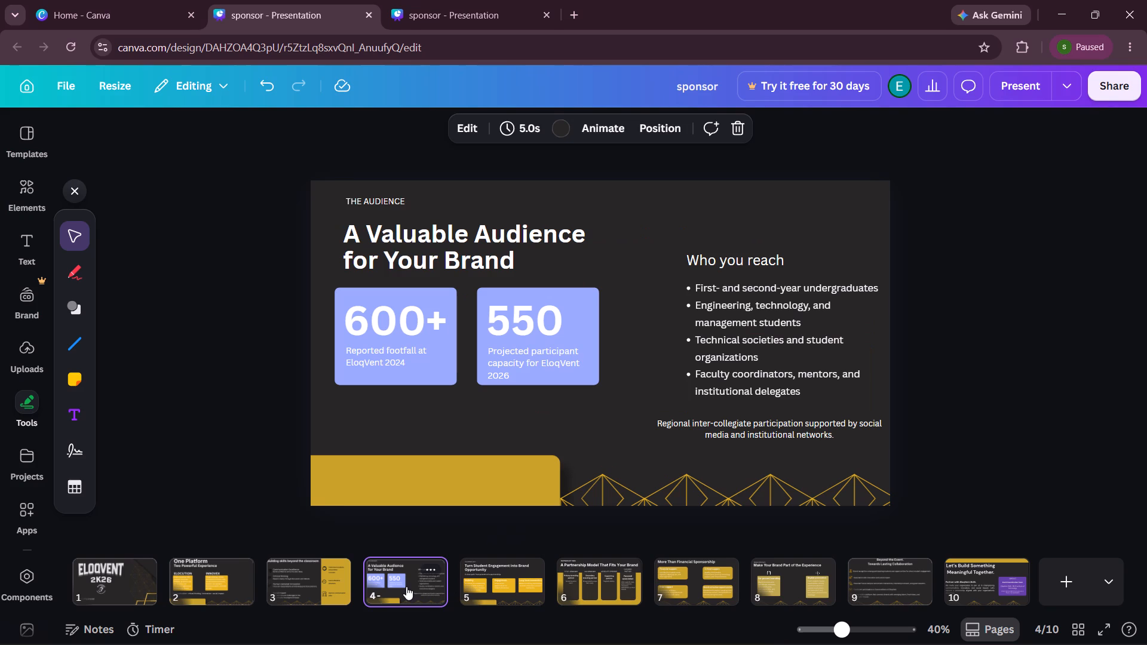
pyautogui.click(424, 489)
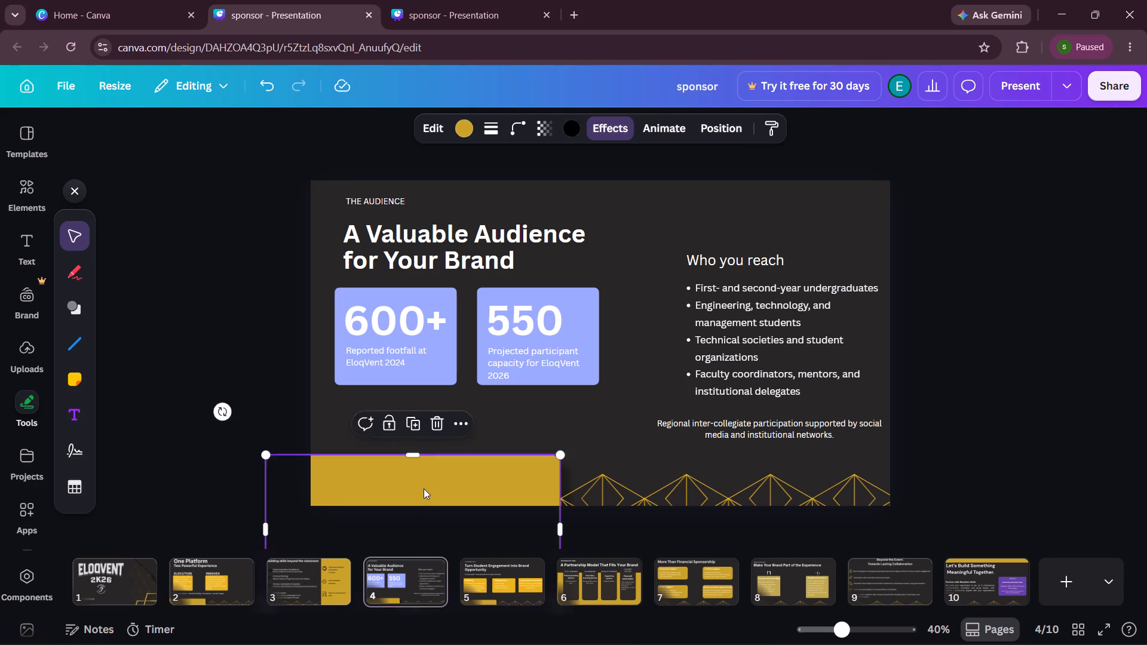
pyautogui.press('Down')
pyautogui.press('Down')
pyautogui.press('Down')
pyautogui.press('Down')
pyautogui.press('Down')
pyautogui.press('Down')
pyautogui.press('Down')
pyautogui.press('Down')
pyautogui.press('Down')
pyautogui.press('Down')
pyautogui.press('Down')
pyautogui.press('Down')
pyautogui.press('Down')
pyautogui.press('Down')
pyautogui.press('Down')
pyautogui.press('Down')
pyautogui.press('Down')
pyautogui.press('Down')
pyautogui.press('Down')
pyautogui.press('Down')
# On page 3, apply the Custom duotone filter to the "Communication Excellence" icon with the shadows colour #FFB000.
pyautogui.click(301, 566)
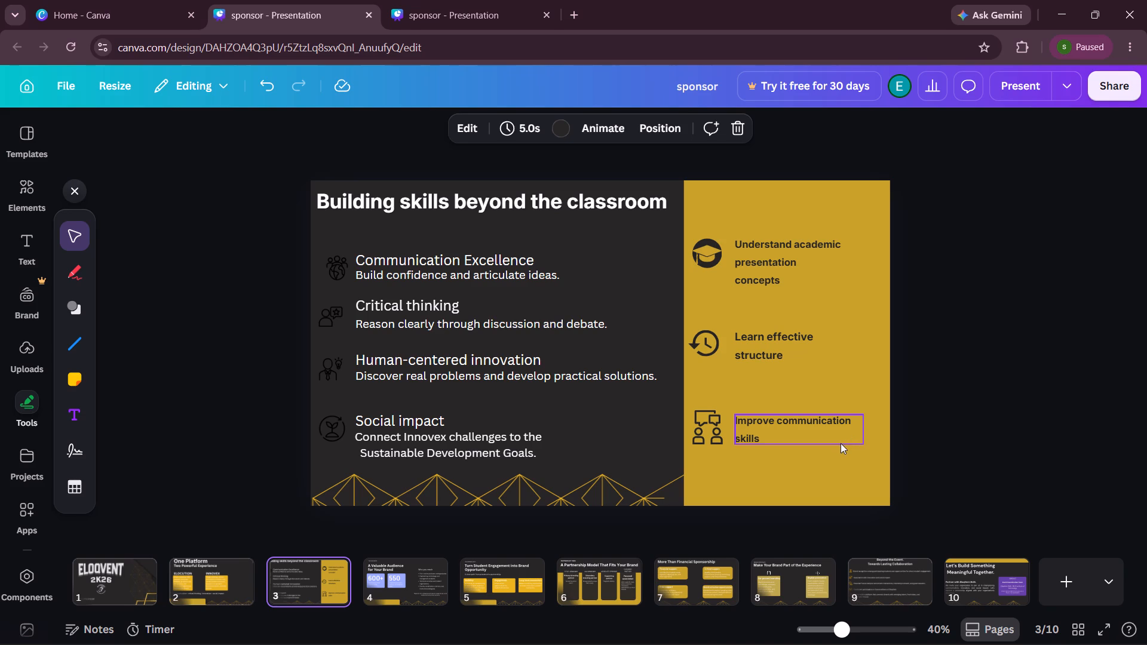
pyautogui.scroll(3, 410, 576)
pyautogui.scroll(-2, 410, 576)
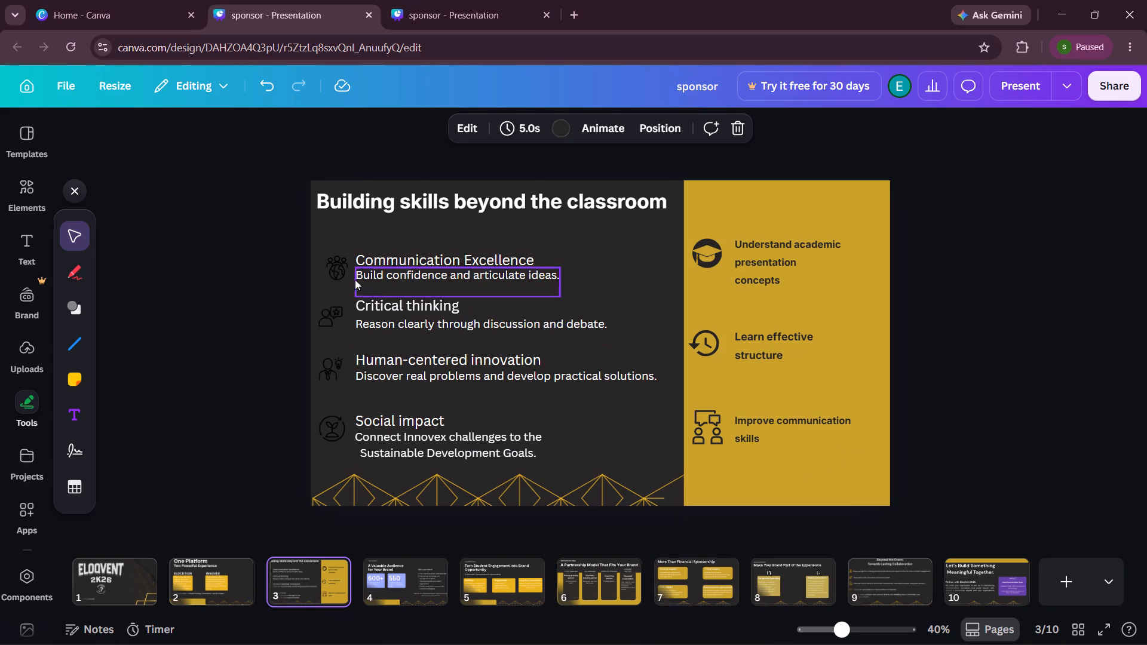
pyautogui.click(336, 281)
pyautogui.click(338, 277)
pyautogui.click(401, 135)
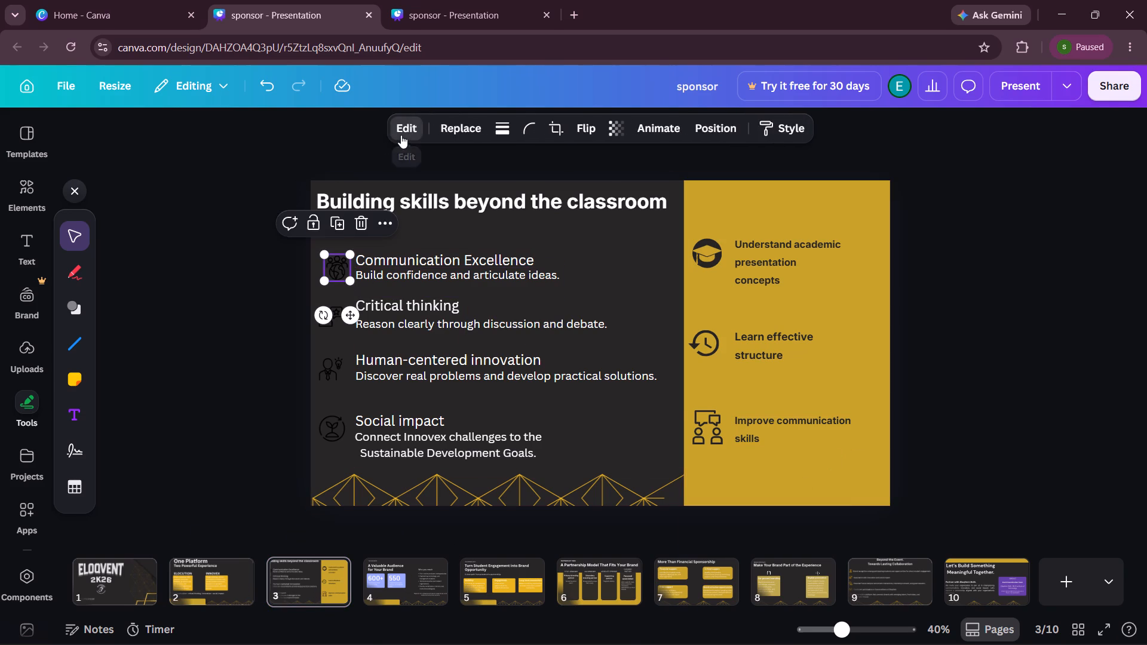
pyautogui.scroll(-4, 119, 517)
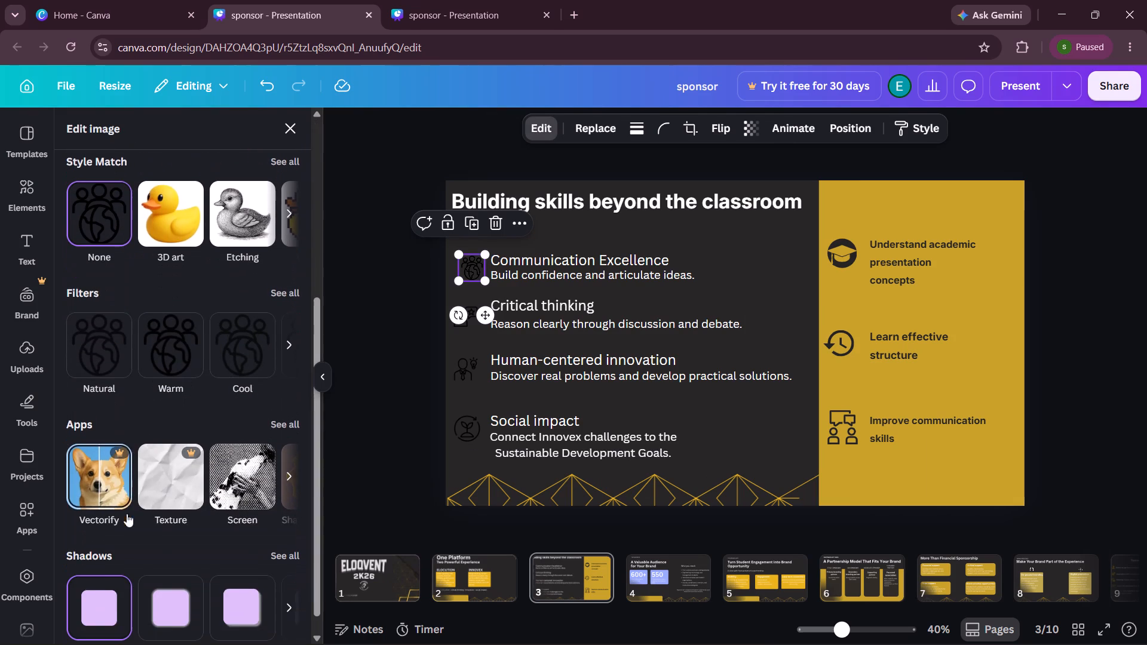
pyautogui.click(281, 293)
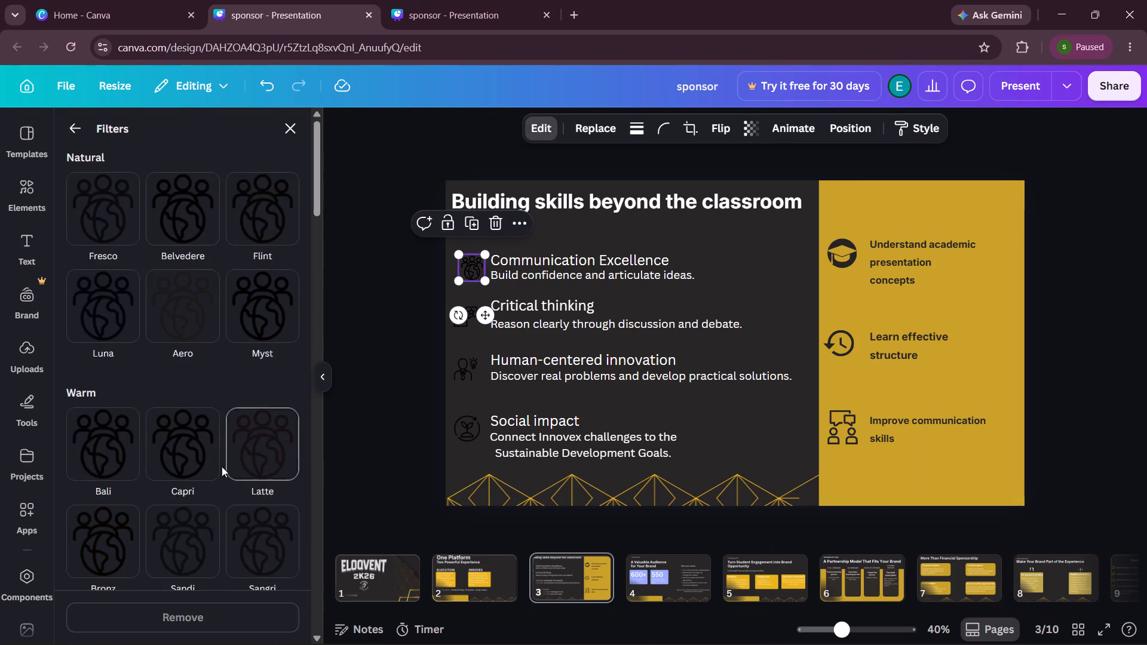
pyautogui.scroll(-11, 216, 467)
pyautogui.scroll(1, 179, 478)
pyautogui.scroll(-9, 179, 478)
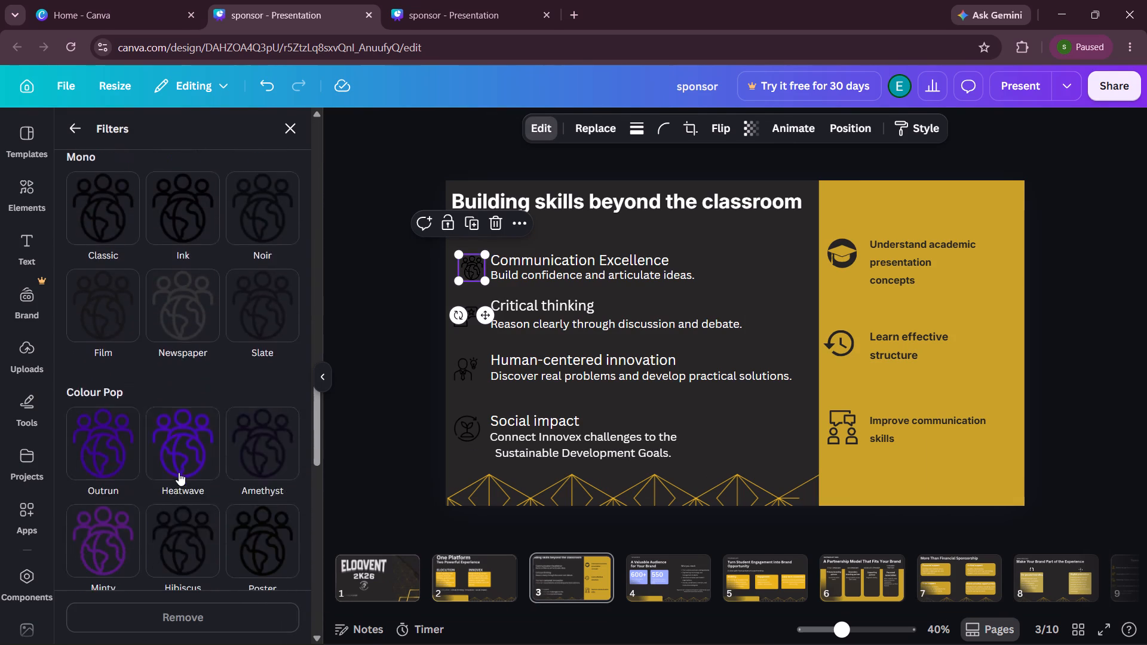
pyautogui.scroll(-6, 177, 472)
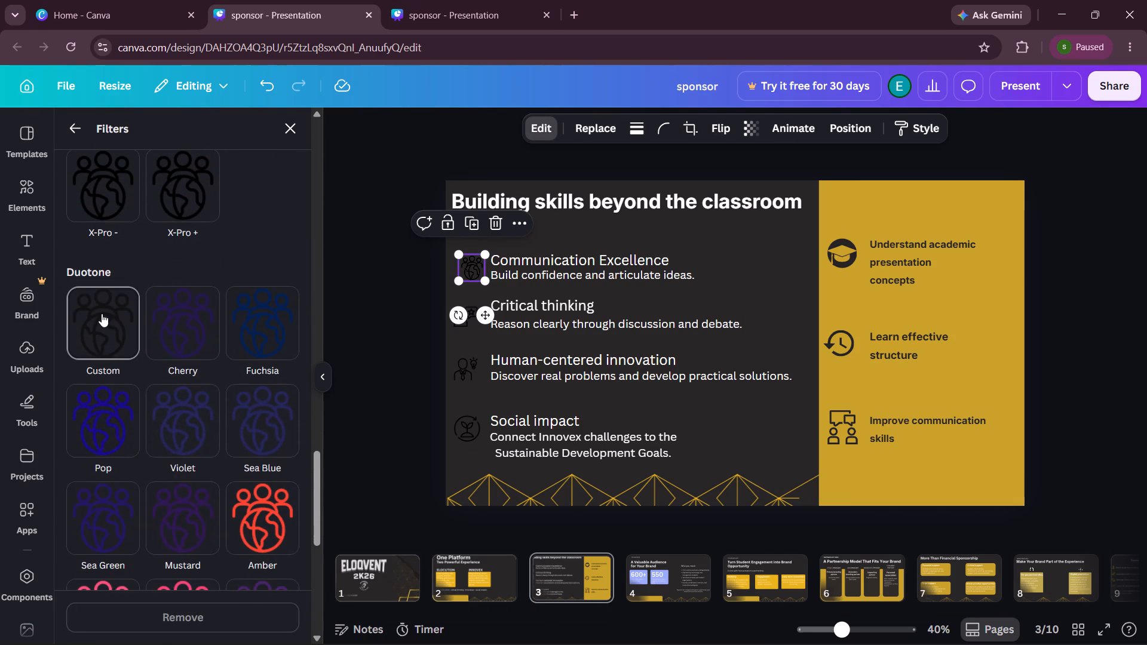
pyautogui.click(102, 314)
pyautogui.click(284, 448)
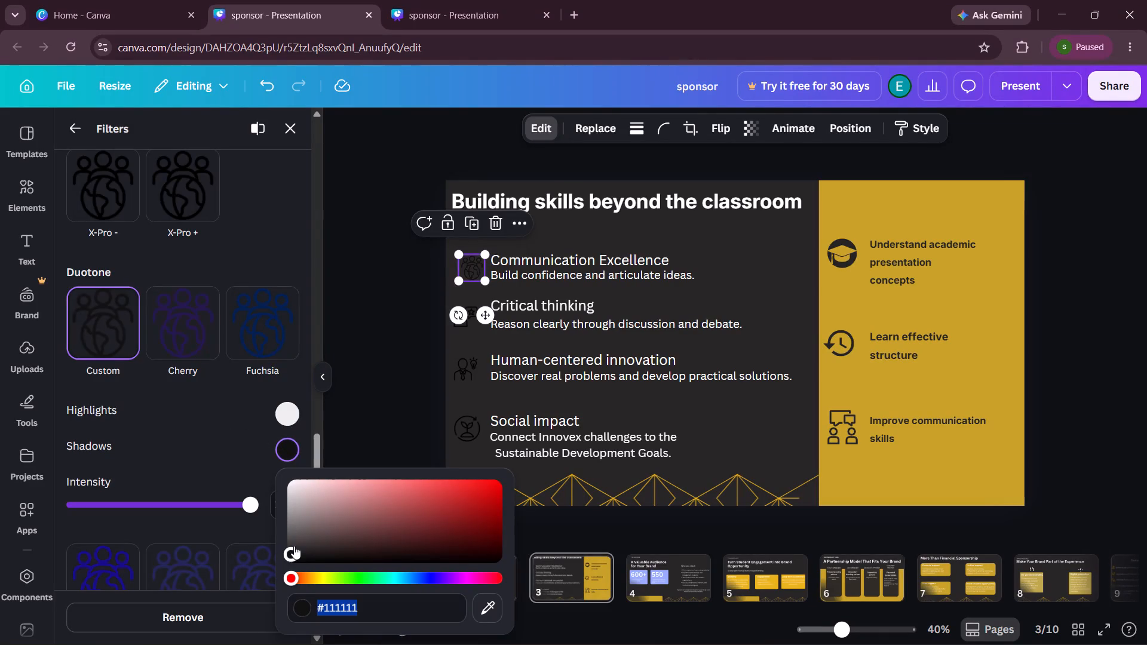
pyautogui.moveTo(291, 576); pyautogui.dragTo(314, 576)
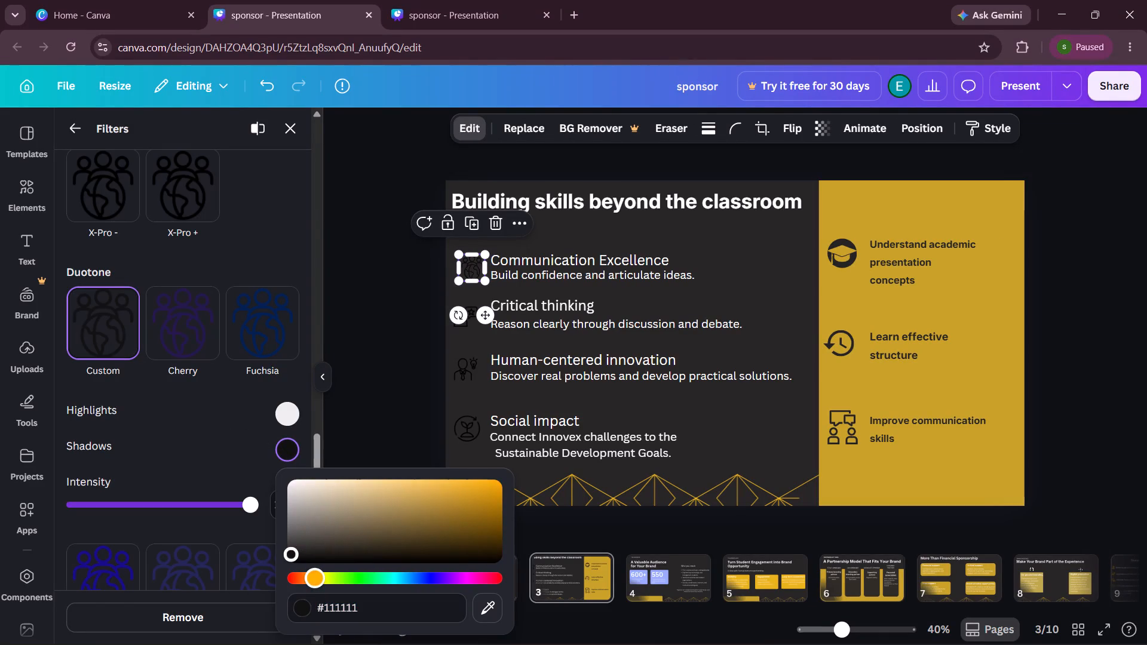
pyautogui.moveTo(291, 550); pyautogui.dragTo(551, 459)
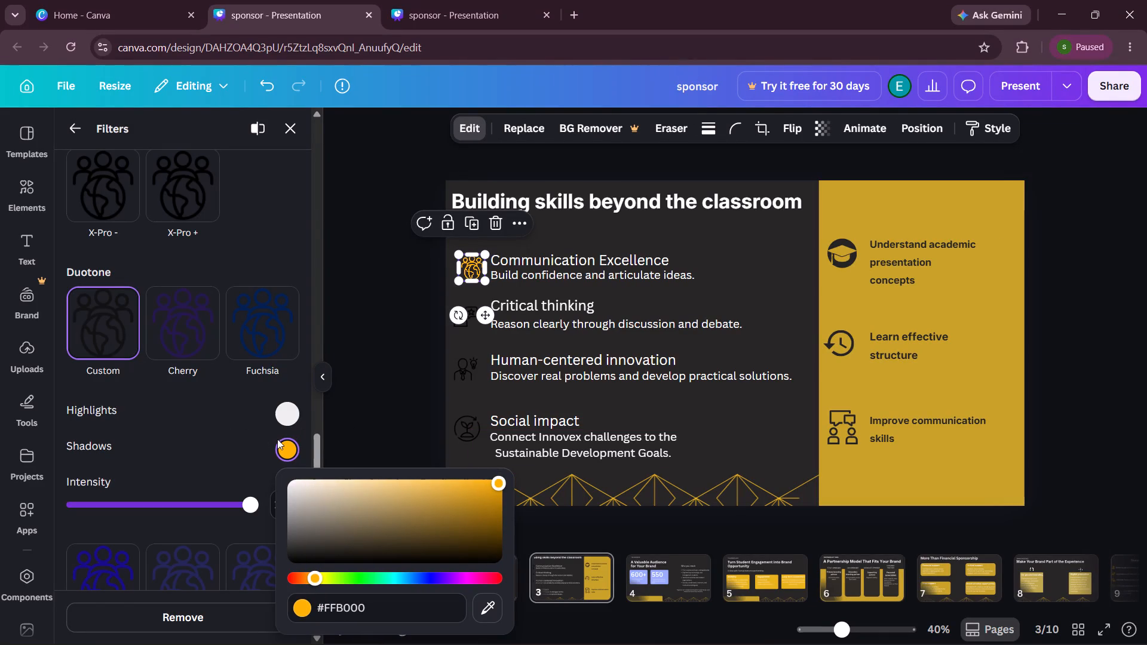
# Set the highlights colour of the "Communication Excellence" icon's duotone to a fully saturated golden orange.
pyautogui.click(283, 417)
pyautogui.moveTo(291, 542); pyautogui.dragTo(299, 542)
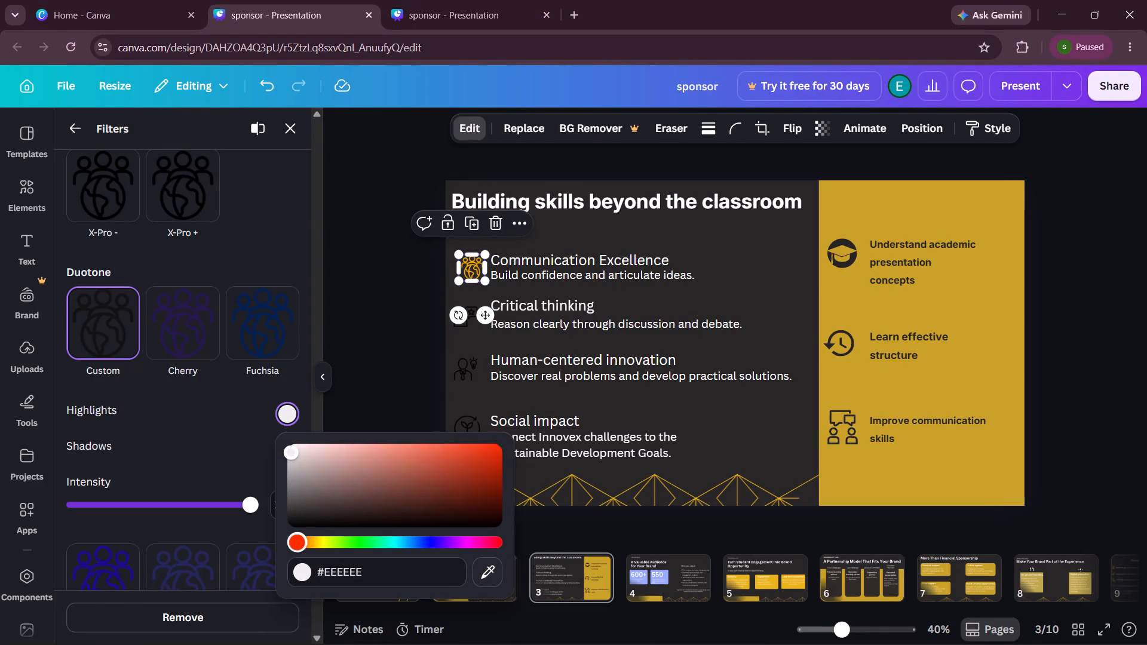
pyautogui.moveTo(299, 542); pyautogui.dragTo(315, 543)
pyautogui.moveTo(290, 451); pyautogui.dragTo(518, 443)
pyautogui.doubleClick(373, 256)
# On page 3, apply the Custom duotone filter to the icon beside "Critical thinking".
pyautogui.click(323, 318)
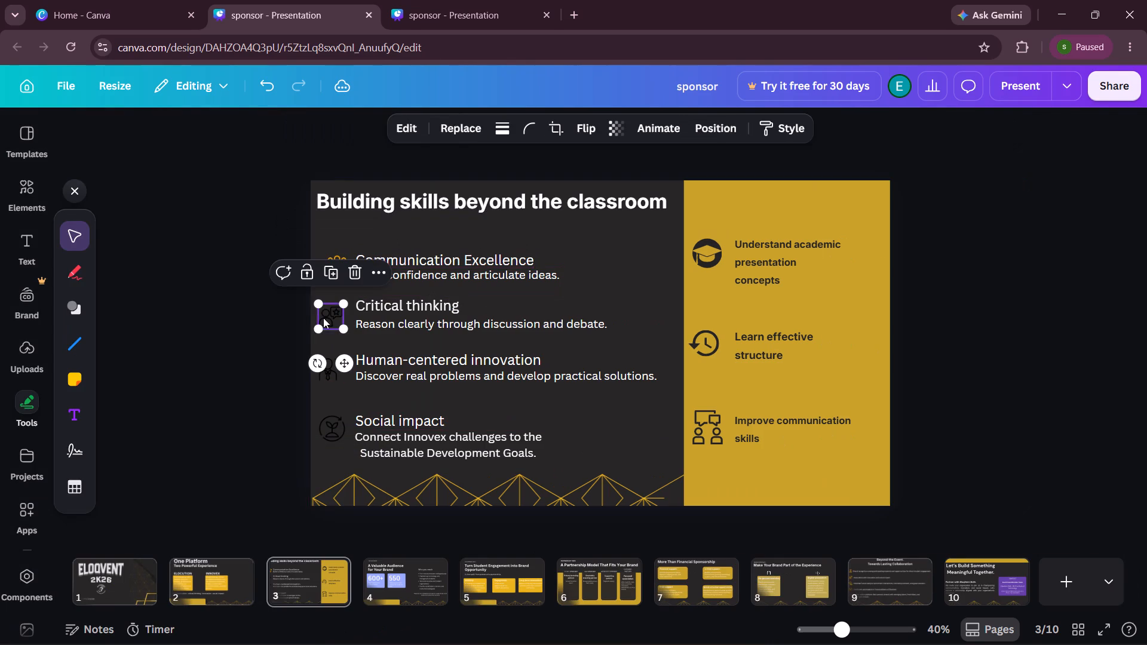
pyautogui.click(396, 135)
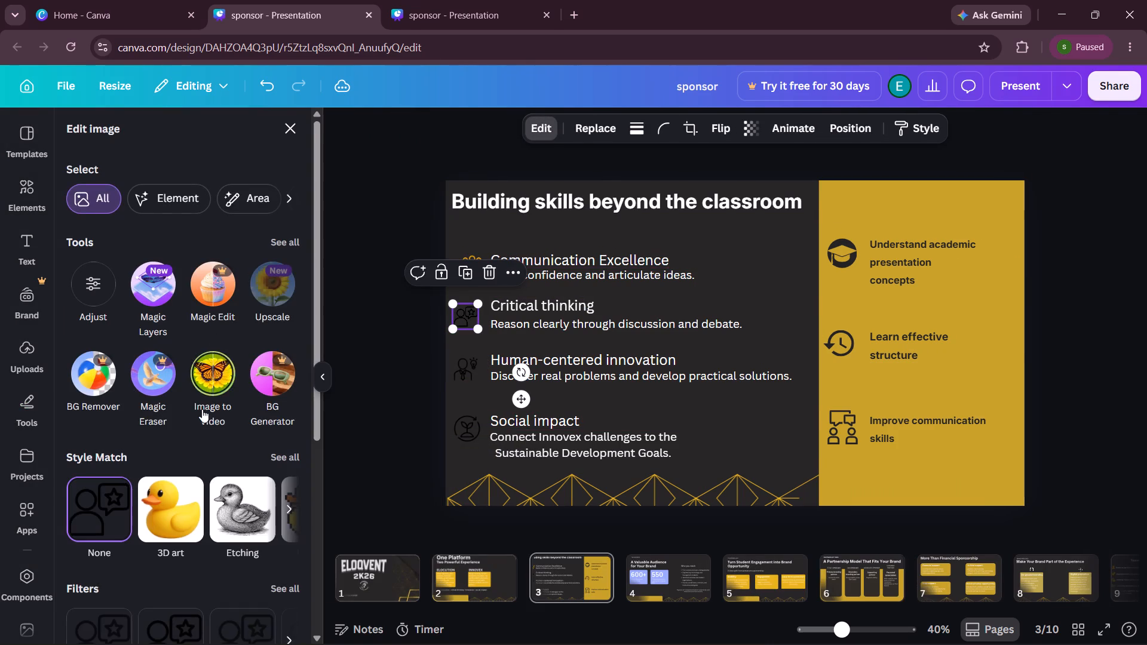
pyautogui.scroll(-5, 200, 417)
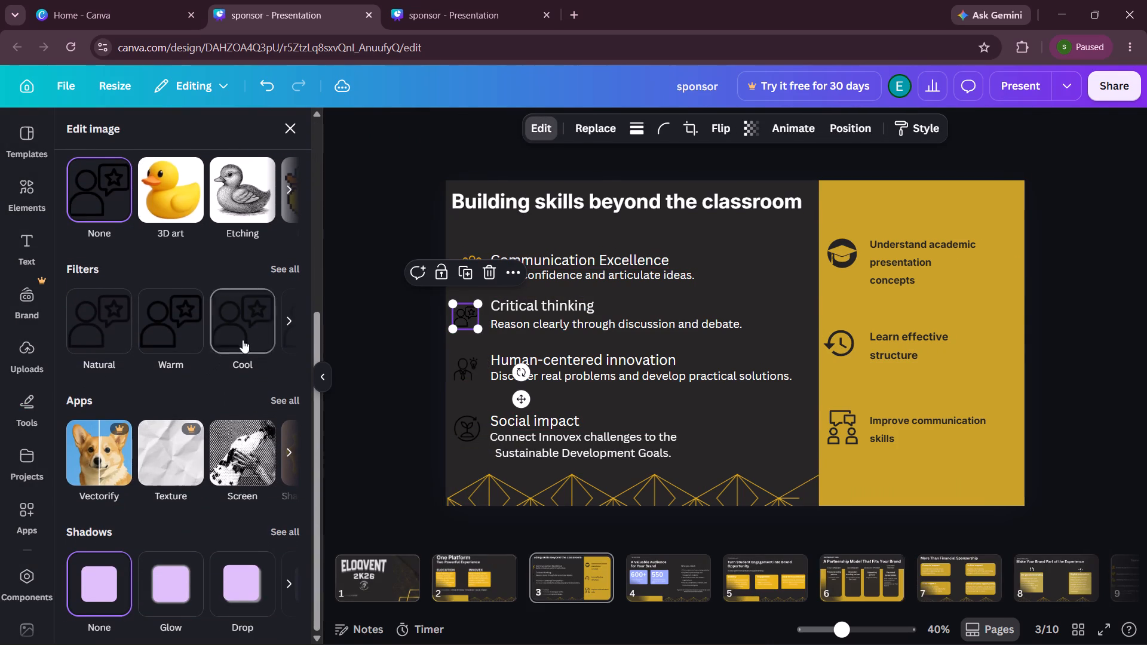
pyautogui.scroll(1, 225, 435)
pyautogui.click(277, 339)
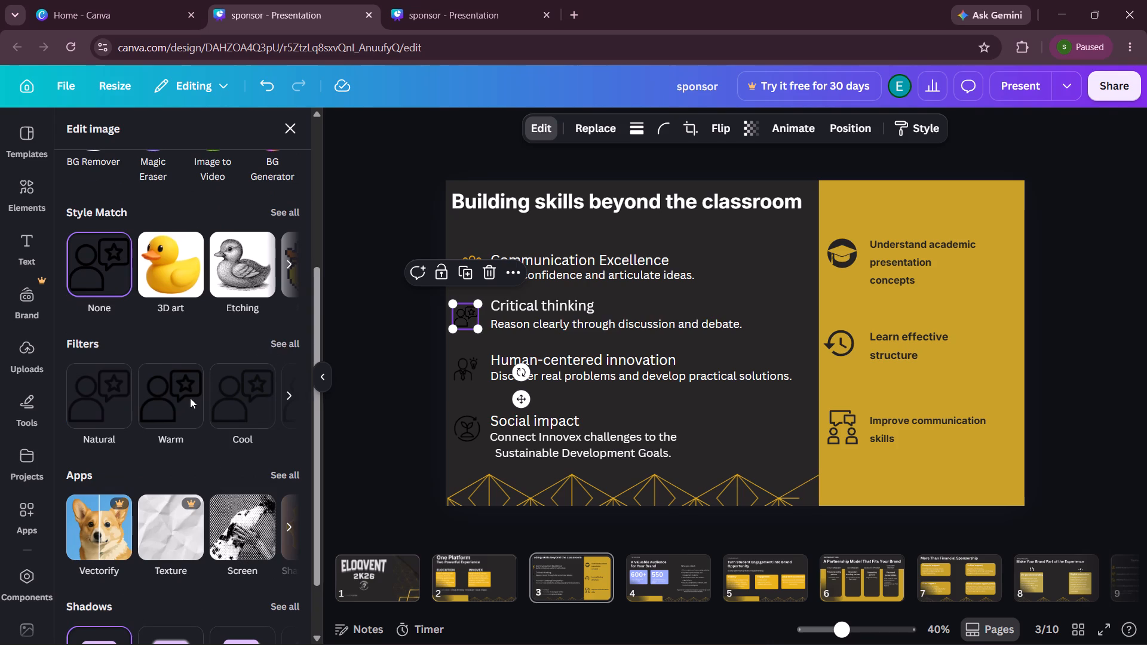
pyautogui.scroll(-9, 180, 404)
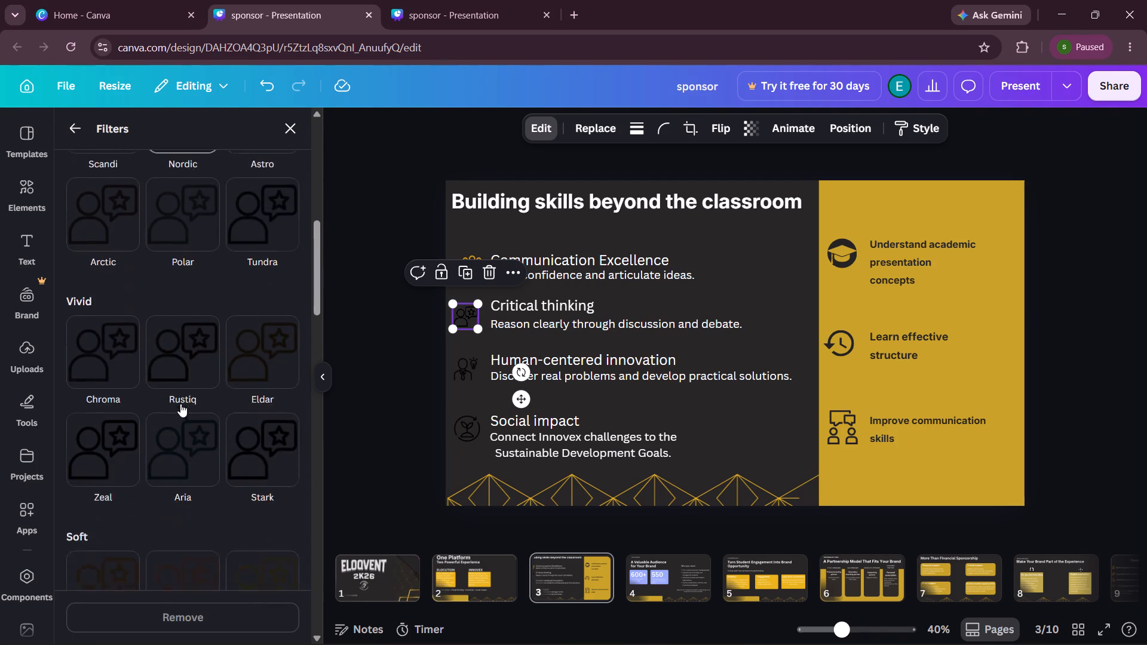
pyautogui.scroll(-8, 180, 404)
pyautogui.scroll(1, 180, 404)
pyautogui.scroll(-8, 180, 404)
pyautogui.click(123, 395)
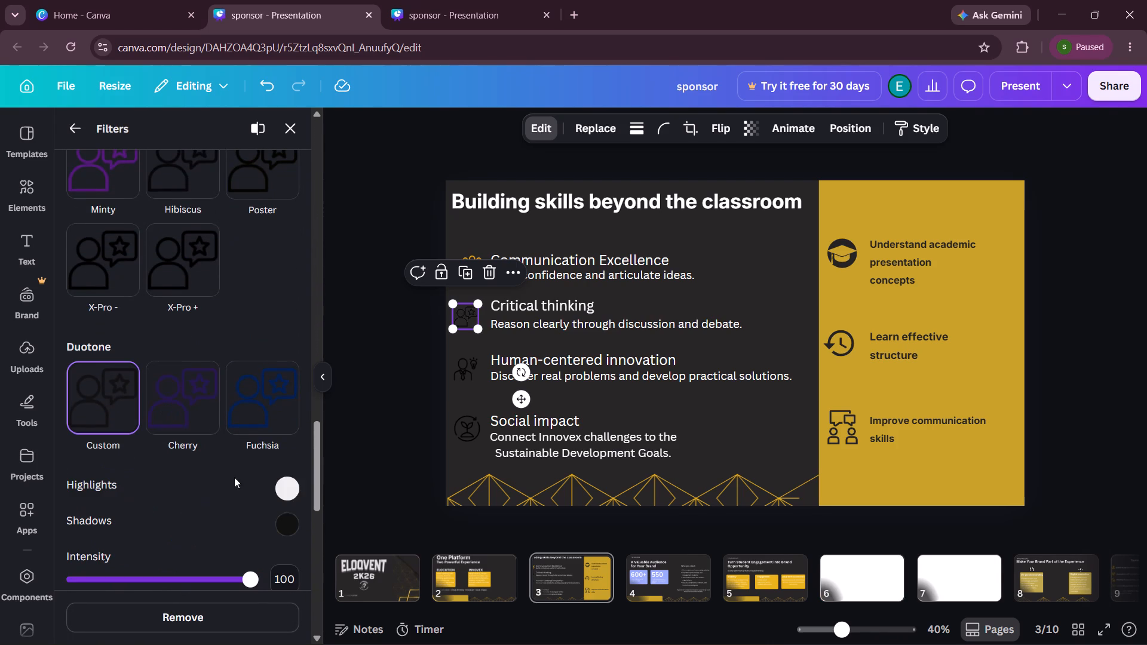
# Set the shadows colour of the "Critical thinking" icon's duotone to golden orange #FFA800.
pyautogui.click(285, 511)
pyautogui.click(294, 525)
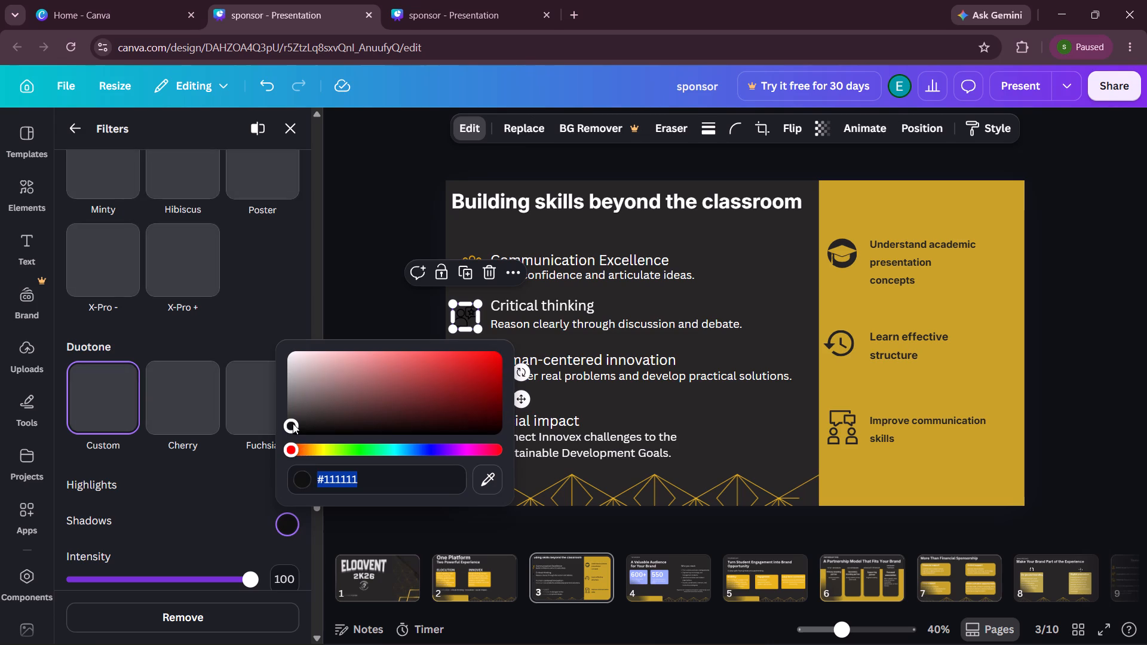
pyautogui.moveTo(292, 453); pyautogui.dragTo(319, 453)
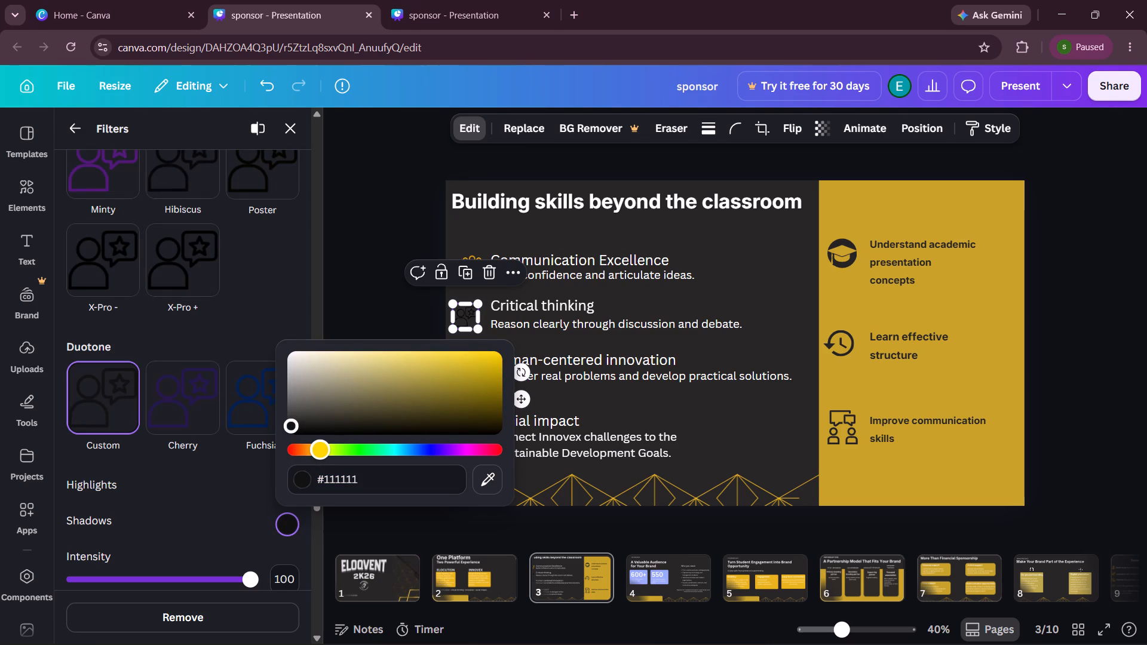
pyautogui.moveTo(319, 453); pyautogui.dragTo(312, 454)
pyautogui.moveTo(291, 426); pyautogui.dragTo(510, 349)
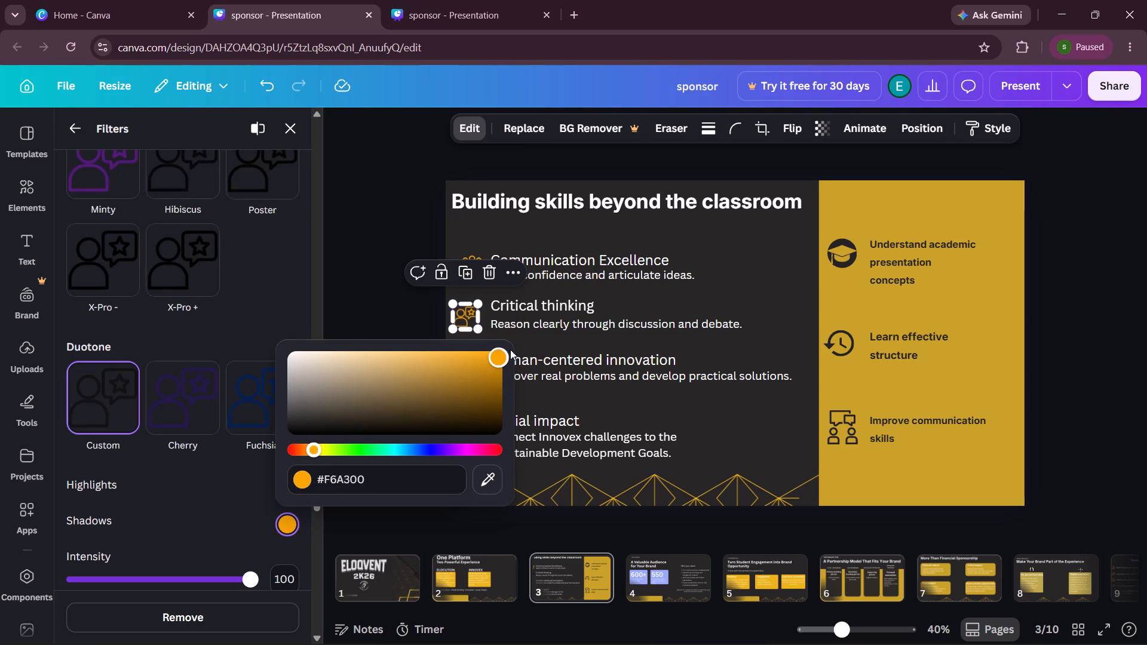
pyautogui.moveTo(510, 349); pyautogui.dragTo(510, 348)
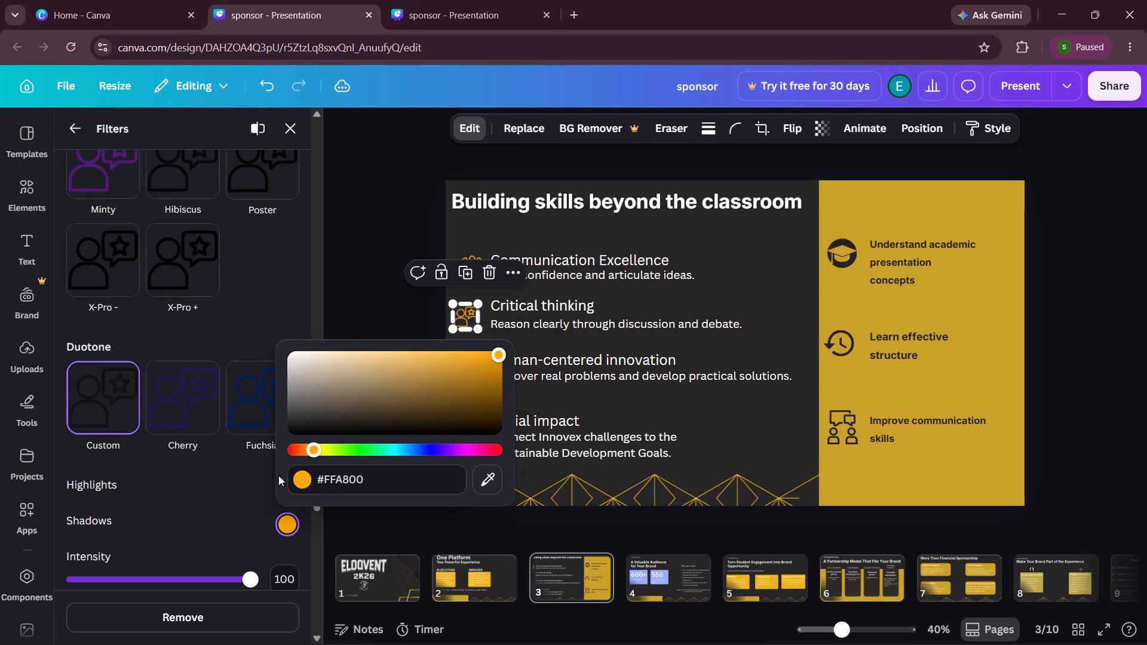
# Set the highlights colour of the "Critical thinking" icon's duotone to a bright, fully saturated golden yellow.
pyautogui.click(229, 494)
pyautogui.click(275, 490)
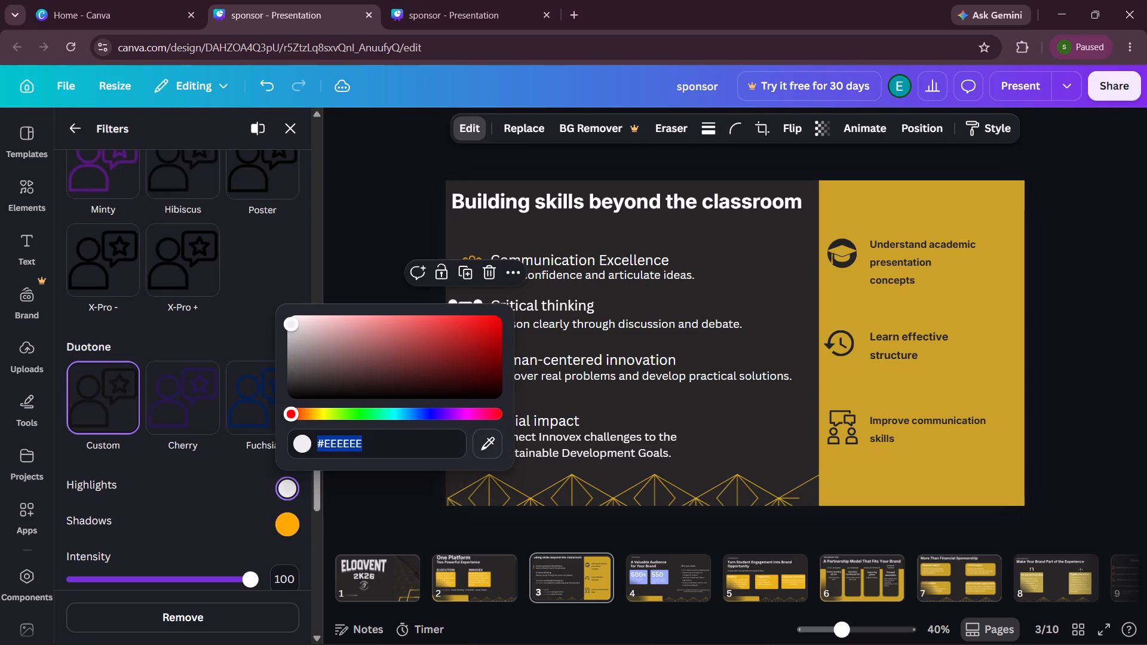
pyautogui.moveTo(294, 414); pyautogui.dragTo(312, 417)
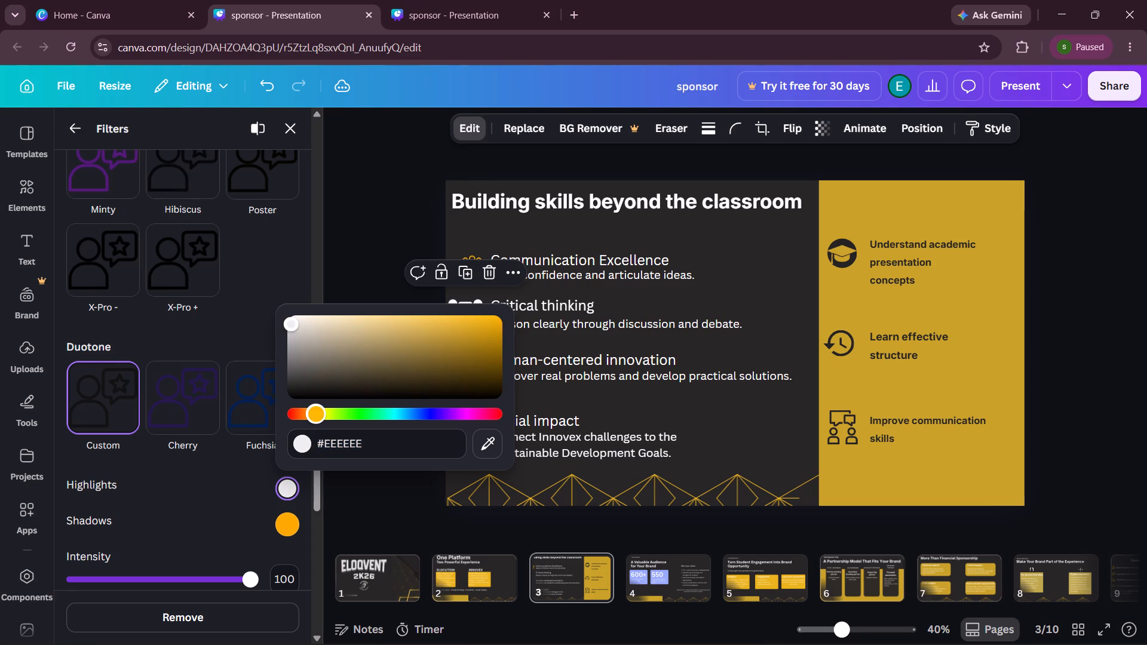
pyautogui.moveTo(312, 417); pyautogui.dragTo(317, 417)
pyautogui.moveTo(296, 318); pyautogui.dragTo(499, 316)
pyautogui.doubleClick(370, 250)
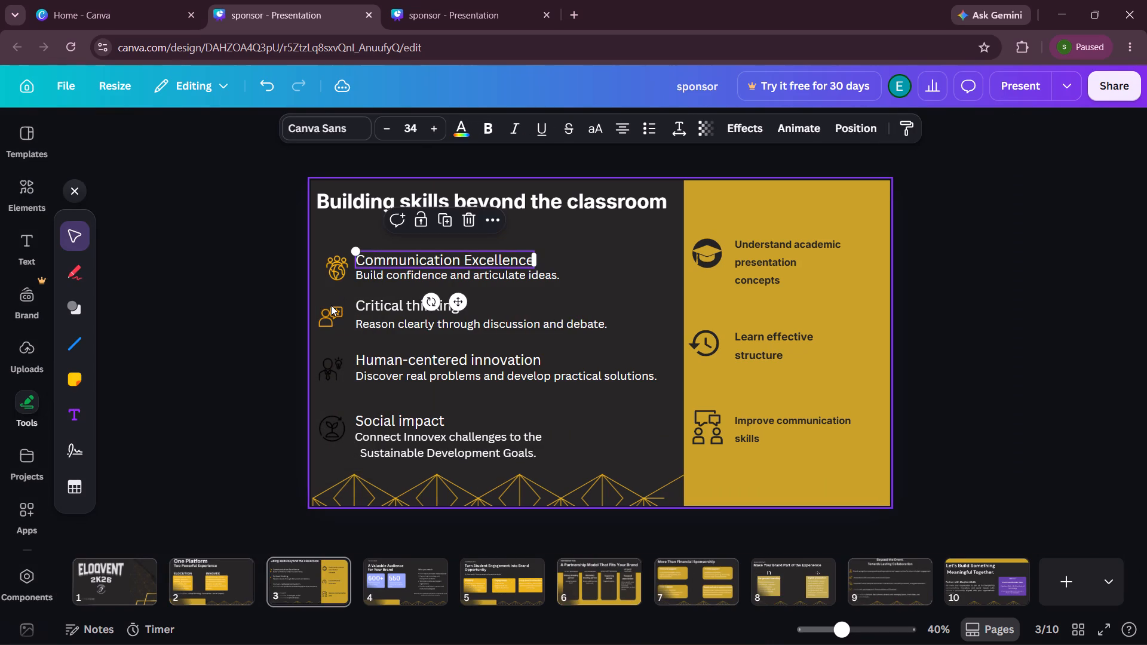
# Apply the Custom duotone filter to the icon beside "Human-centered innovation".
pyautogui.click(335, 369)
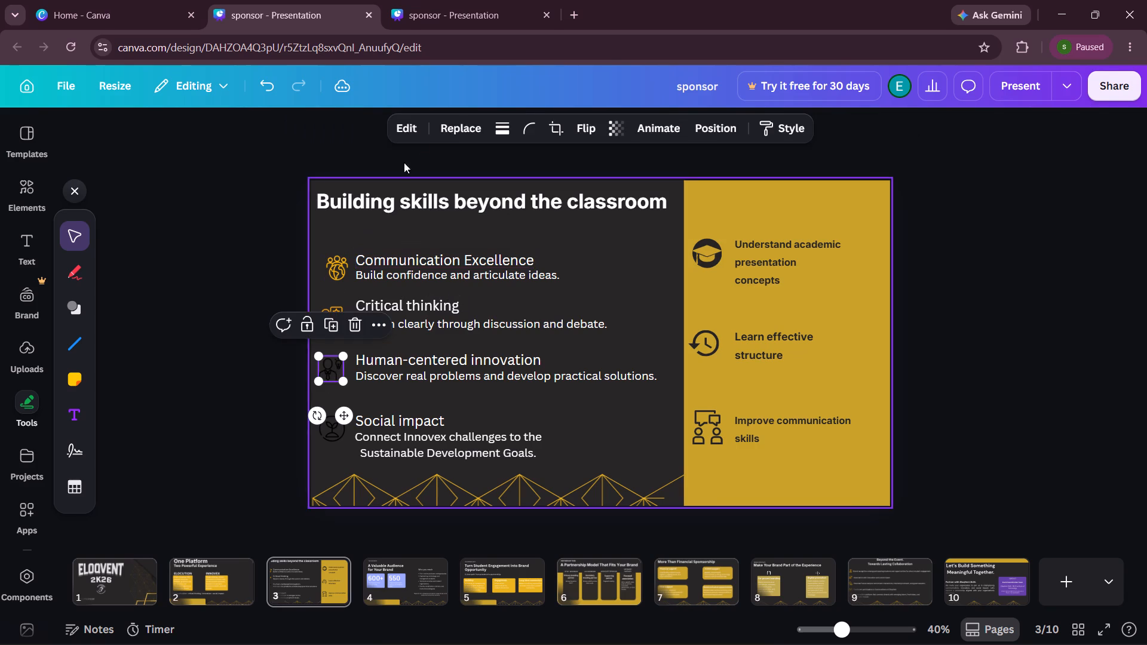
pyautogui.click(422, 134)
pyautogui.scroll(-4, 207, 371)
pyautogui.scroll(1, 207, 376)
pyautogui.scroll(-1, 207, 376)
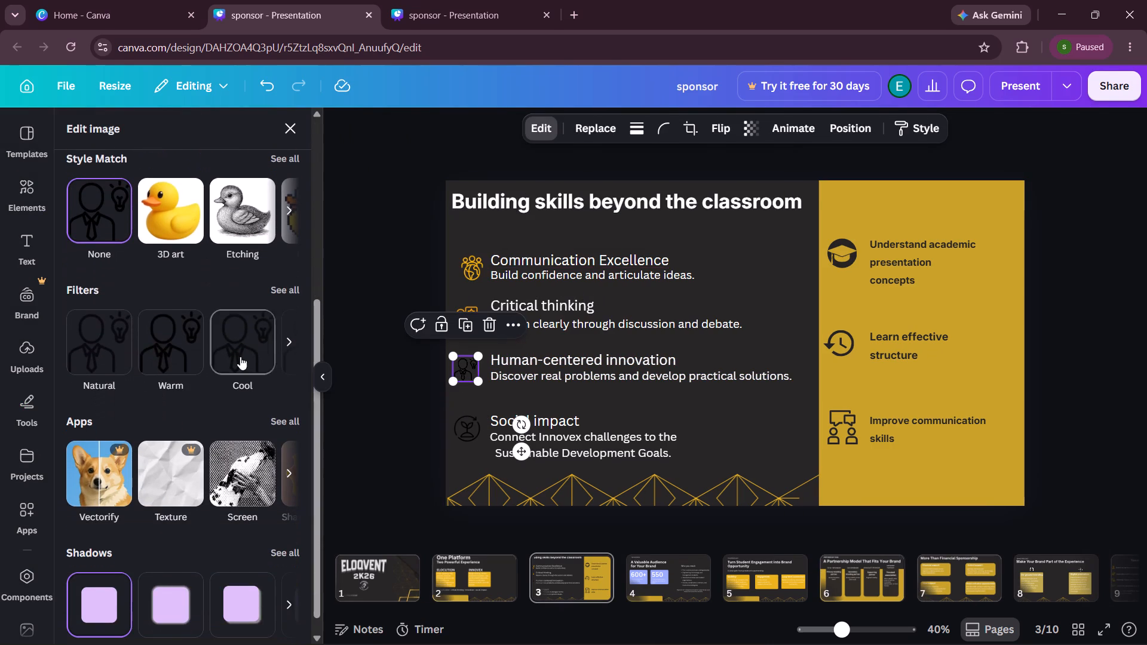
pyautogui.click(291, 294)
pyautogui.scroll(-4, 241, 329)
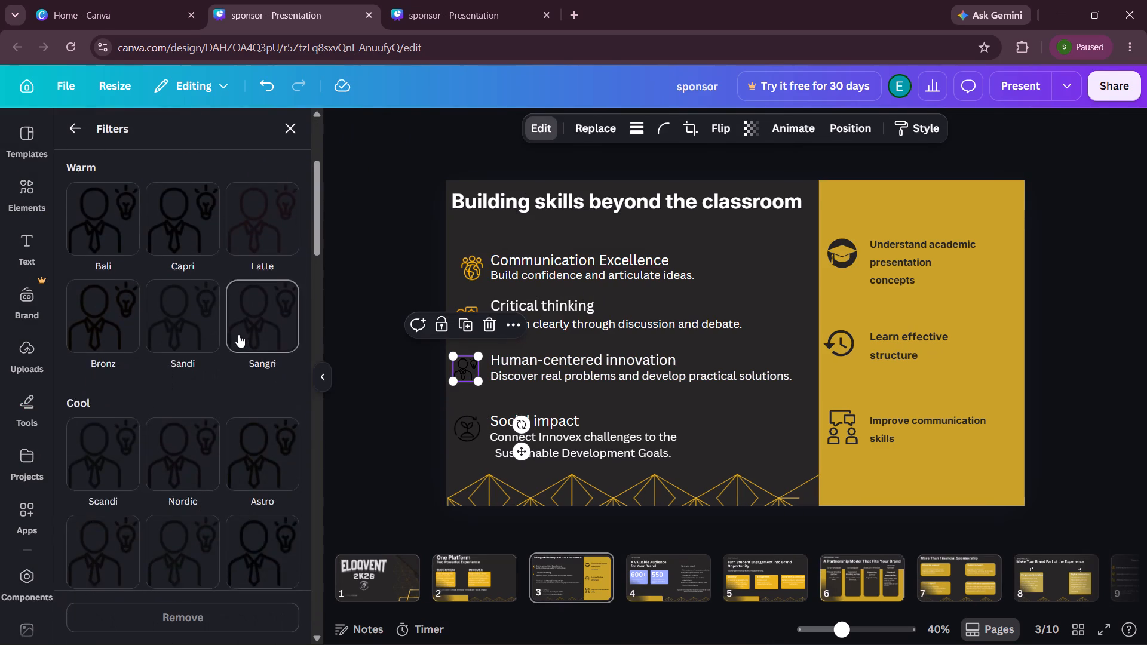
pyautogui.scroll(-14, 238, 334)
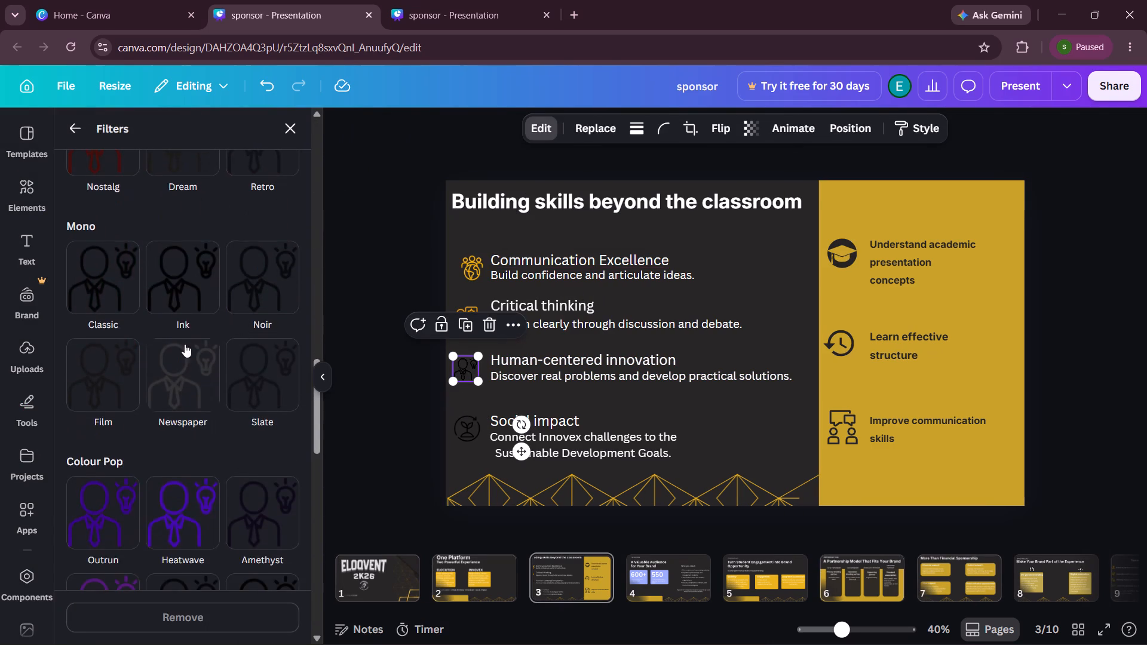
pyautogui.scroll(-10, 183, 347)
pyautogui.scroll(2, 180, 346)
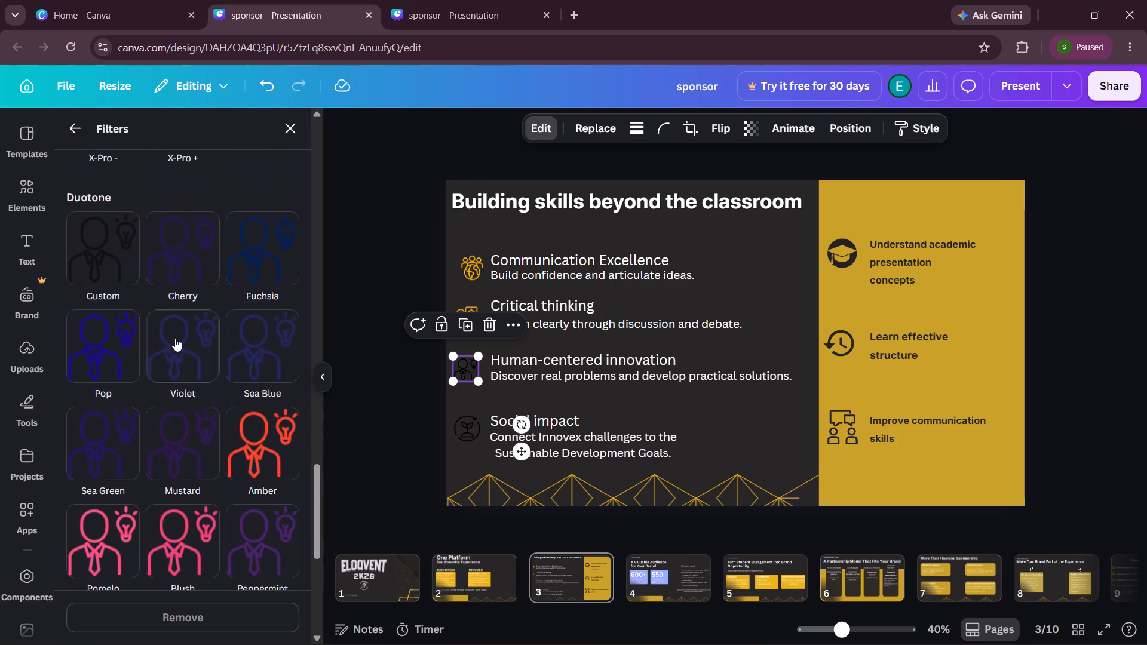
pyautogui.click(119, 274)
# Set the shadows colour of the "Human-centered innovation" icon's duotone to a bright, fully saturated golden yellow.
pyautogui.click(284, 377)
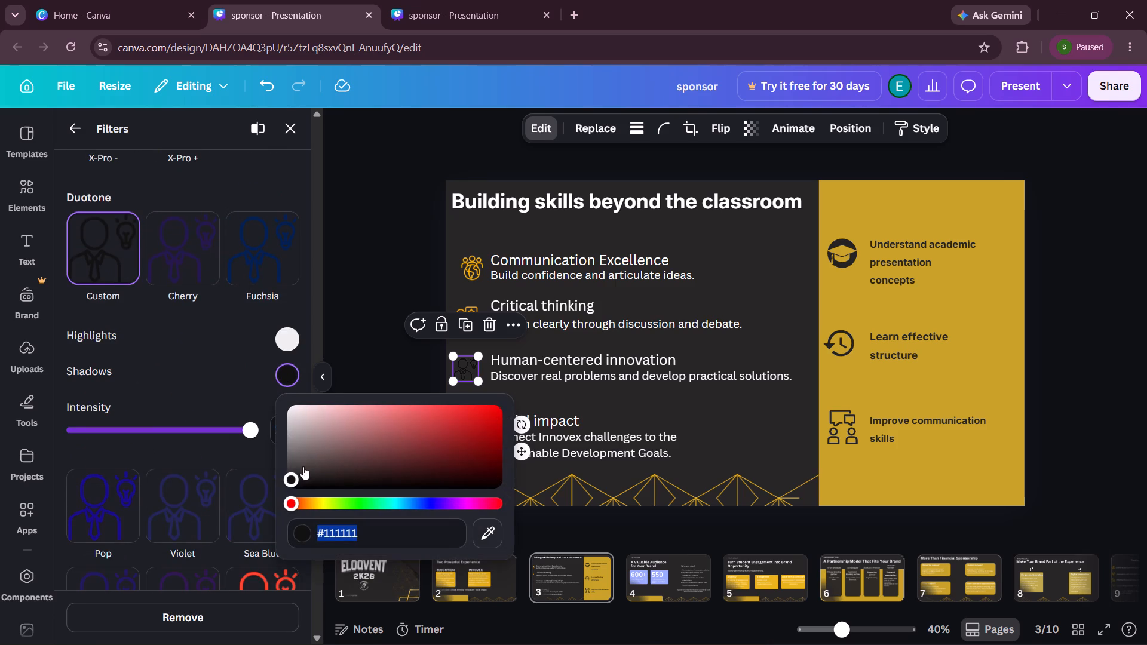
pyautogui.moveTo(292, 493); pyautogui.dragTo(309, 493)
pyautogui.moveTo(284, 503); pyautogui.dragTo(293, 505)
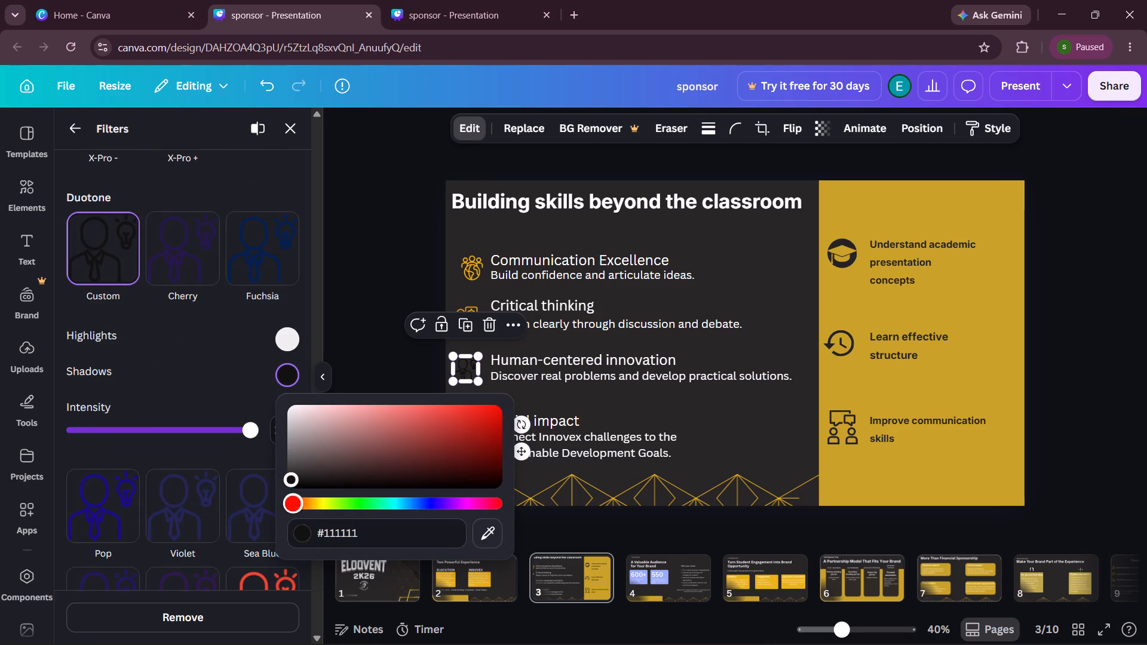
pyautogui.moveTo(293, 505); pyautogui.dragTo(317, 509)
pyautogui.moveTo(287, 478); pyautogui.dragTo(385, 450)
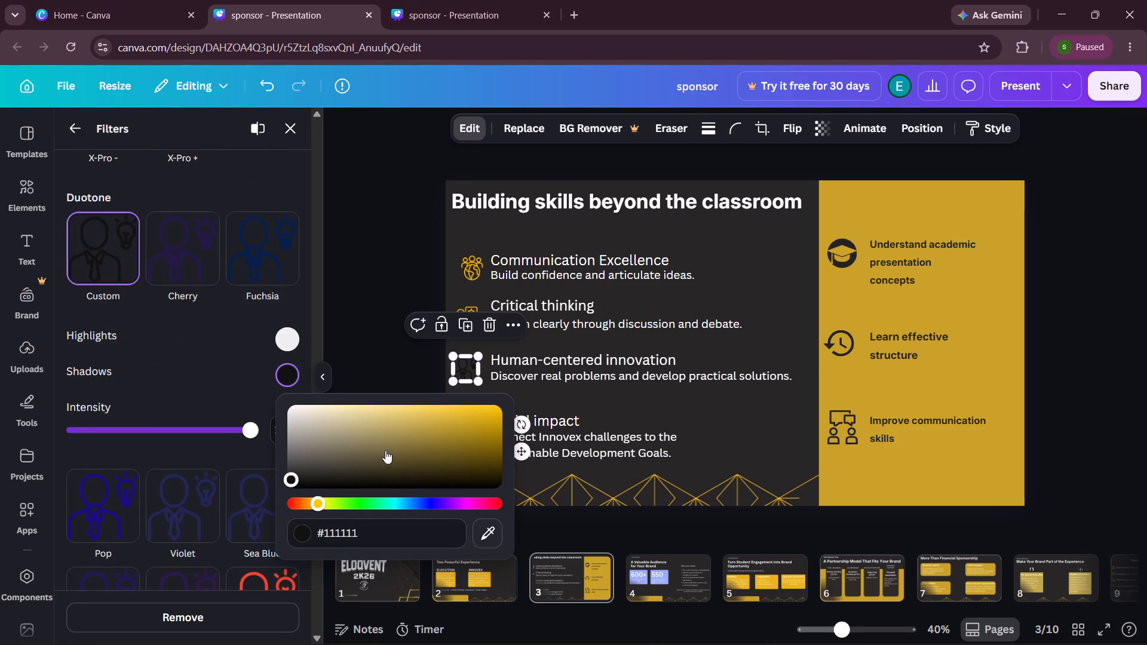
pyautogui.moveTo(385, 450); pyautogui.dragTo(468, 407)
pyautogui.moveTo(289, 479); pyautogui.dragTo(512, 387)
# Set the highlights colour of the "Human-centered innovation" icon's duotone to a bright, fully saturated yellow.
pyautogui.click(279, 343)
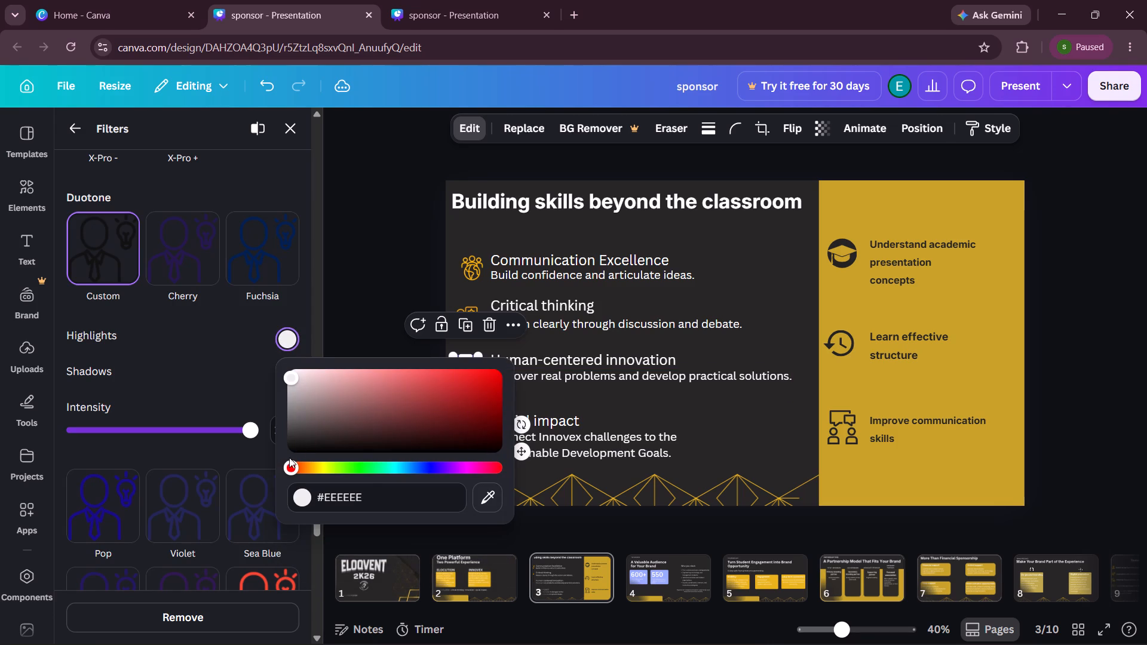
pyautogui.moveTo(289, 462); pyautogui.dragTo(323, 464)
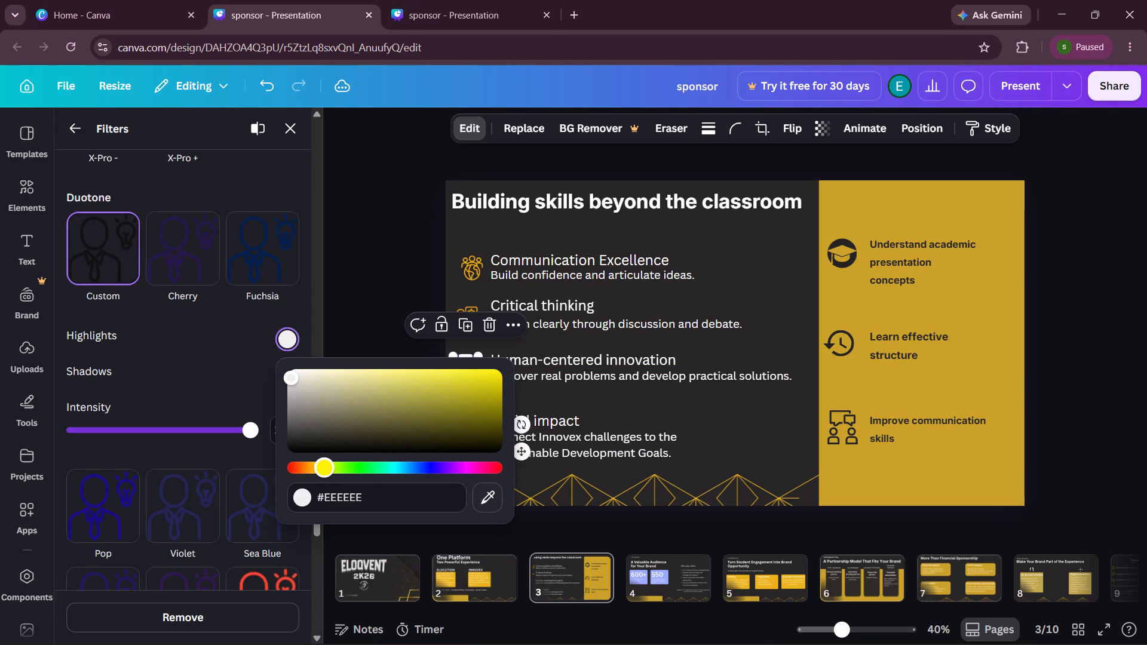
pyautogui.moveTo(323, 464); pyautogui.dragTo(322, 465)
pyautogui.moveTo(322, 465); pyautogui.dragTo(321, 465)
pyautogui.moveTo(321, 465); pyautogui.dragTo(322, 465)
pyautogui.moveTo(290, 378); pyautogui.dragTo(537, 352)
pyautogui.doubleClick(329, 265)
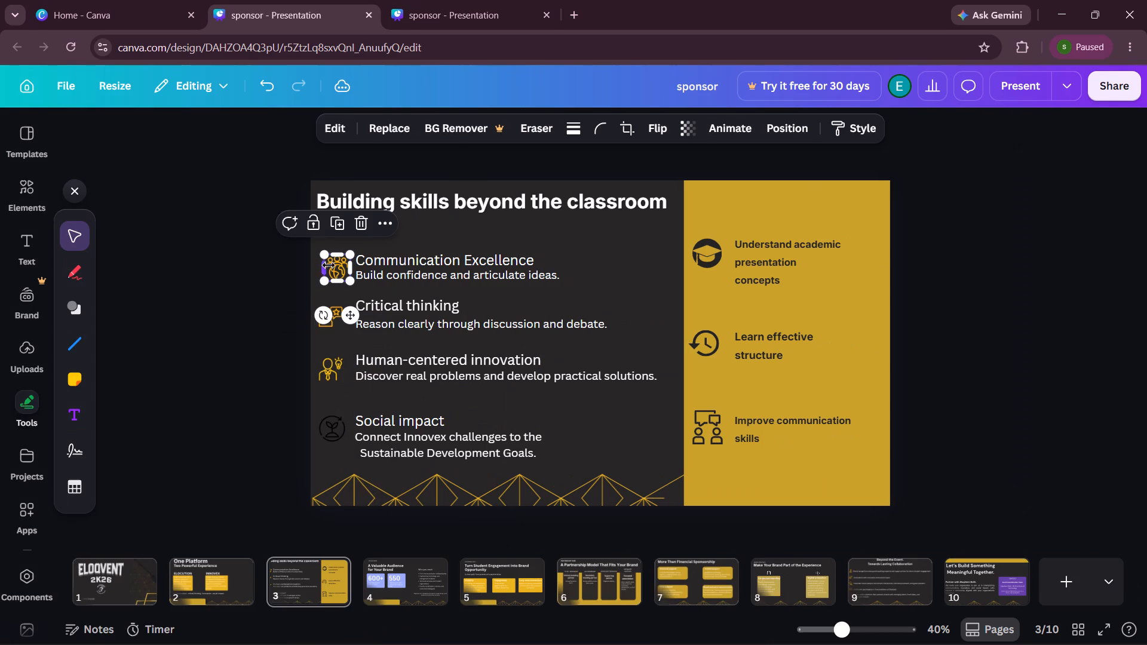
pyautogui.click(274, 379)
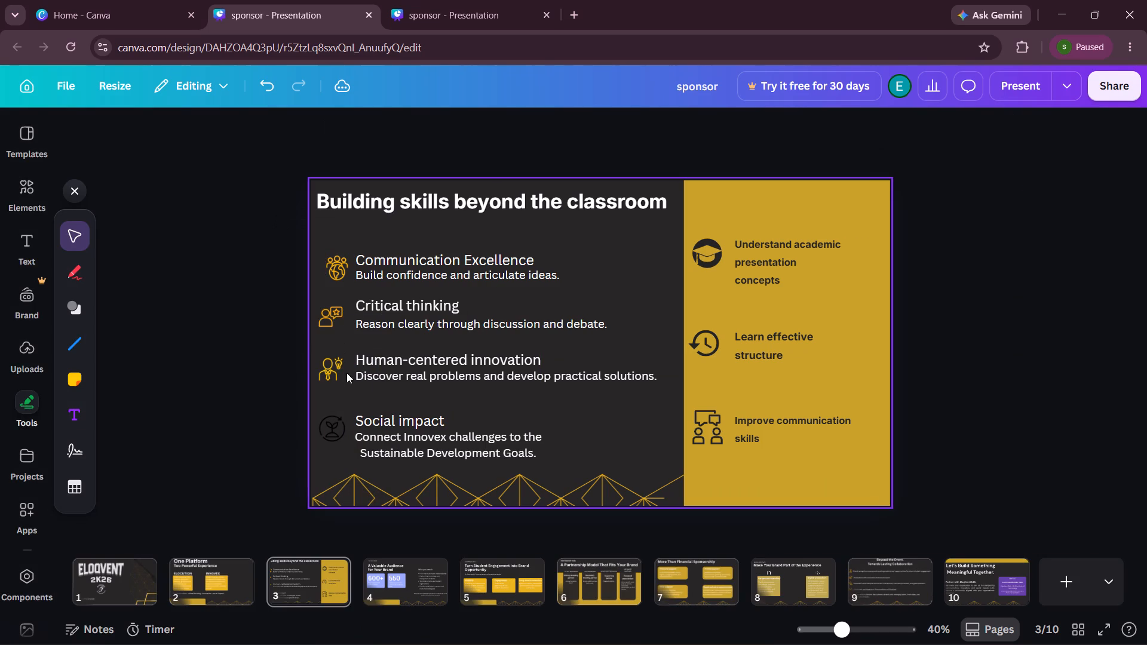
# Apply the Custom duotone filter to the icon beside "Social impact".
pyautogui.click(335, 424)
pyautogui.click(406, 133)
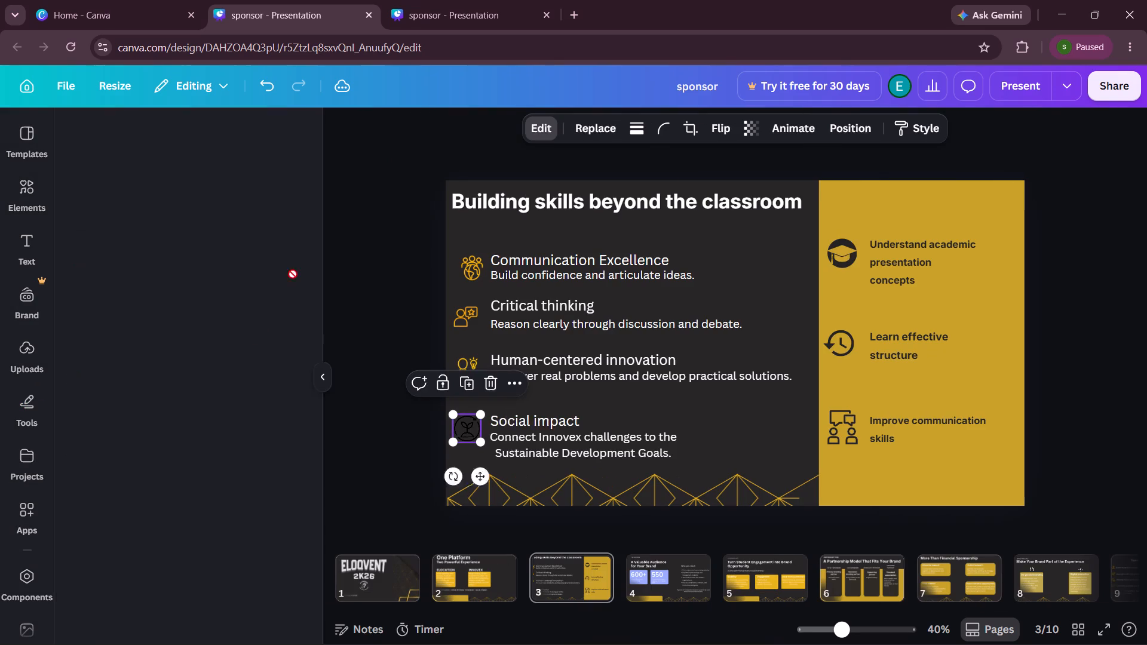
pyautogui.scroll(-2, 214, 389)
pyautogui.click(277, 435)
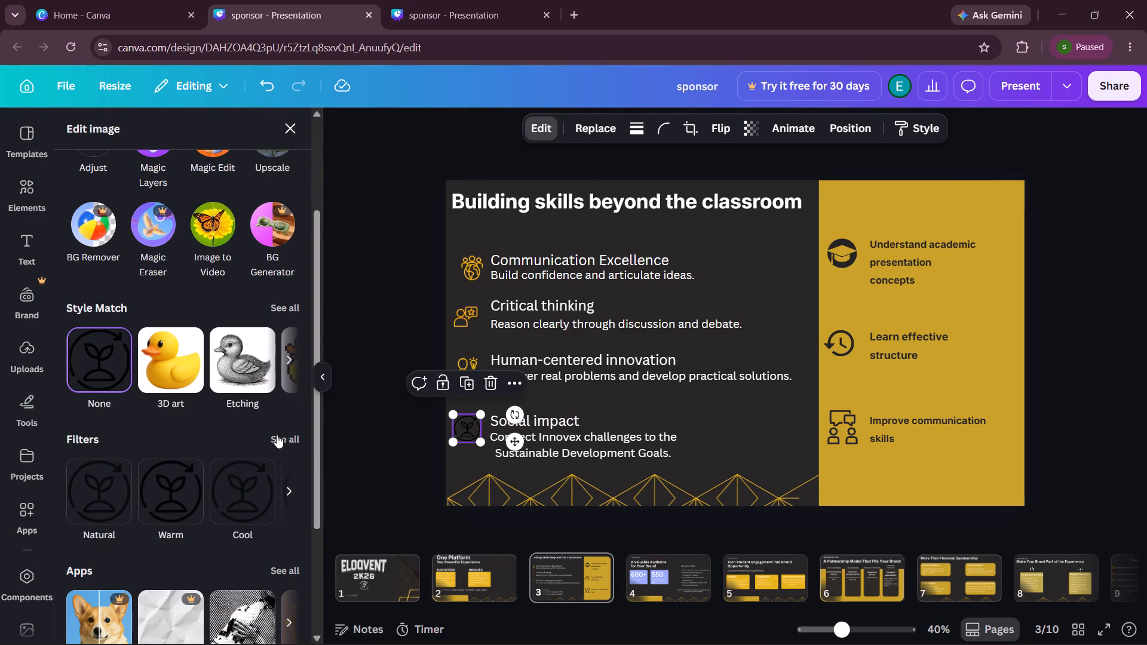
pyautogui.scroll(-13, 197, 422)
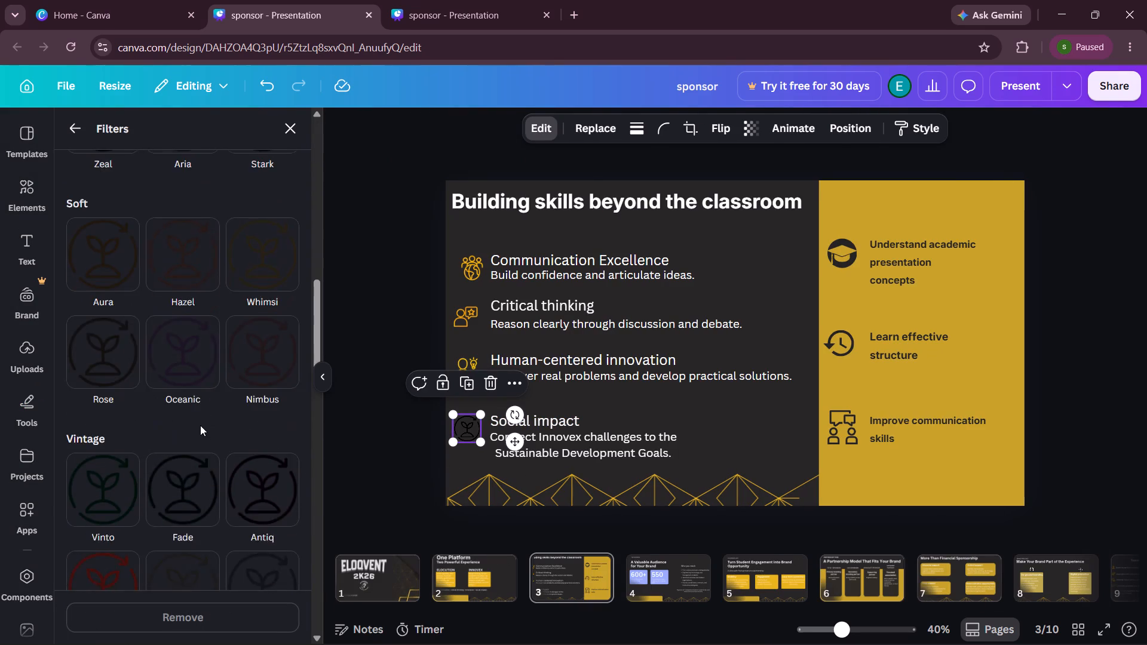
pyautogui.scroll(-11, 200, 425)
pyautogui.click(103, 387)
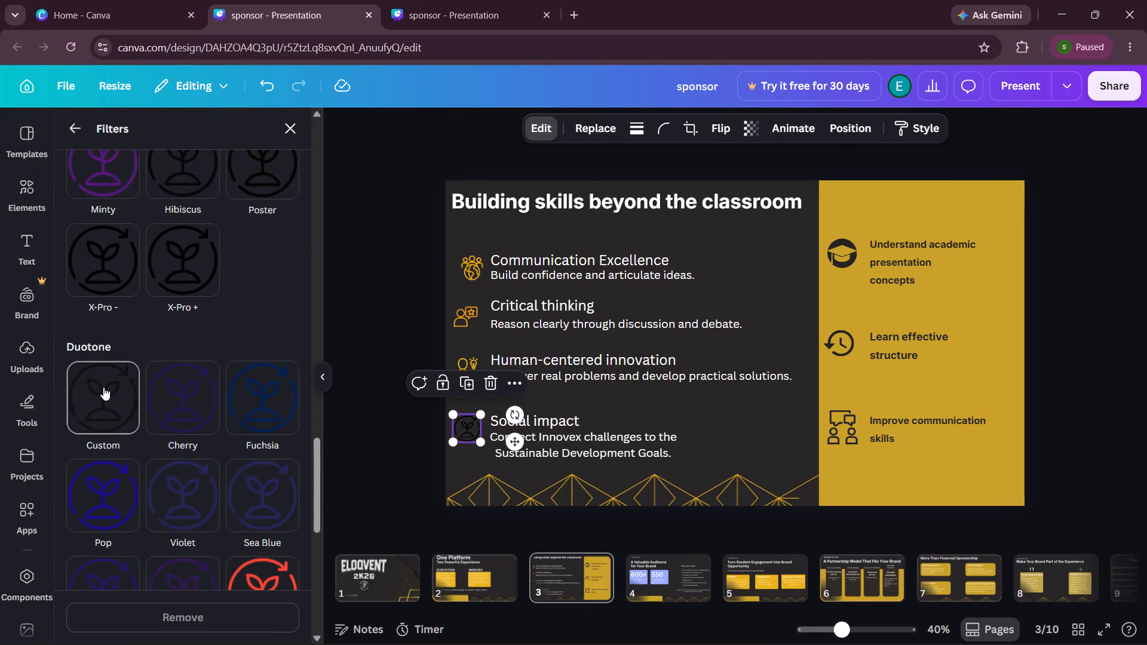
# Set the shadows colour of the "Social impact" icon's custom duotone to golden yellow #FFBF00.
pyautogui.click(294, 534)
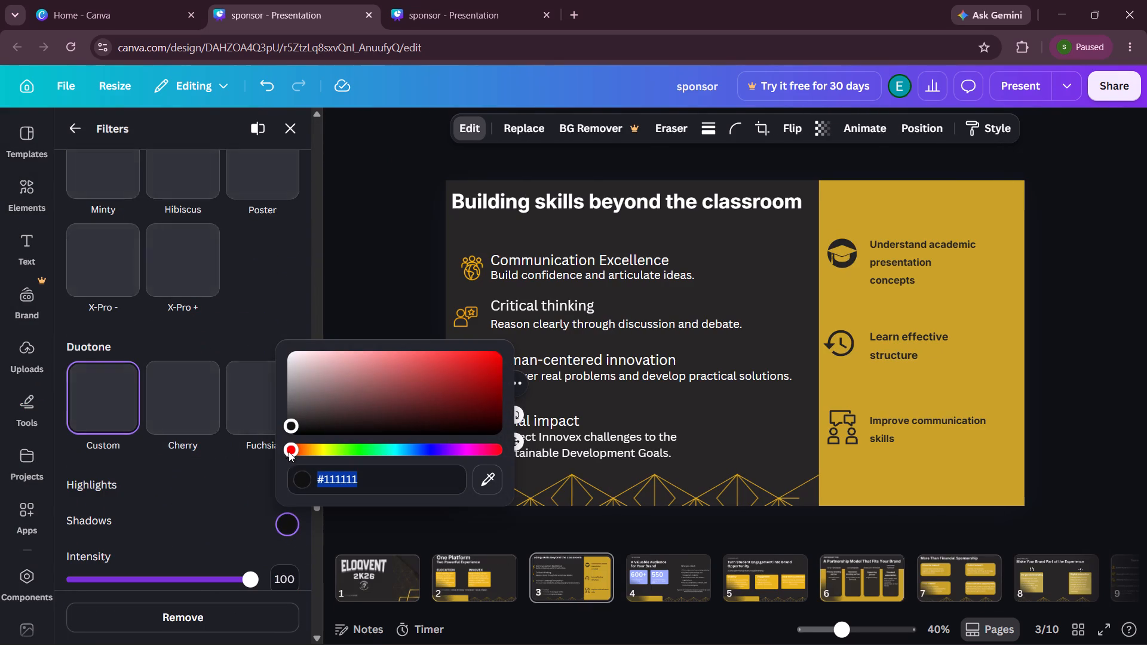
pyautogui.moveTo(292, 451); pyautogui.dragTo(311, 454)
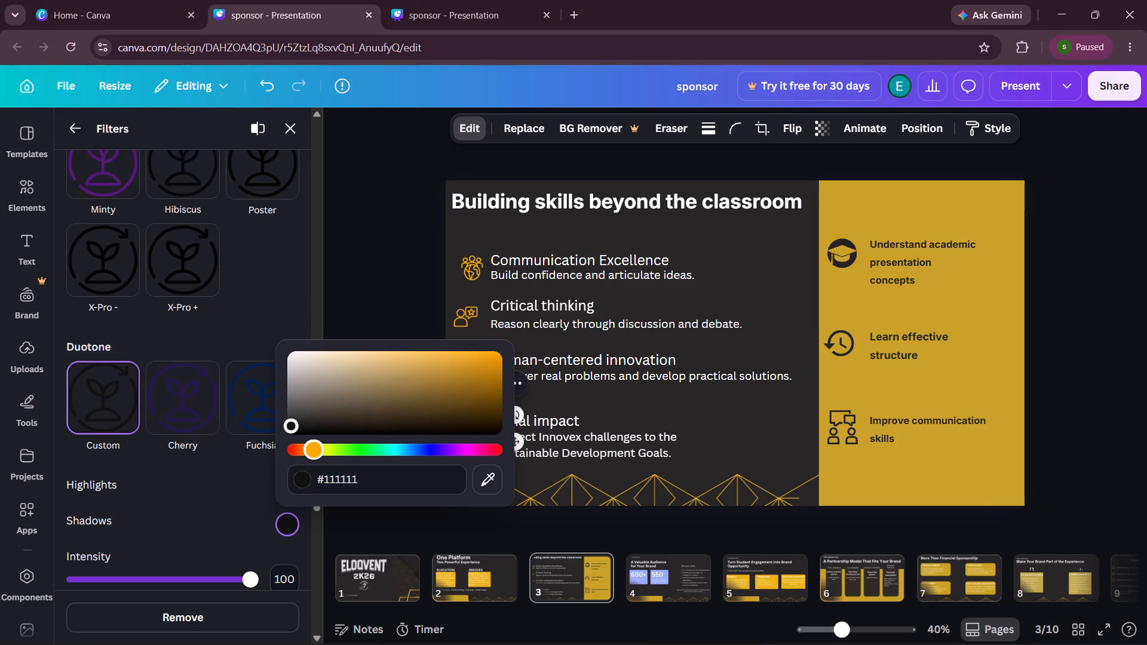
pyautogui.moveTo(311, 454); pyautogui.dragTo(316, 453)
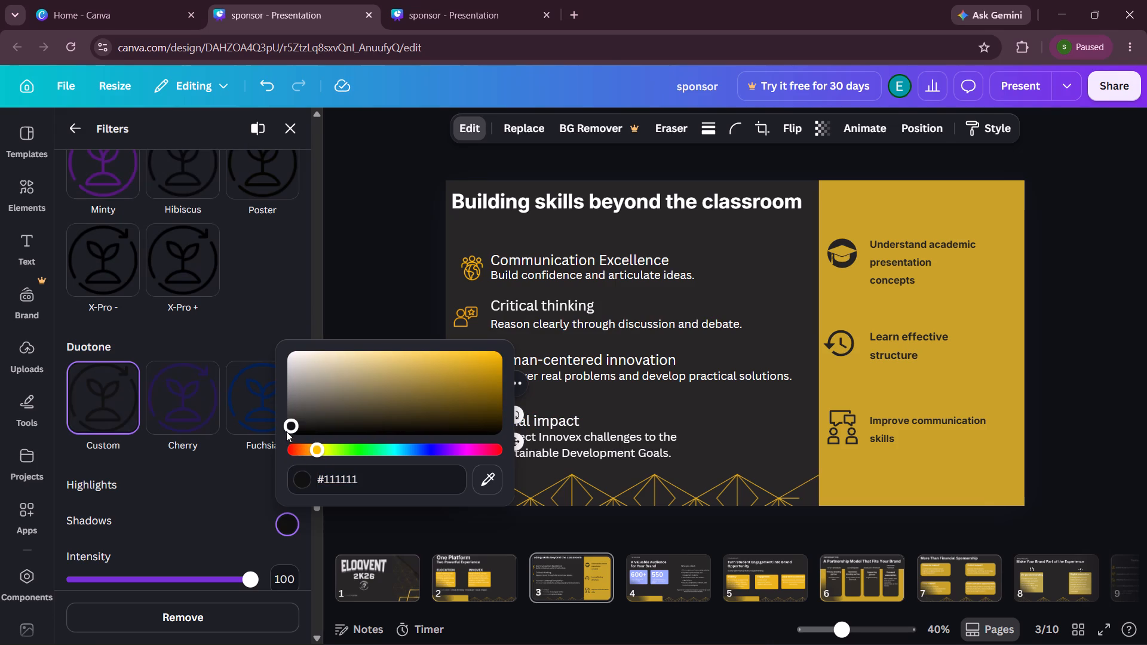
pyautogui.click(288, 431)
pyautogui.moveTo(290, 428); pyautogui.dragTo(537, 331)
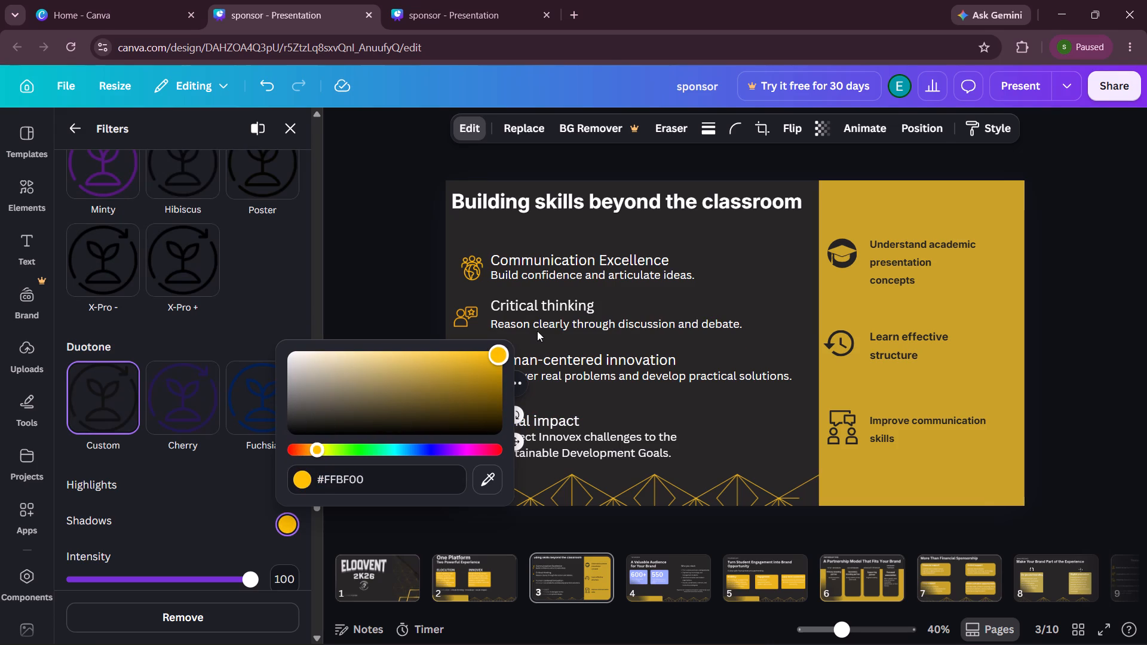
pyautogui.moveTo(537, 331); pyautogui.dragTo(539, 330)
pyautogui.click(392, 308)
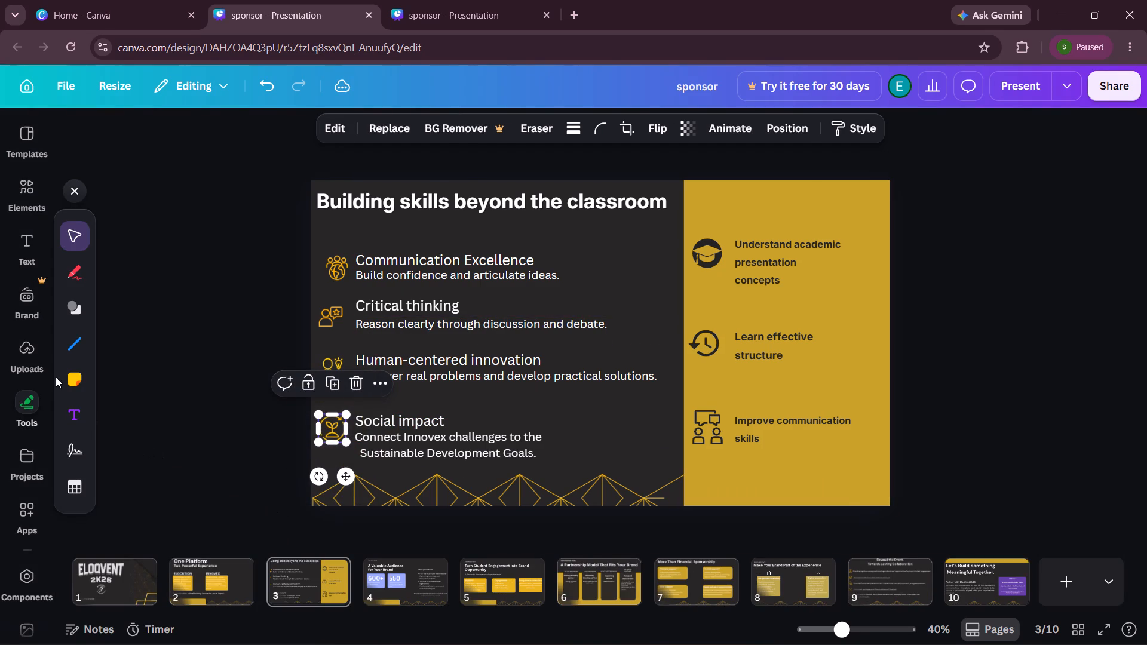
# Set the highlights colour of the "Social impact" icon's custom duotone to a bright, fully saturated yellow.
pyautogui.click(345, 131)
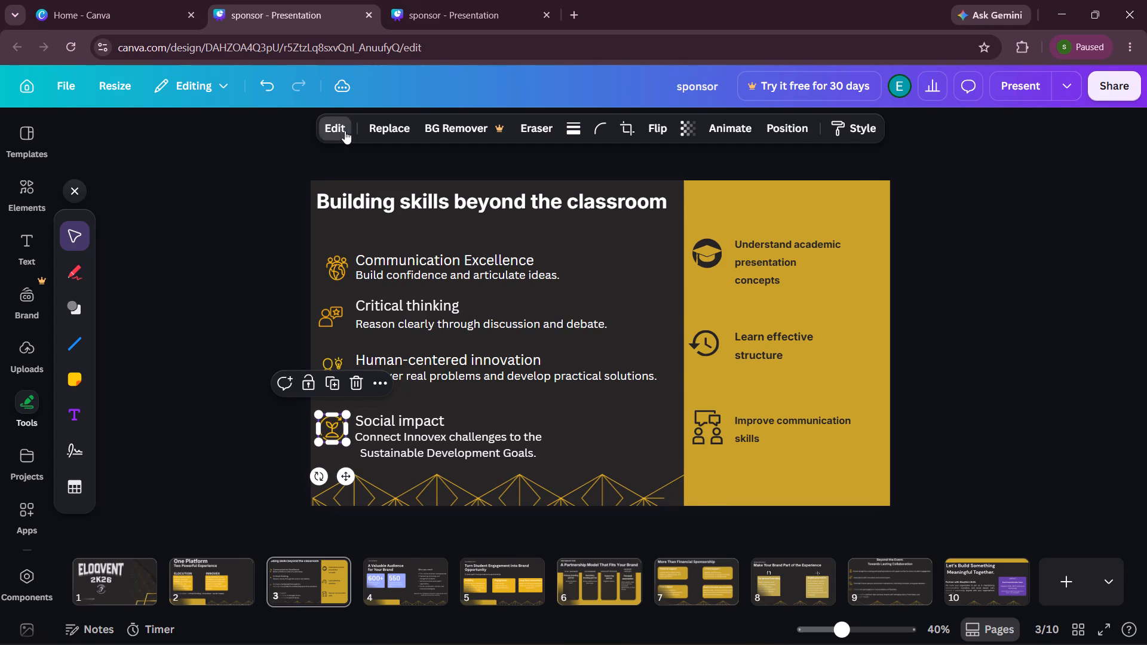
pyautogui.scroll(-2, 185, 526)
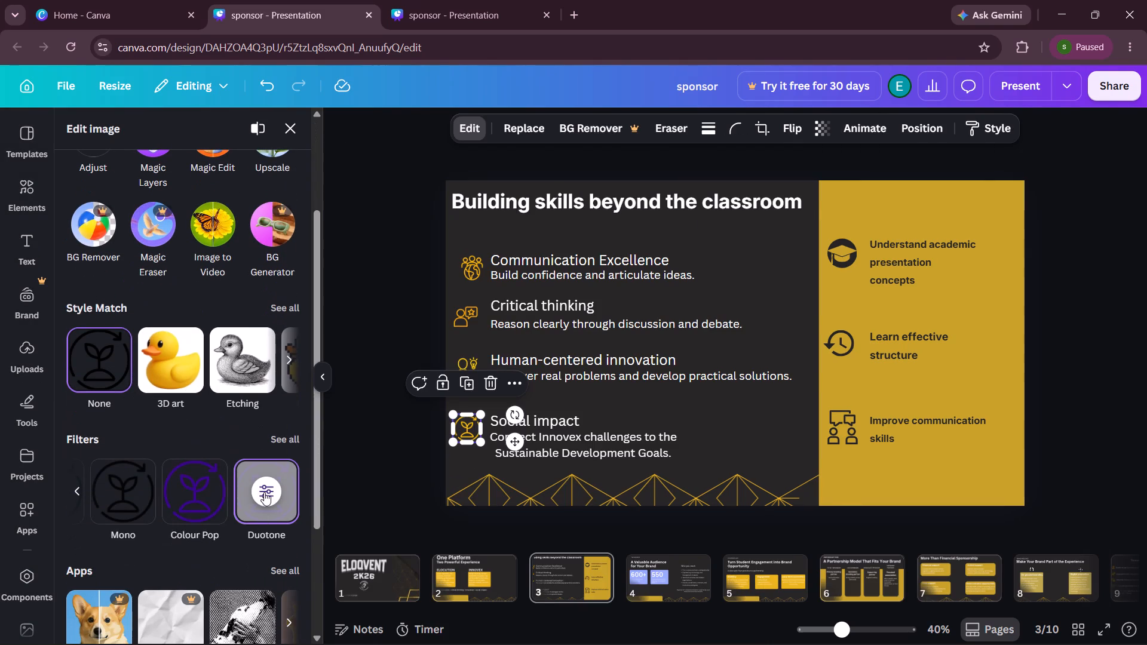
pyautogui.click(265, 491)
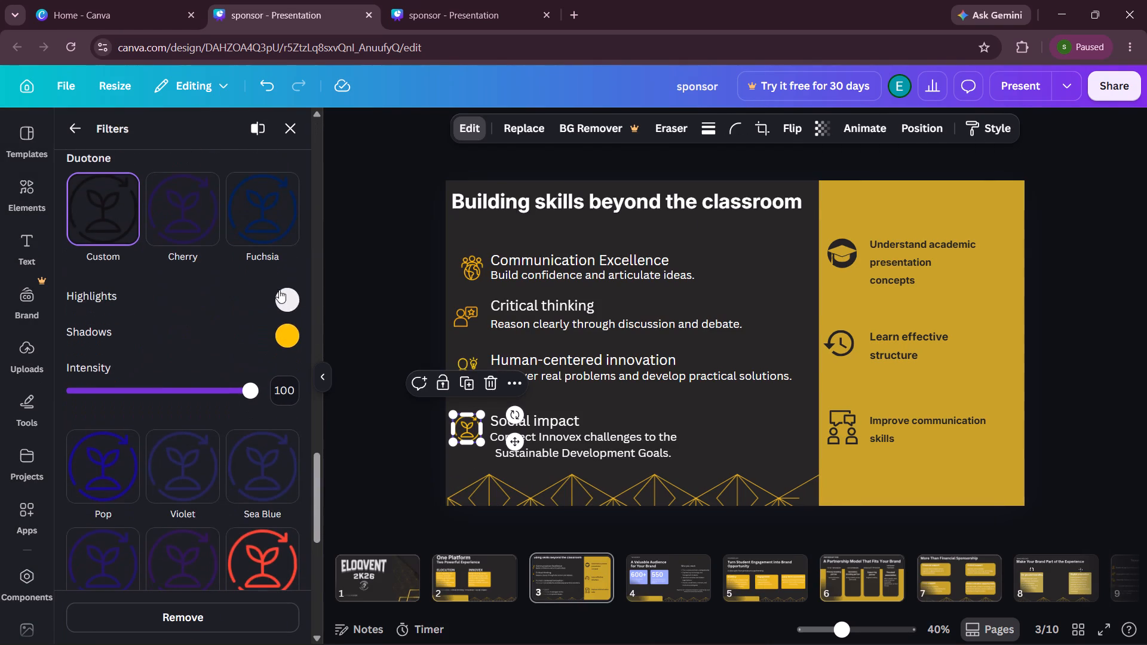
pyautogui.click(280, 290)
pyautogui.moveTo(289, 431); pyautogui.dragTo(311, 431)
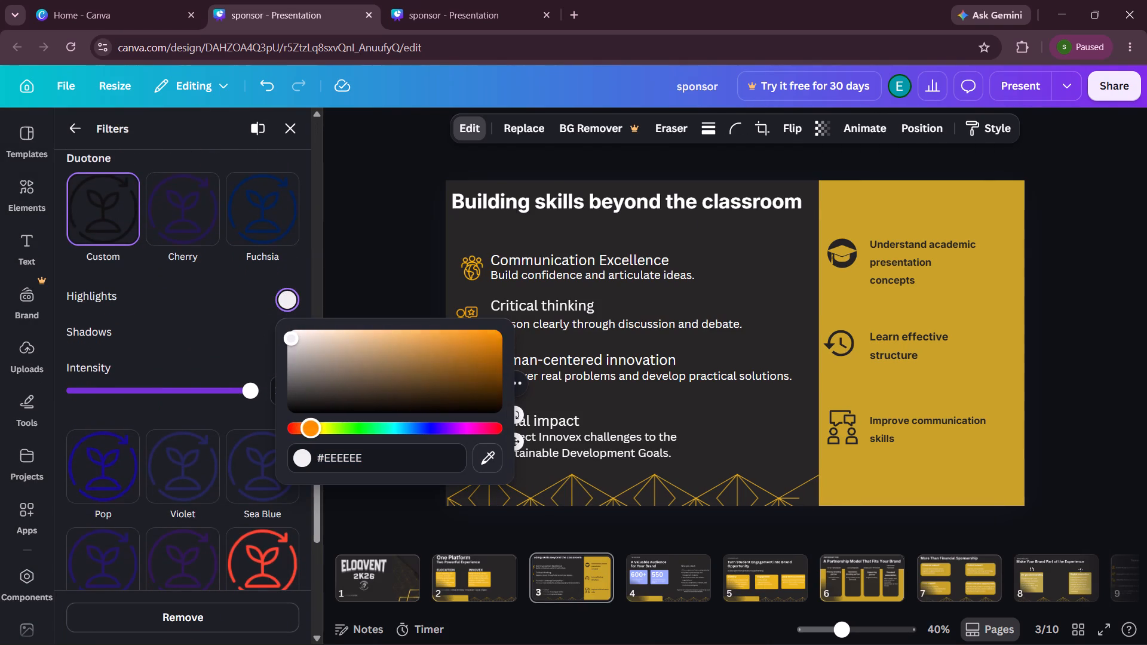
pyautogui.moveTo(311, 431); pyautogui.dragTo(319, 431)
pyautogui.moveTo(291, 337); pyautogui.dragTo(388, 345)
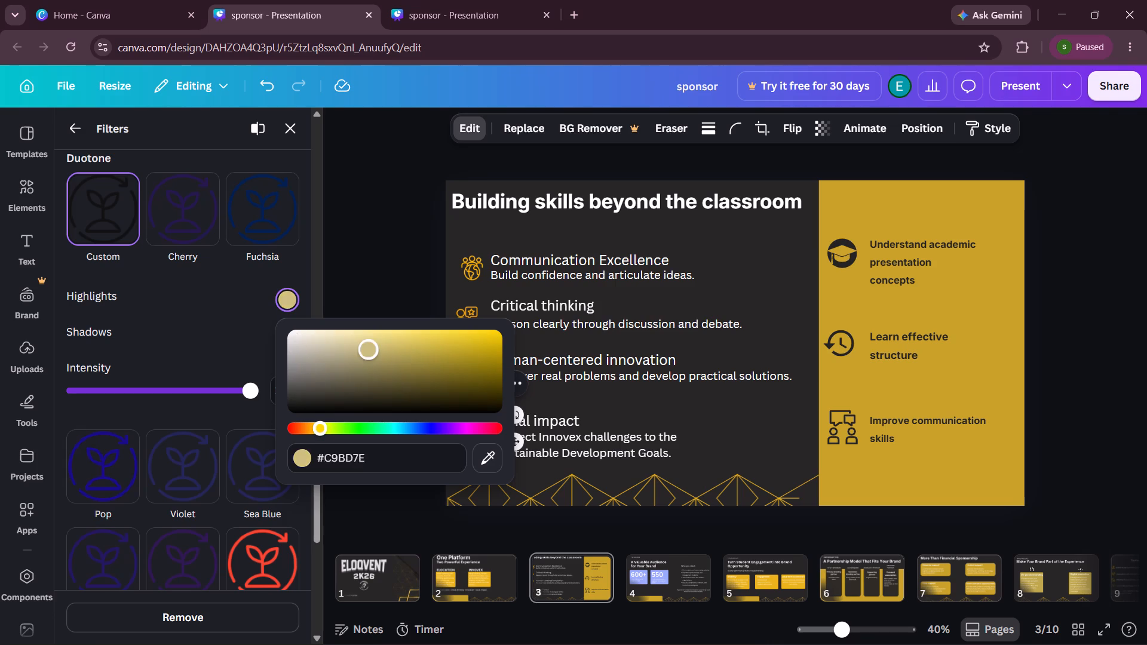
pyautogui.moveTo(388, 345); pyautogui.dragTo(510, 318)
pyautogui.doubleClick(385, 261)
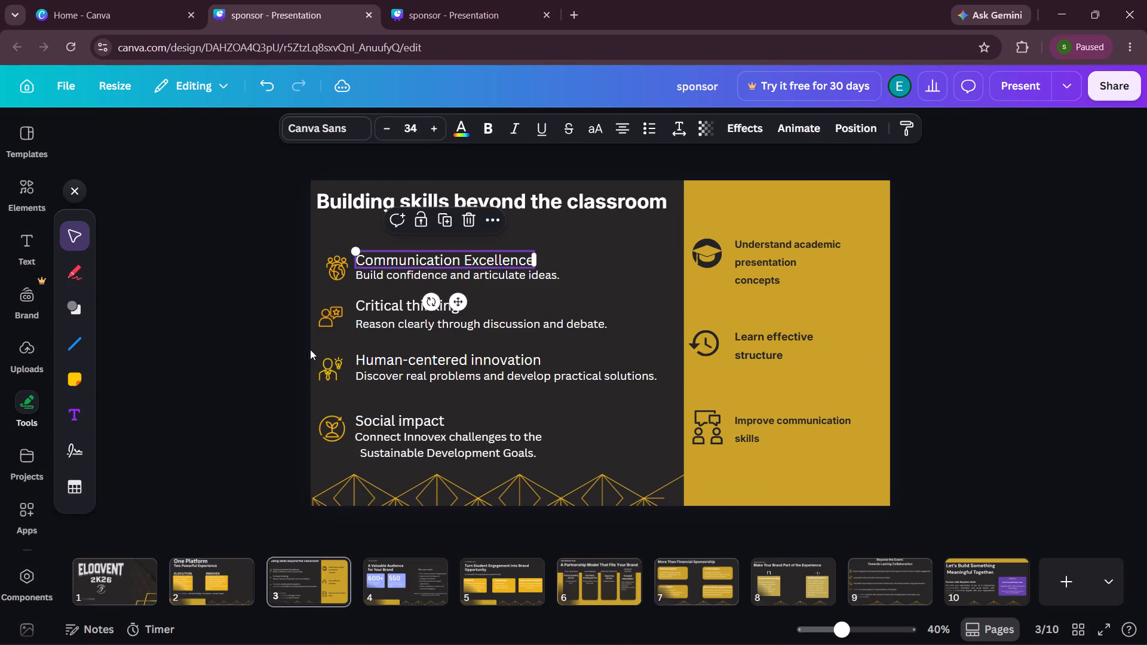
pyautogui.click(964, 304)
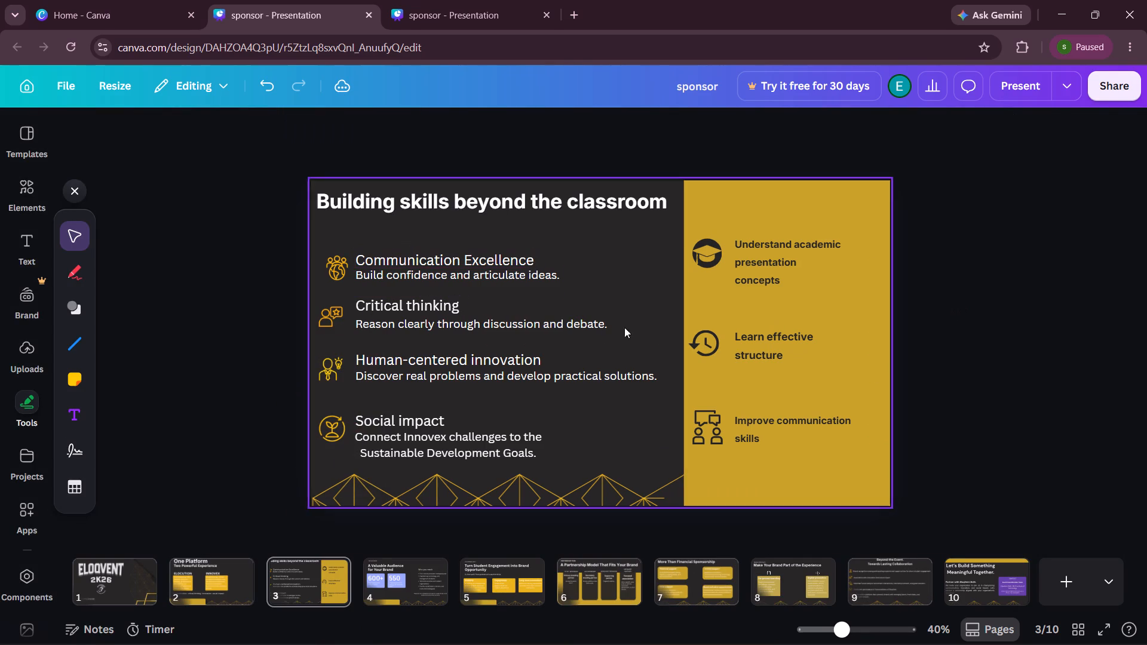
# Set the title "Building skills beyond the classroom" to Montserrat at font size 50.7.
pyautogui.keyDown('ctrl'); pyautogui.scroll(3, 497, 339); pyautogui.keyUp('ctrl')
pyautogui.scroll(3, 497, 339)
pyautogui.click(502, 222)
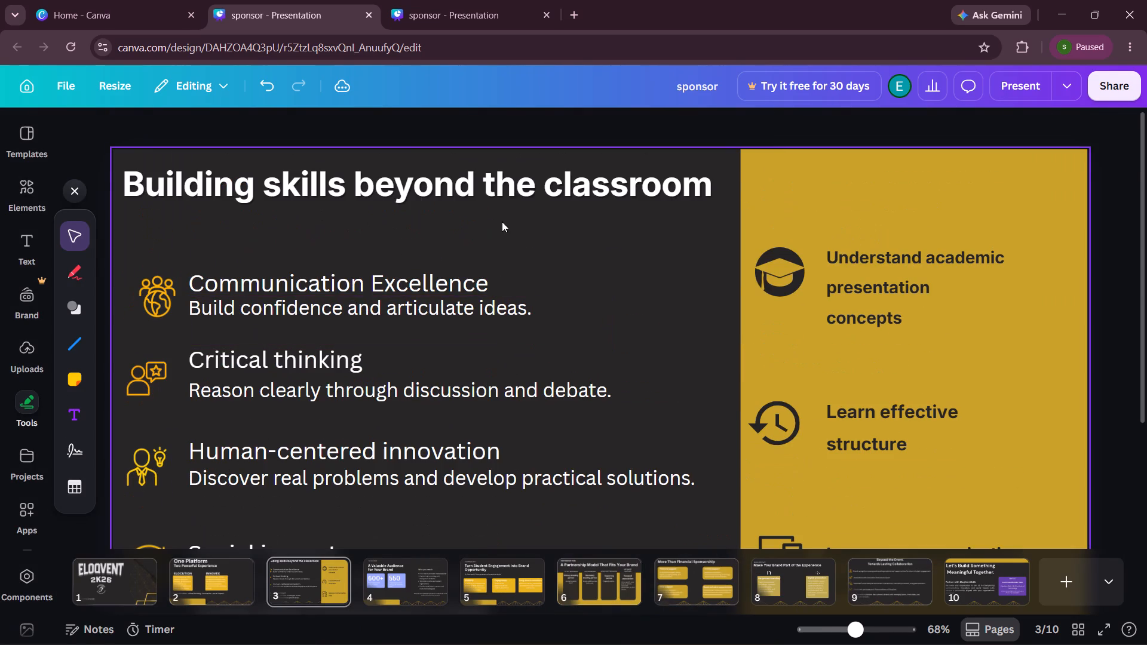
pyautogui.click(503, 202)
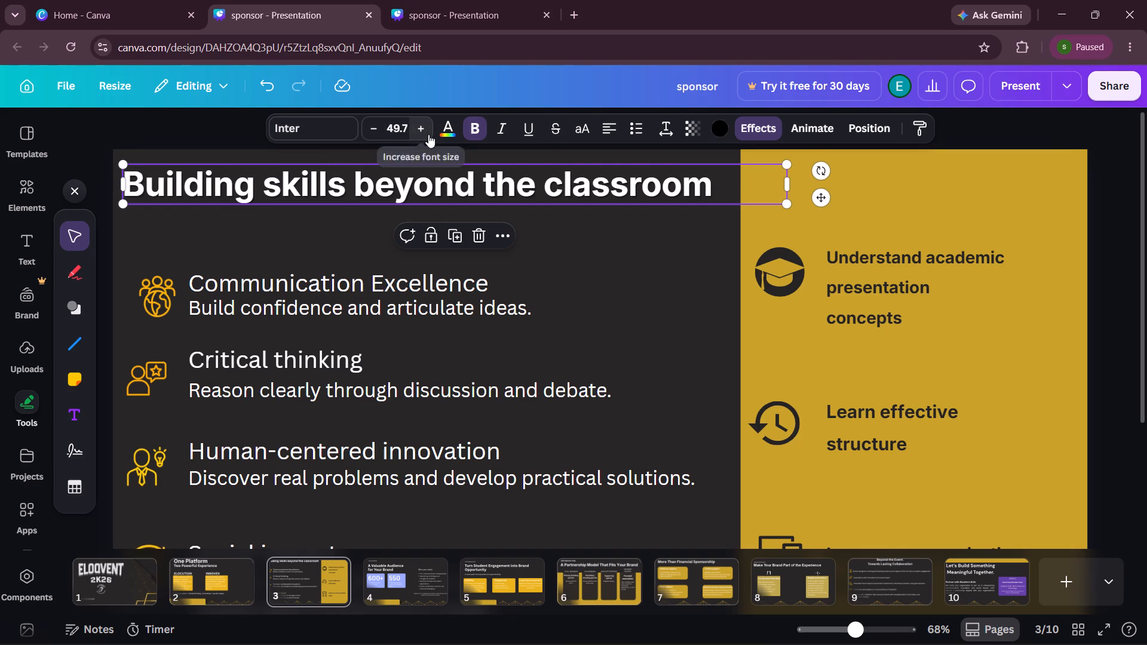
pyautogui.click(428, 134)
pyautogui.click(349, 136)
pyautogui.click(202, 394)
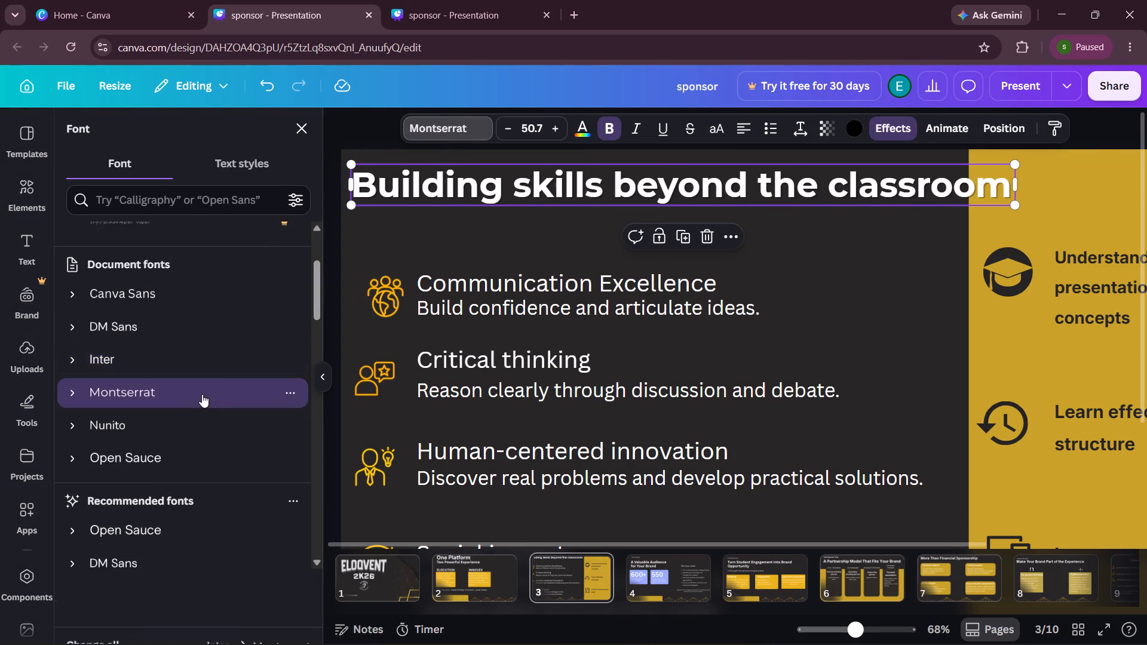
# Narrow the title's text box so that "Building skills beyond the classroom" wraps onto two lines within the dark area.
pyautogui.keyDown('ctrl'); pyautogui.scroll(-2, 741, 233); pyautogui.keyUp('ctrl')
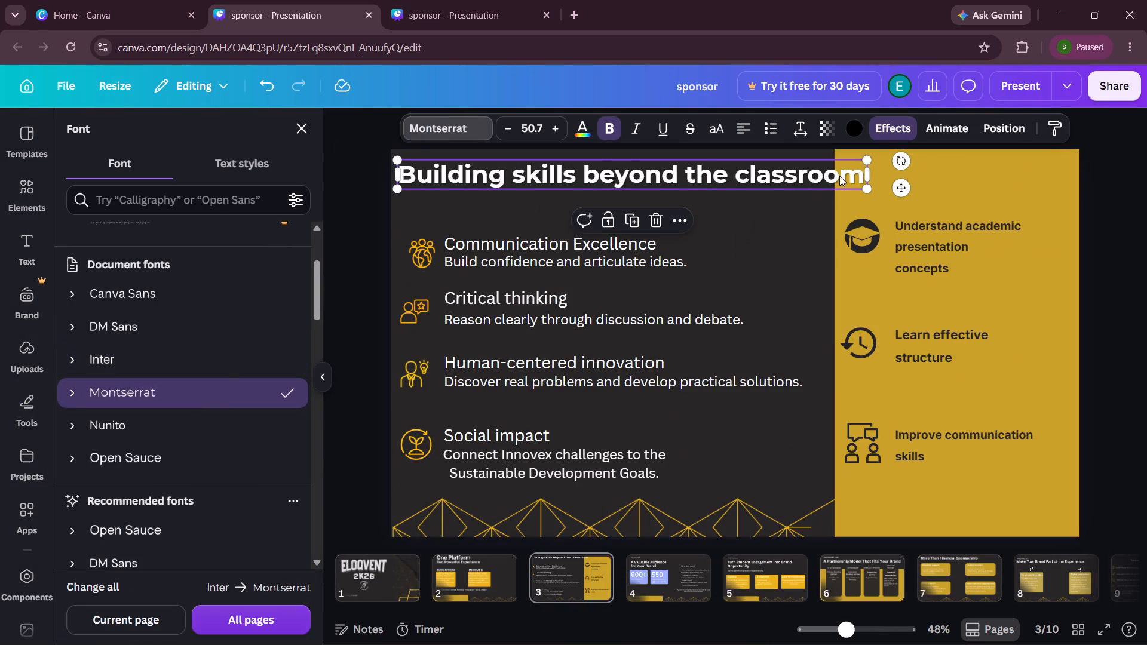
pyautogui.moveTo(868, 174); pyautogui.dragTo(849, 174)
pyautogui.click(1127, 179)
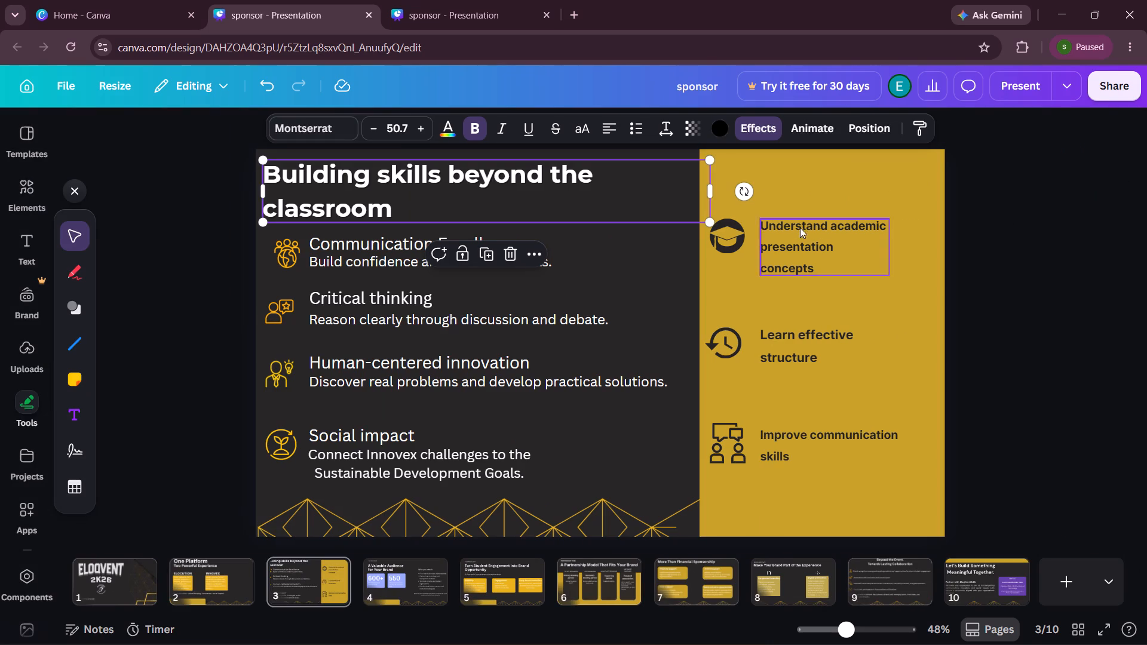
pyautogui.click(1046, 237)
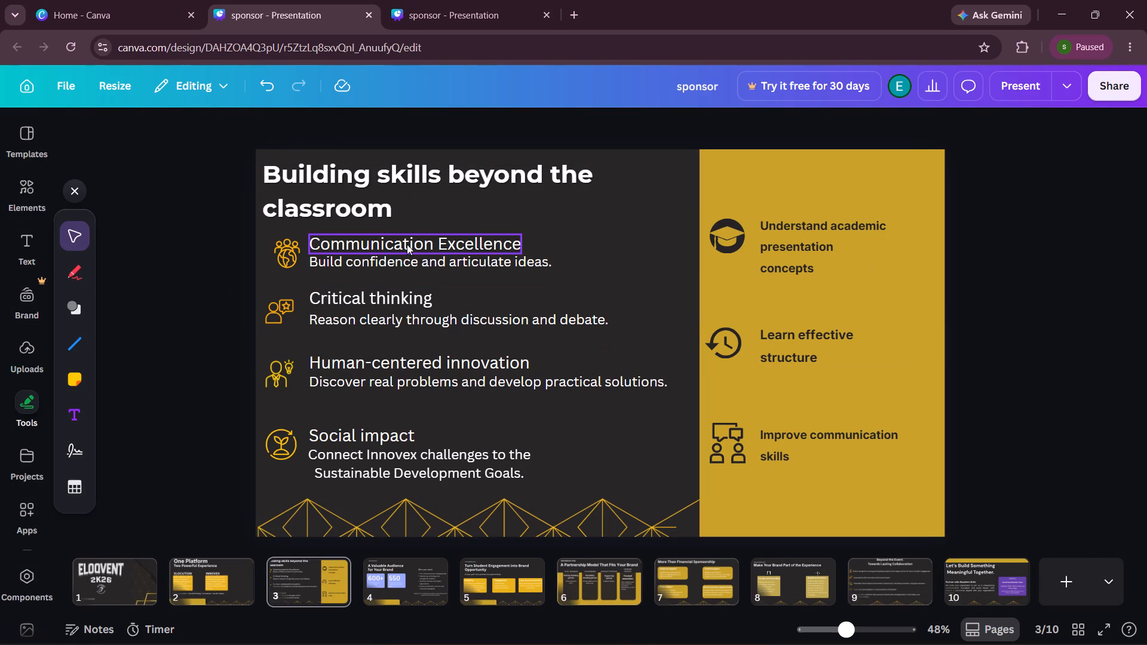
# Make the headings "Communication Excellence", "Critical thinking", "Human-centered innovation" and "Social impact" bold.
pyautogui.click(477, 245)
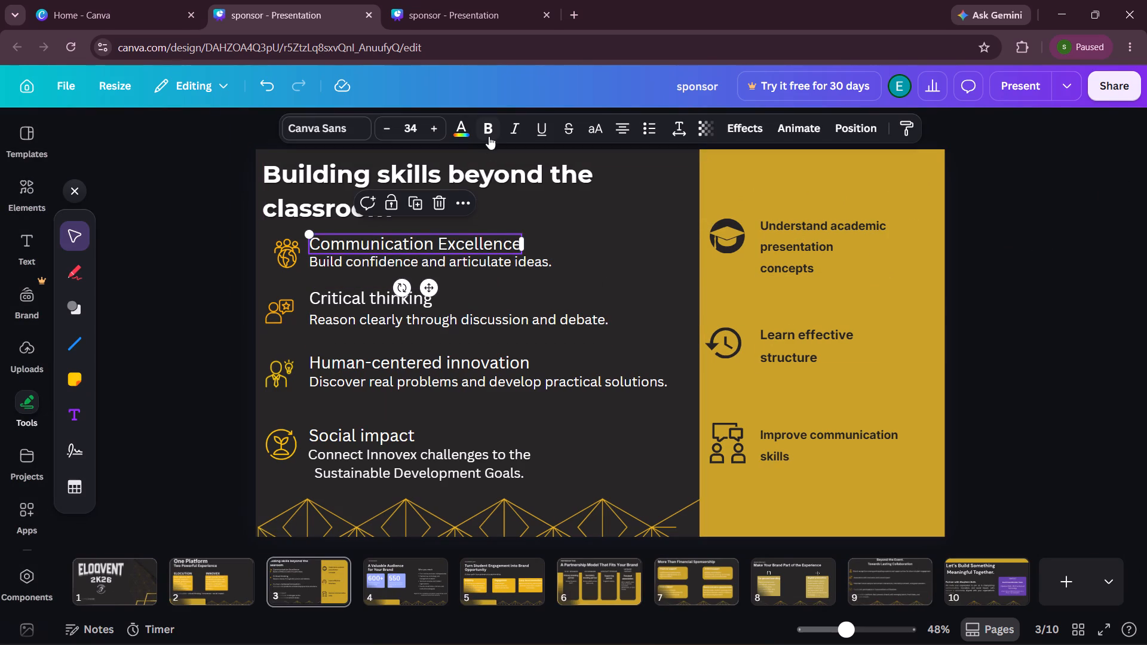
pyautogui.click(489, 134)
pyautogui.click(373, 302)
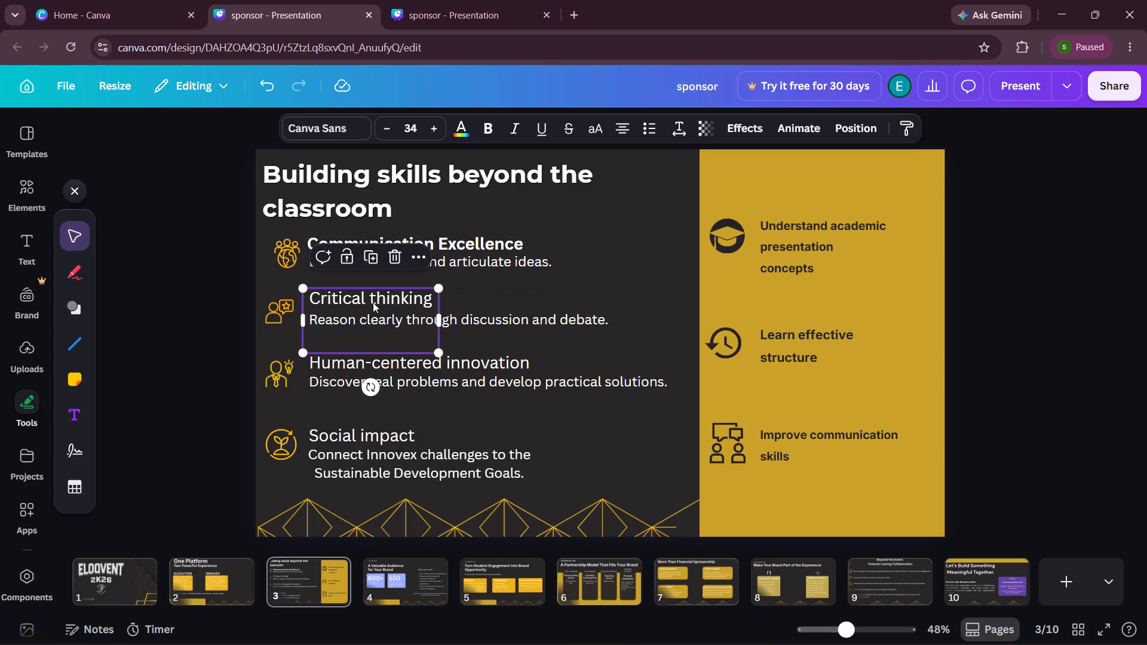
pyautogui.click(480, 129)
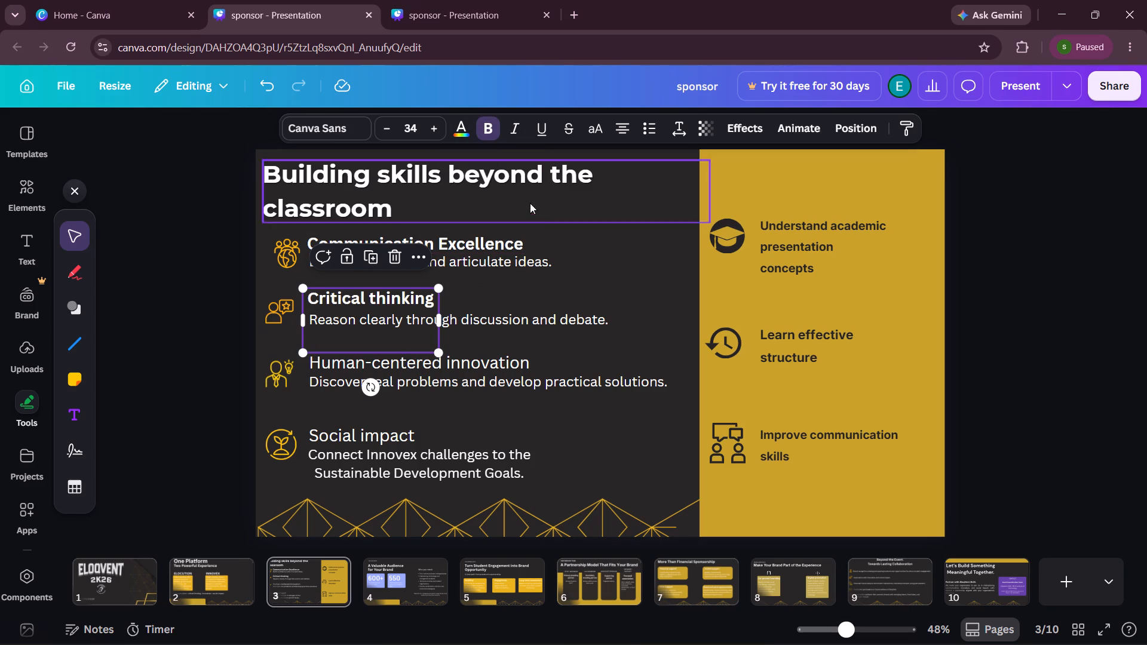
pyautogui.click(427, 361)
pyautogui.click(487, 128)
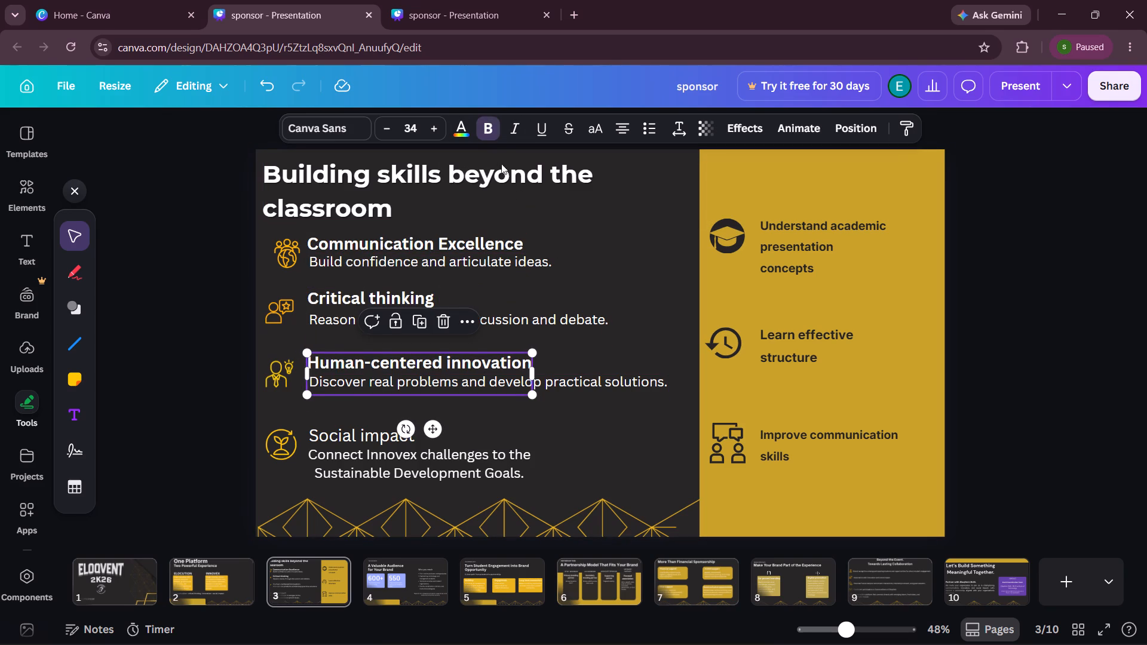
pyautogui.click(581, 294)
pyautogui.click(421, 434)
pyautogui.click(403, 435)
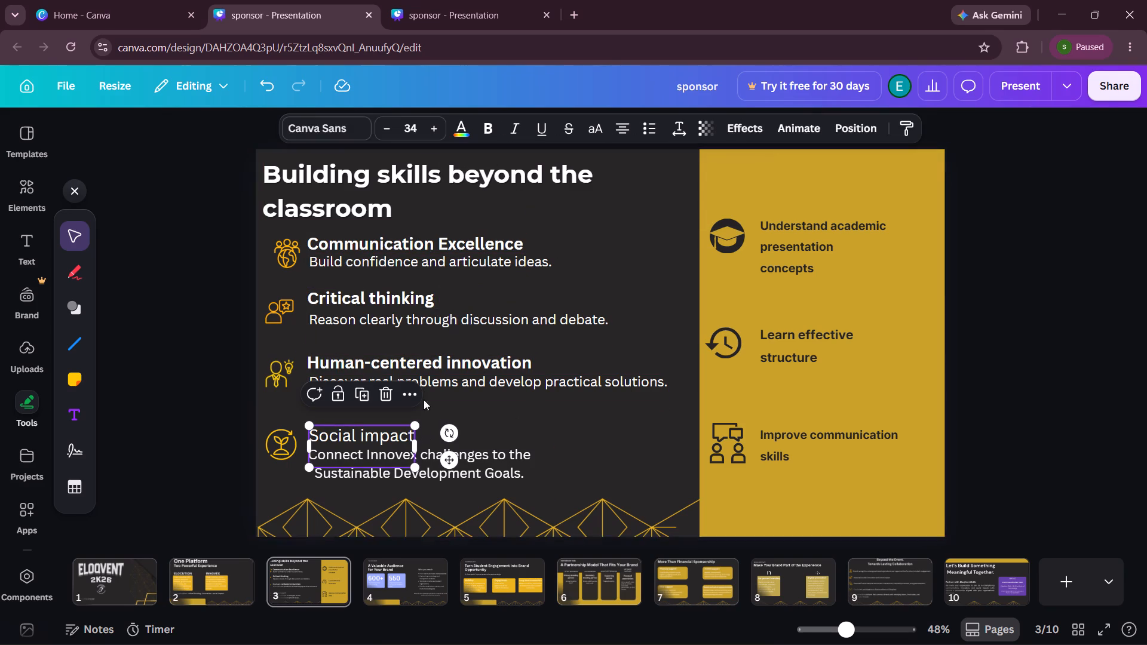
pyautogui.click(490, 133)
pyautogui.click(615, 250)
# Reduce "Build confidence and articulate ideas." to font size 25 and align its left edge with the "Communication Excellence" heading.
pyautogui.click(528, 262)
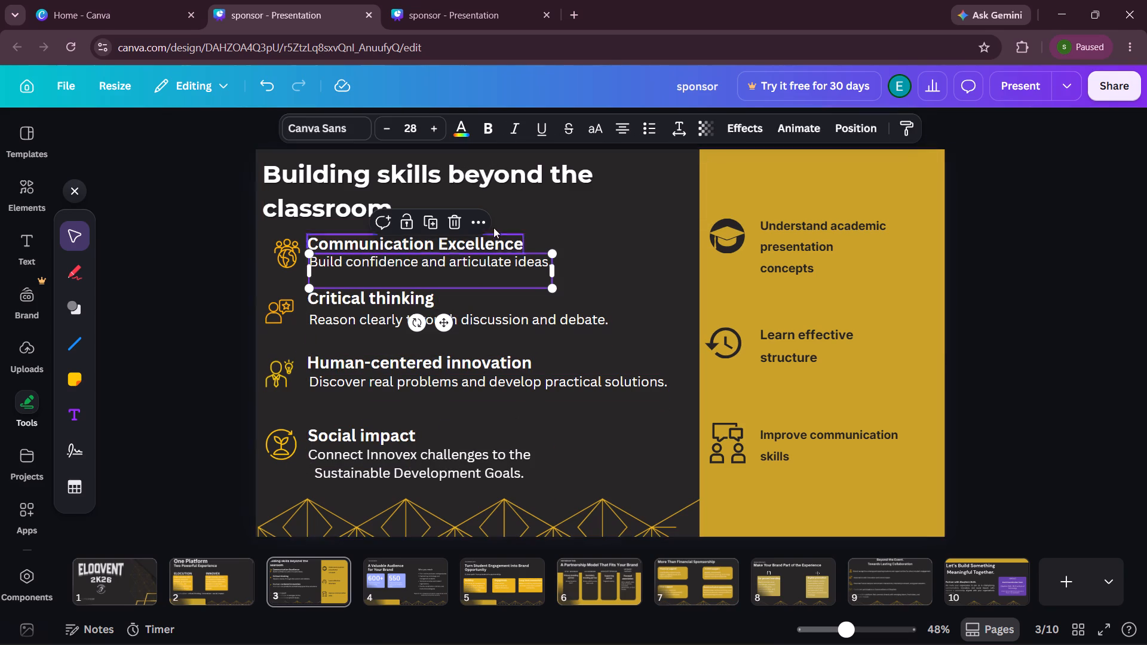
pyautogui.tripleClick(383, 122)
pyautogui.click(572, 279)
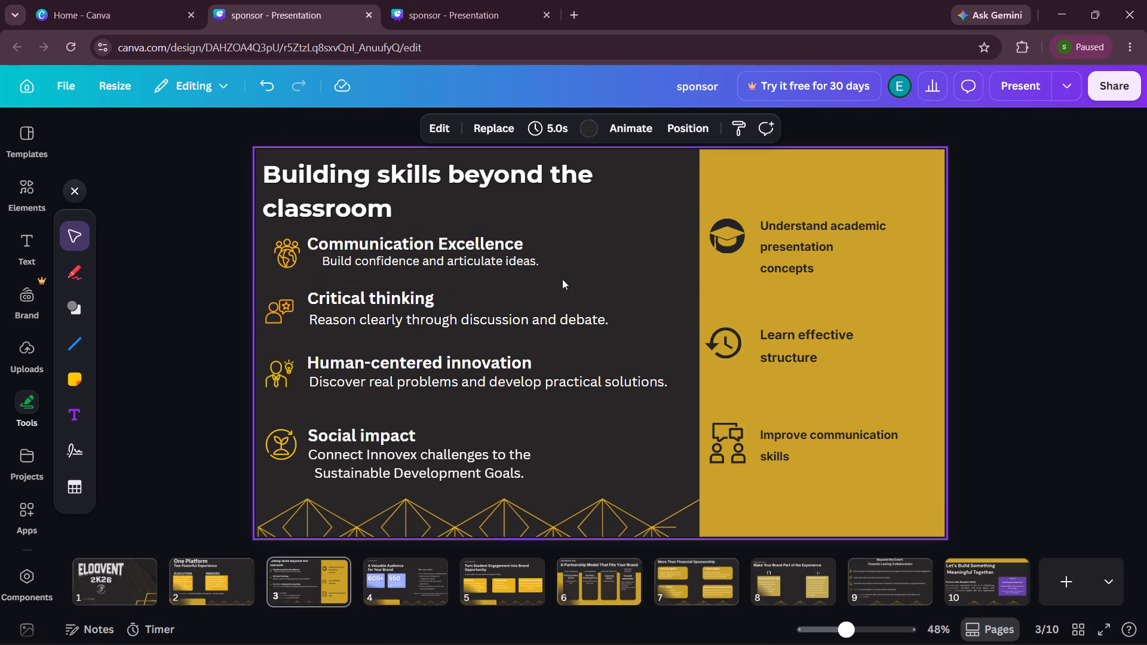
pyautogui.moveTo(476, 270); pyautogui.dragTo(462, 271)
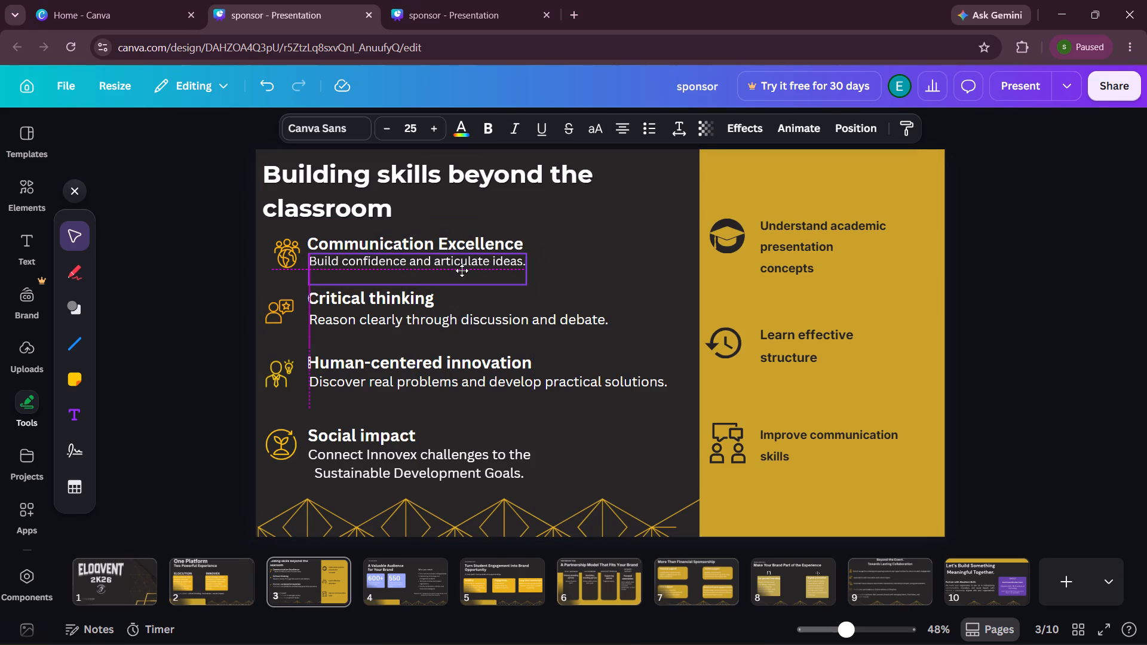
pyautogui.moveTo(462, 271); pyautogui.dragTo(461, 271)
pyautogui.press('Down')
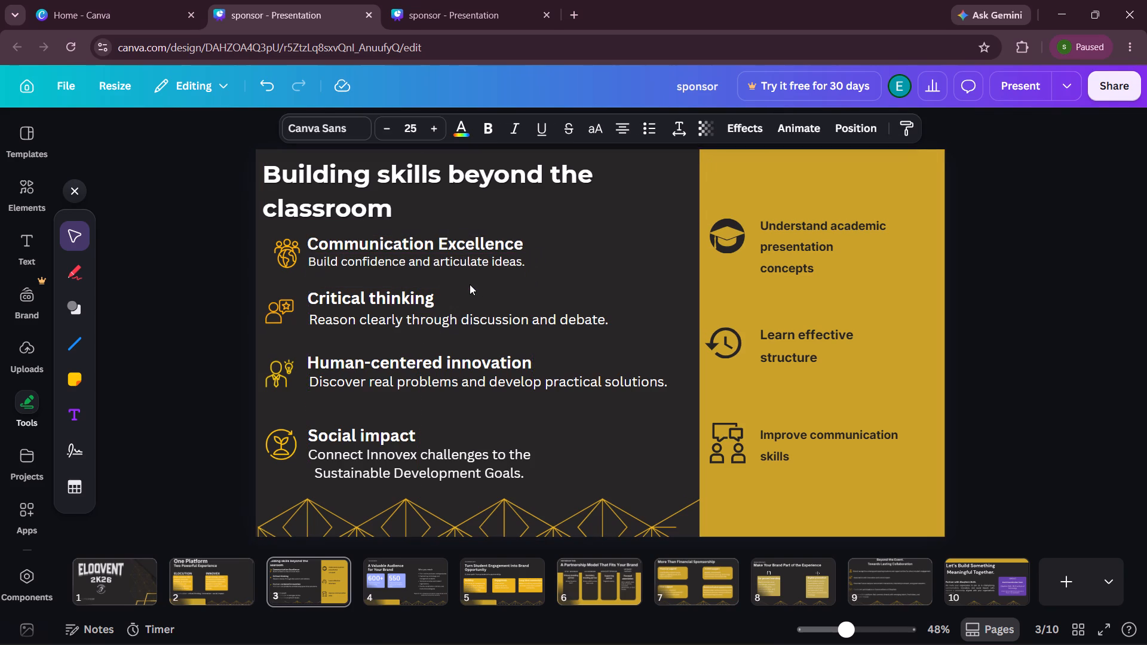
# Nudge the "Communication Excellence" icon slightly left to line it up with the icons below it.
pyautogui.click(292, 253)
pyautogui.press('Left')
pyautogui.press('Left')
pyautogui.press('Left')
pyautogui.press('Left')
pyautogui.press('Left')
pyautogui.press('Left')
pyautogui.press('Left')
pyautogui.press('Left')
pyautogui.press('Left')
pyautogui.press('Left')
pyautogui.press('Left')
pyautogui.press('Left')
pyautogui.press('Left')
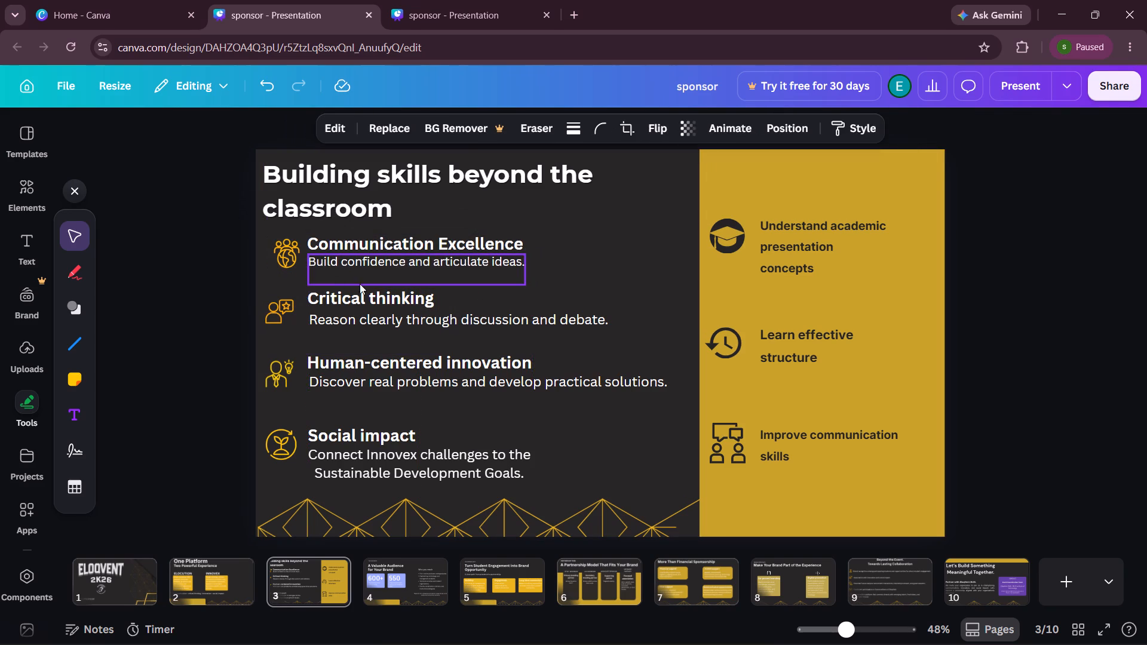
pyautogui.press('Left')
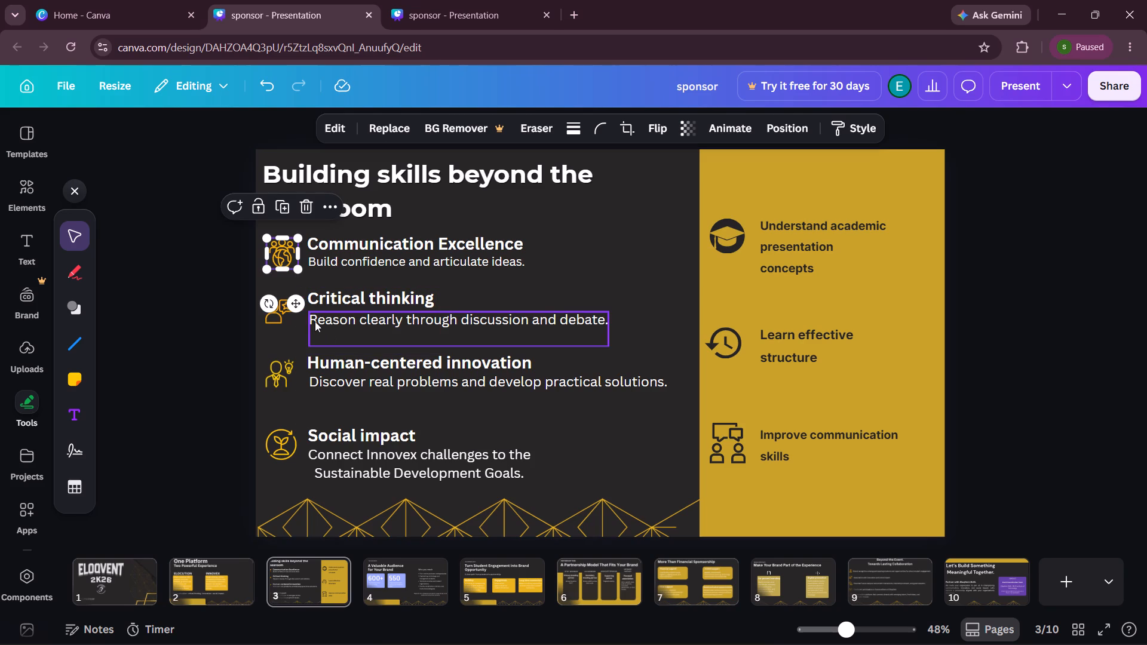
pyautogui.click(563, 294)
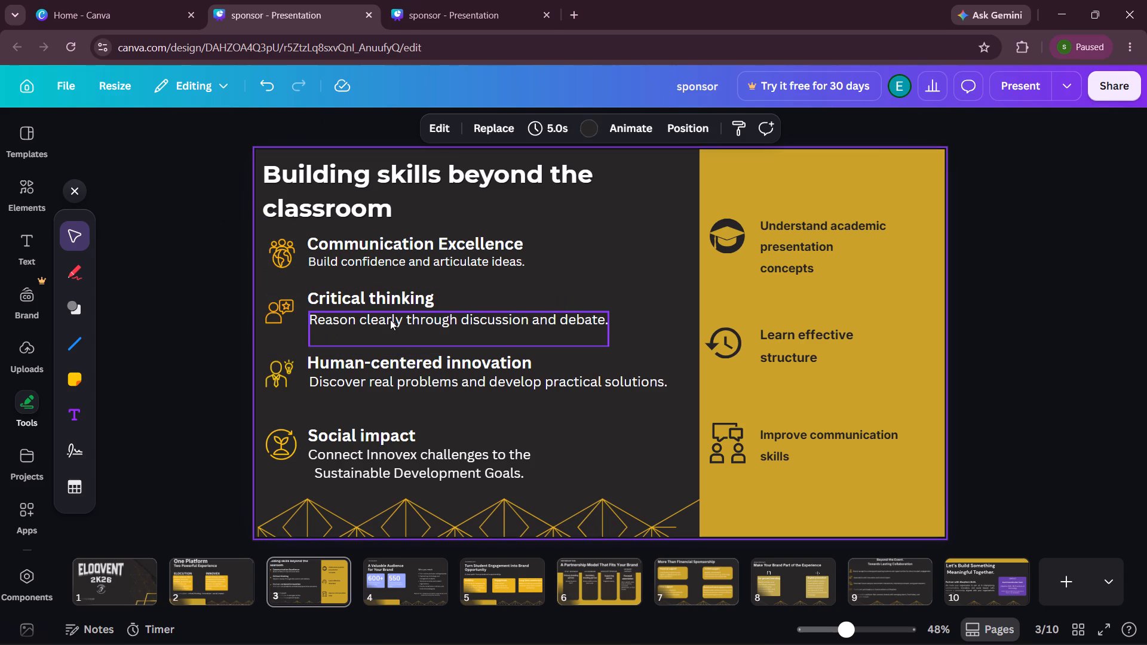
# Reduce "Reason clearly through discussion and debate." to font size 25 and align its left edge with the "Critical thinking" heading.
pyautogui.click(390, 320)
pyautogui.click(397, 127)
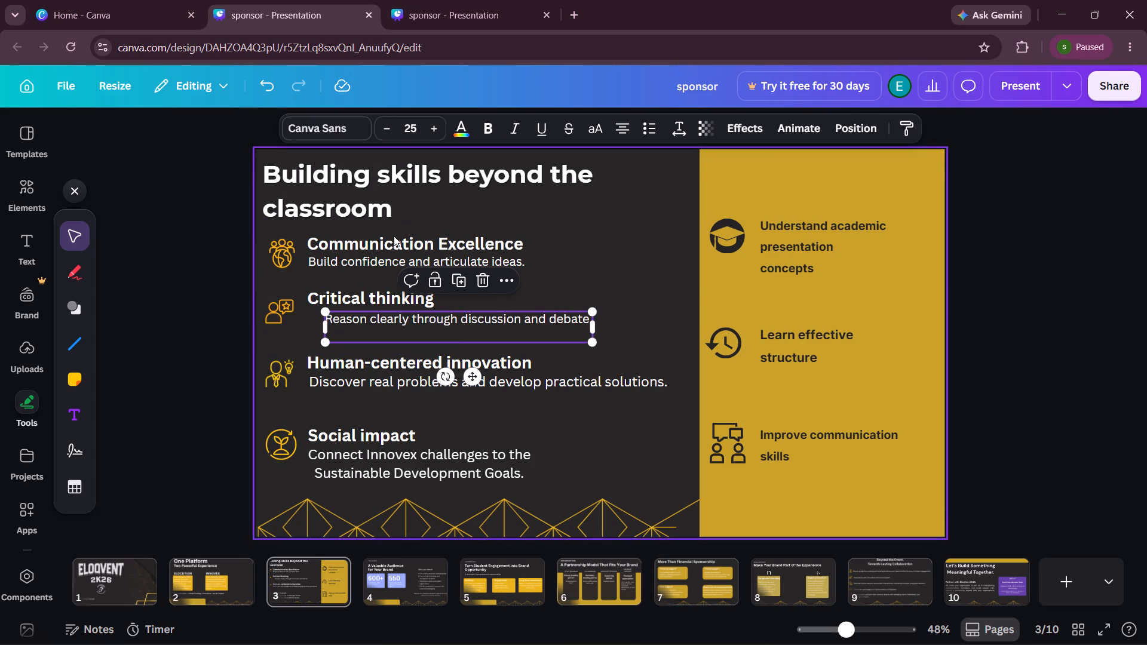
pyautogui.click(384, 260)
pyautogui.click(373, 322)
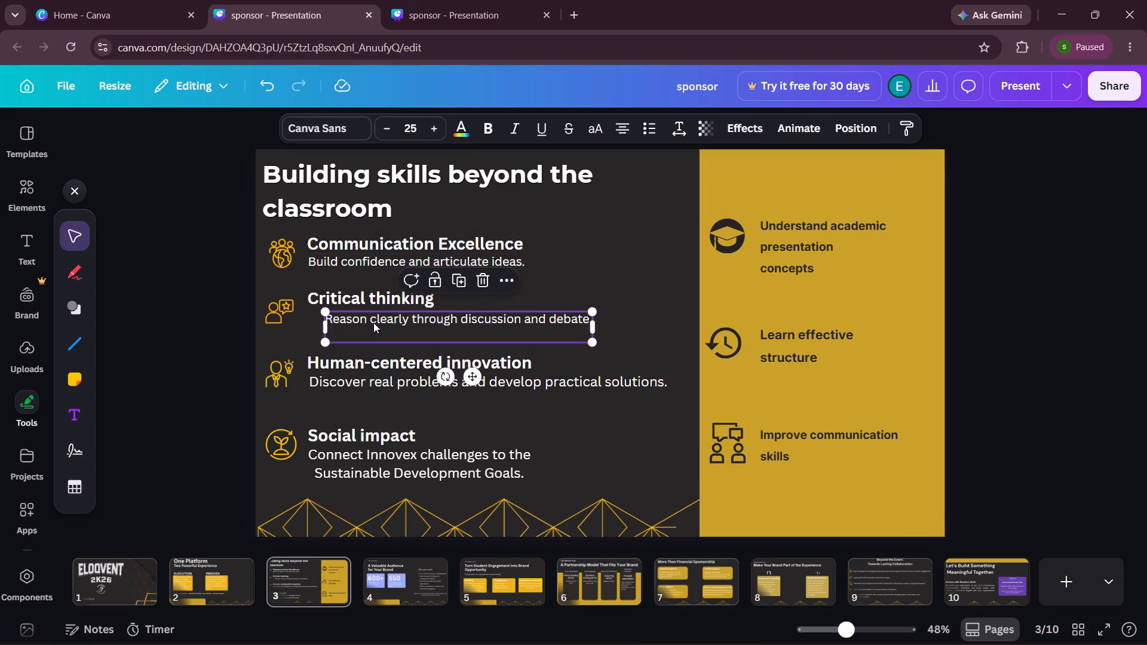
pyautogui.click(613, 281)
pyautogui.moveTo(449, 321); pyautogui.dragTo(435, 321)
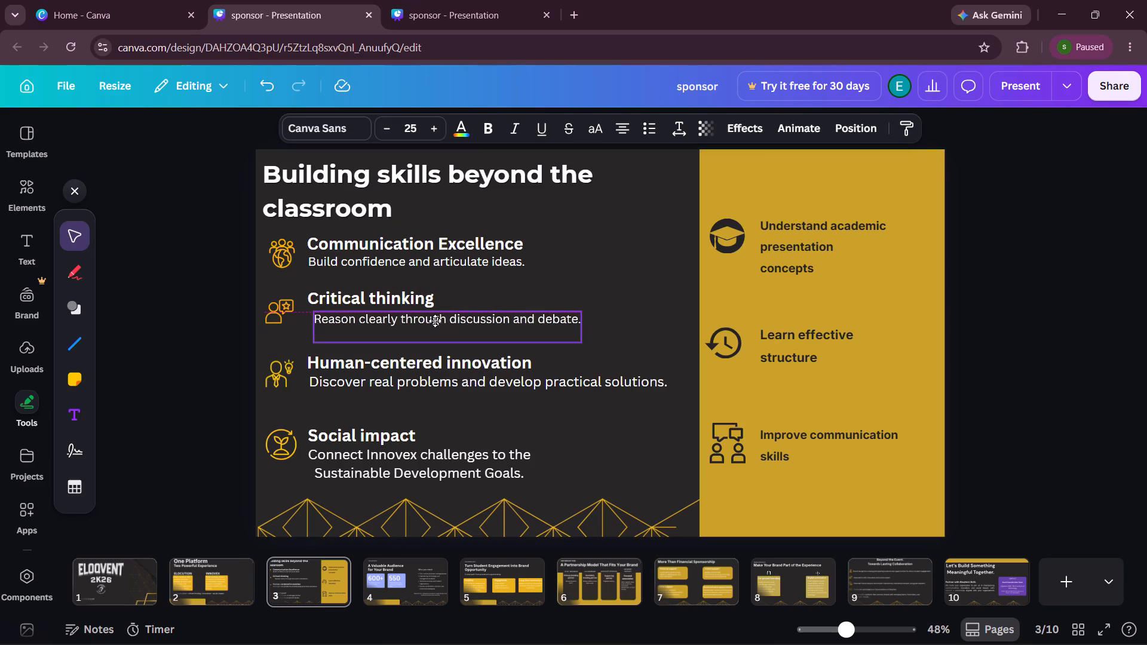
pyautogui.moveTo(435, 321); pyautogui.dragTo(431, 320)
pyautogui.click(551, 257)
# Reduce "Discover real problems and develop practical solutions." to font size 25.
pyautogui.click(412, 375)
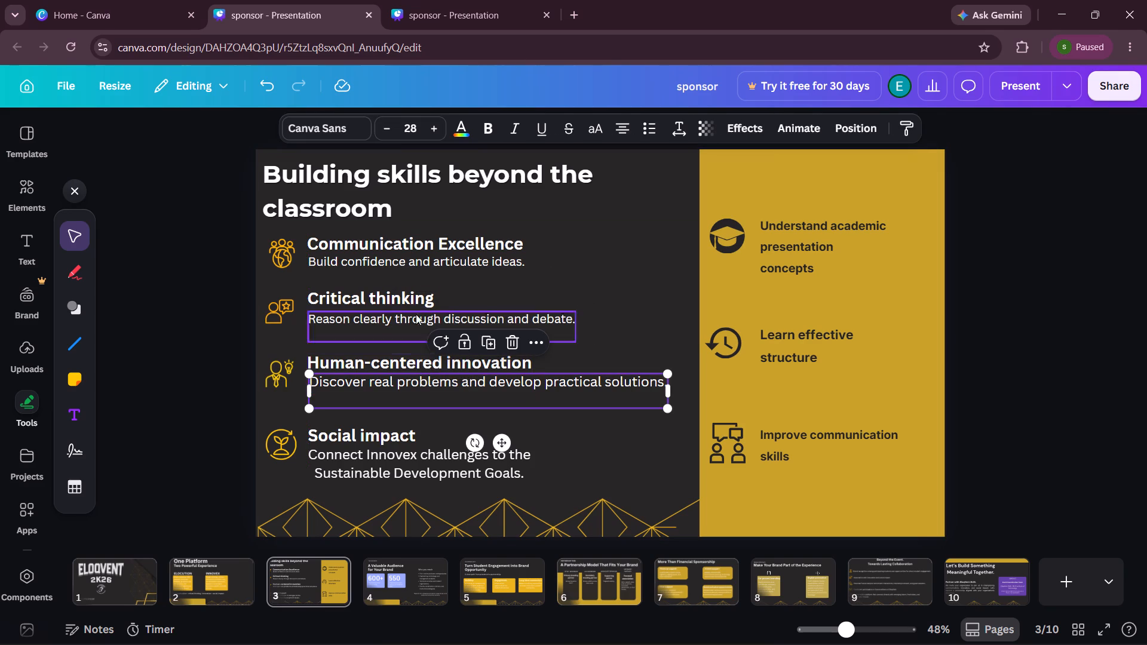
pyautogui.doubleClick(373, 139)
pyautogui.tripleClick(376, 132)
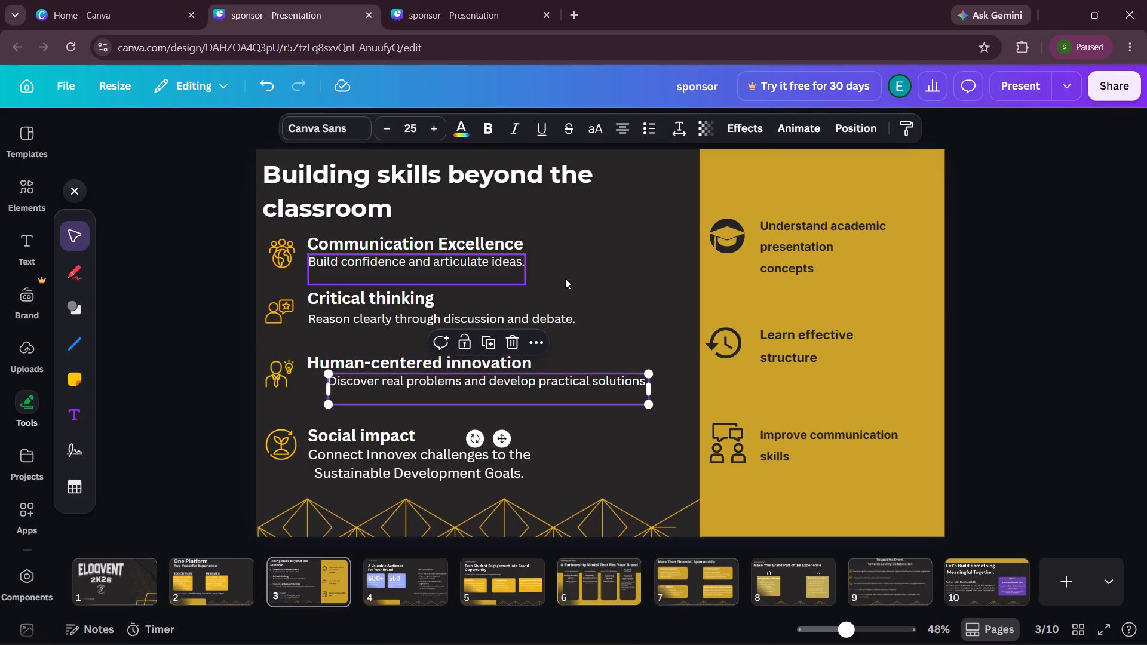
# Nudge the "Critical thinking" icon up slightly so it sits closer to level with its heading.
pyautogui.click(631, 287)
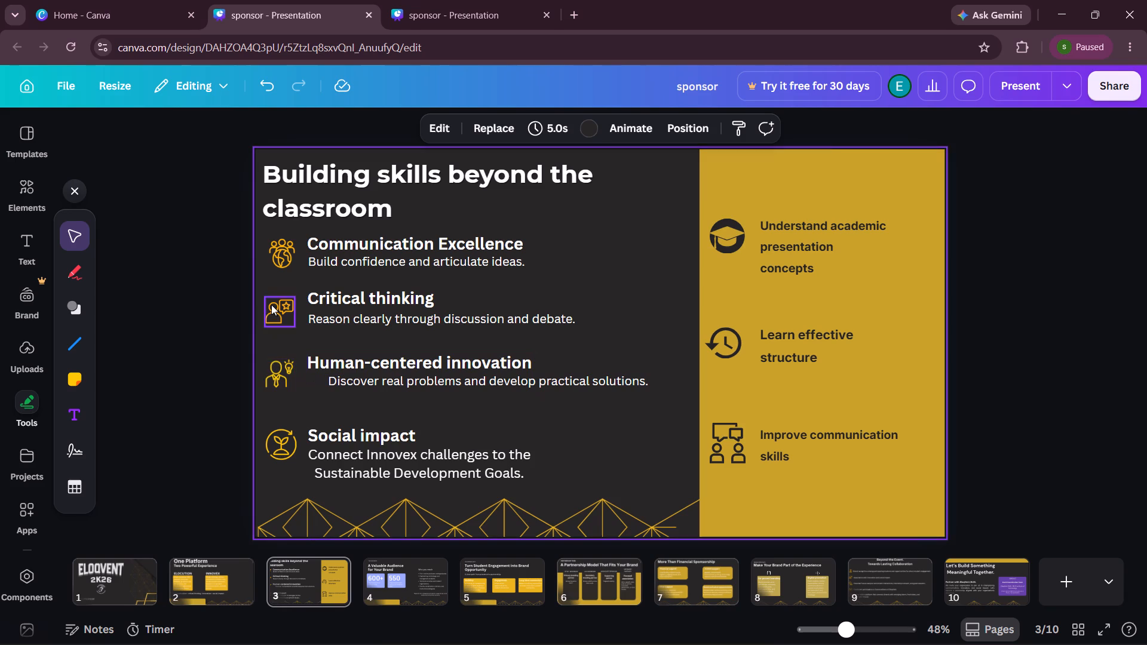
pyautogui.click(271, 305)
pyautogui.press('Up')
pyautogui.press('Up')
pyautogui.press('Up')
pyautogui.press('Up')
pyautogui.press('Up')
pyautogui.press('Up')
pyautogui.press('Up')
pyautogui.press('Up')
pyautogui.press('Up')
pyautogui.press('Up')
pyautogui.press('Up')
pyautogui.press('Up')
pyautogui.press('Up')
pyautogui.press('Up')
pyautogui.press('Up')
pyautogui.press('Down')
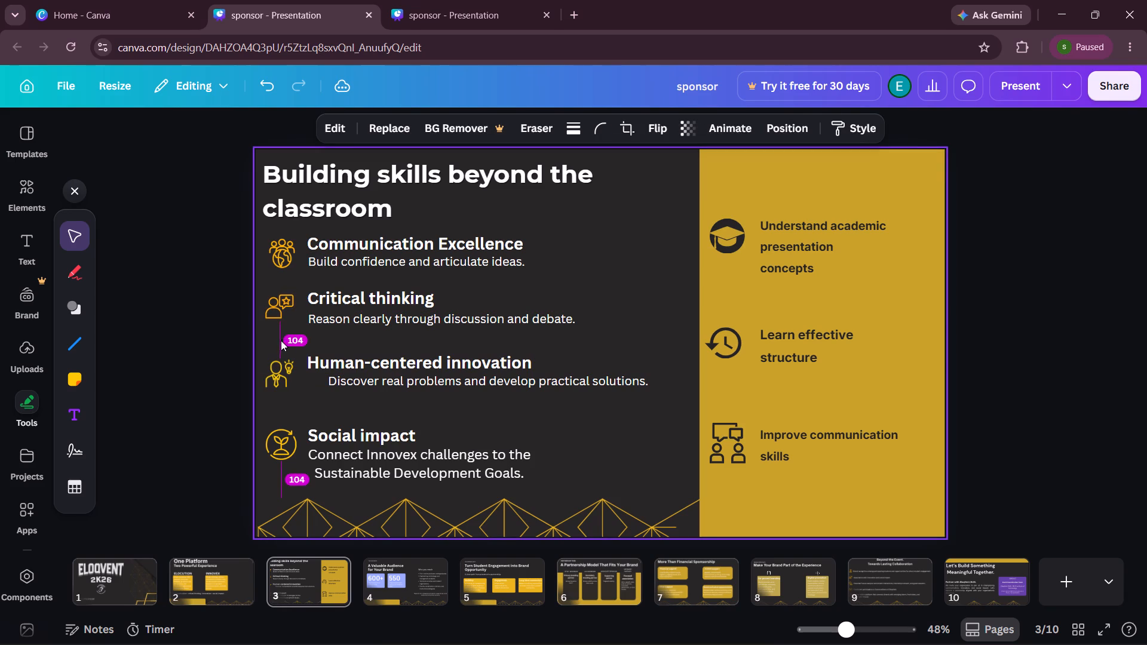
# Nudge the "Human-centered innovation" icon up slightly so it sits closer to level with its heading.
pyautogui.click(286, 374)
pyautogui.press('Up')
pyautogui.press('Up')
pyautogui.press('Up')
pyautogui.press('Up')
pyautogui.press('Up')
pyautogui.press('Up')
pyautogui.press('Up')
pyautogui.press('Up')
pyautogui.press('Up')
pyautogui.press('Up')
pyautogui.press('Up')
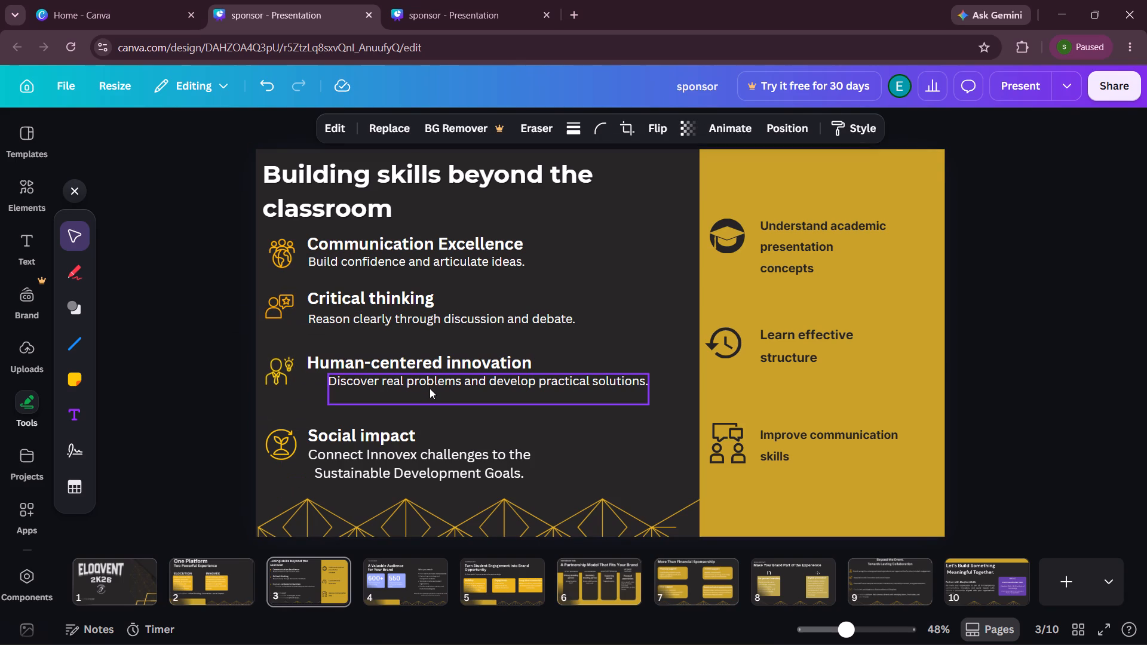
pyautogui.press('Right')
# Nudge the "Critical thinking" icon slightly right to line it up with the "Communication Excellence" icon above.
pyautogui.click(281, 296)
pyautogui.press('Right')
pyautogui.press('Right')
pyautogui.press('Right')
pyautogui.press('Right')
pyautogui.press('Right')
pyautogui.press('Right')
pyautogui.press('Right')
pyautogui.press('Right')
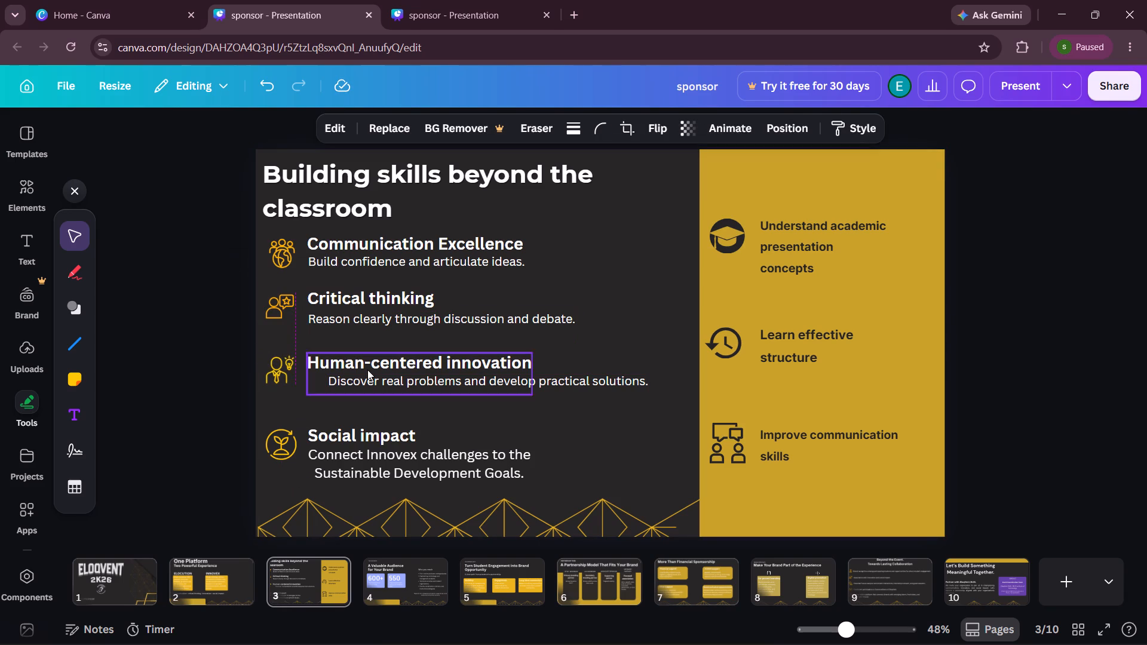
# Nudge the "Human-centered innovation" icon slightly right to line it up with the icons above it.
pyautogui.click(286, 370)
pyautogui.press('Right')
pyautogui.press('Right')
pyautogui.press('Right')
pyautogui.press('Right')
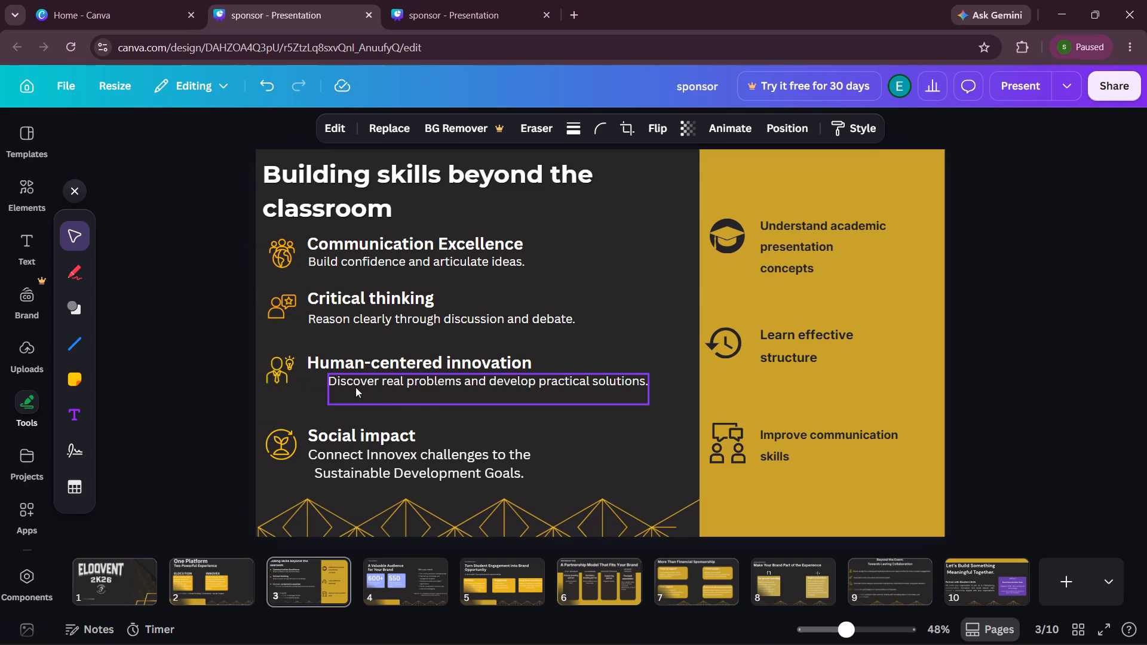
pyautogui.press('Right')
pyautogui.press('Left')
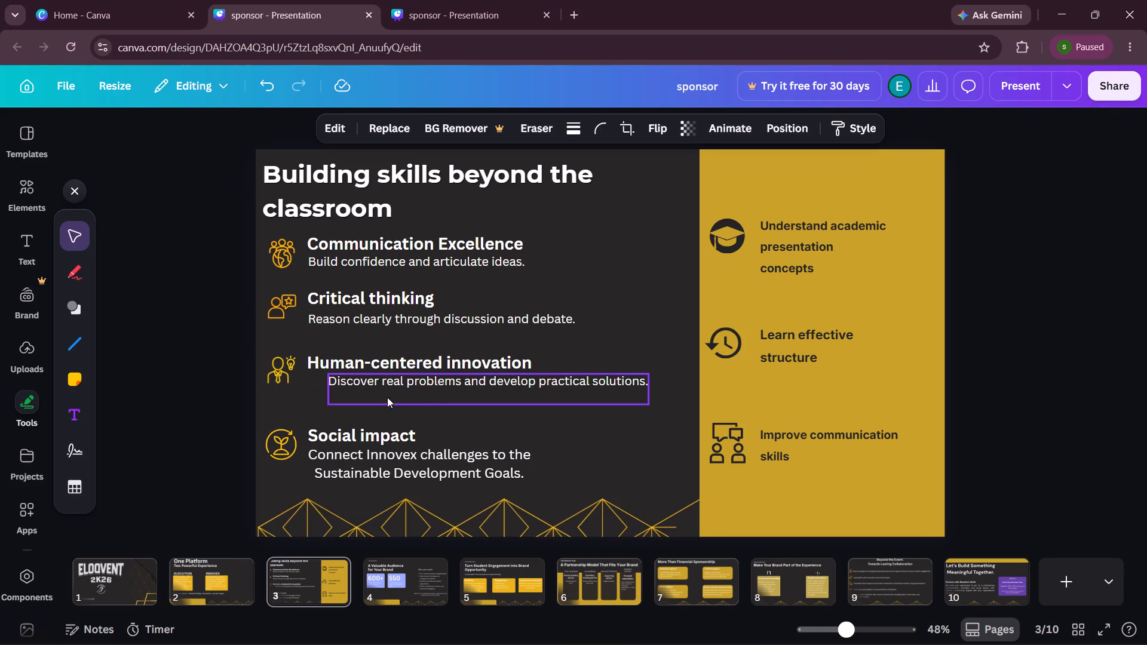
# Align the left edge of "Discover real problems and develop practical solutions." with the "Human-centered innovation" heading.
pyautogui.click(369, 364)
pyautogui.press('Right')
pyautogui.press('Left')
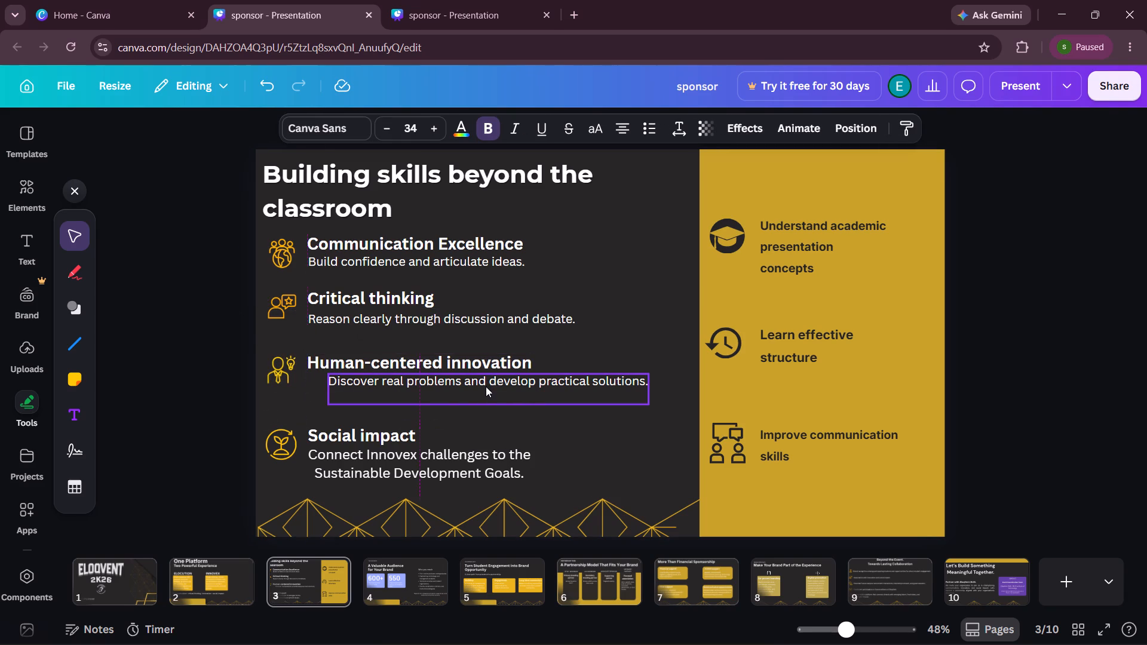
pyautogui.press('Right')
pyautogui.click(446, 398)
pyautogui.press('Left')
pyautogui.press('Left')
pyautogui.press('Left')
pyautogui.press('Left')
pyautogui.press('Left')
pyautogui.press('Left')
pyautogui.press('Left')
pyautogui.press('Left')
pyautogui.press('Left')
pyautogui.press('Left')
pyautogui.press('Left')
pyautogui.press('Left')
pyautogui.press('Left')
pyautogui.press('Left')
pyautogui.press('Left')
pyautogui.press('Left')
pyautogui.press('Left')
pyautogui.press('Left')
pyautogui.press('Left')
pyautogui.press('Left')
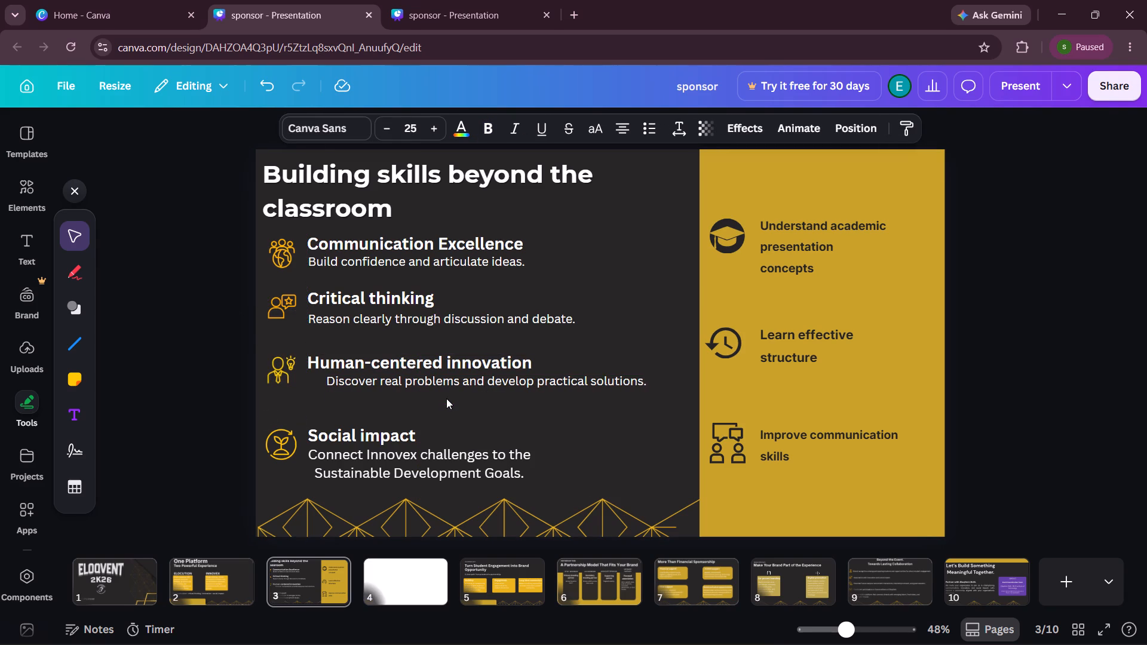
pyautogui.press('Left')
pyautogui.press('Left')
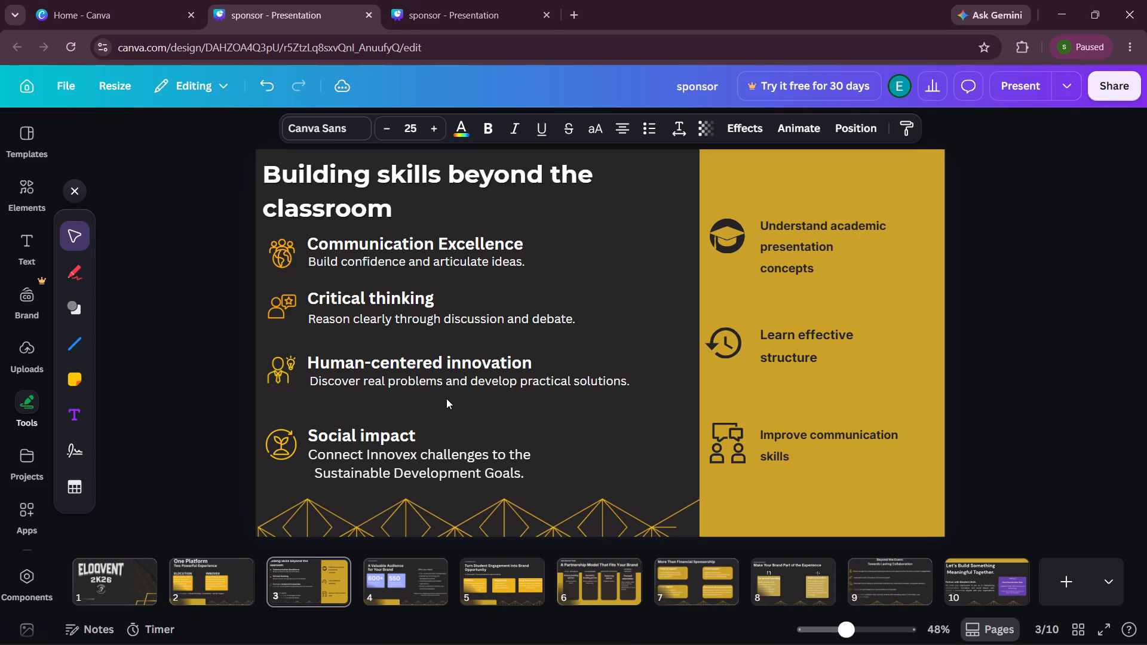
pyautogui.press('Left')
pyautogui.press('Left')
pyautogui.press('Left')
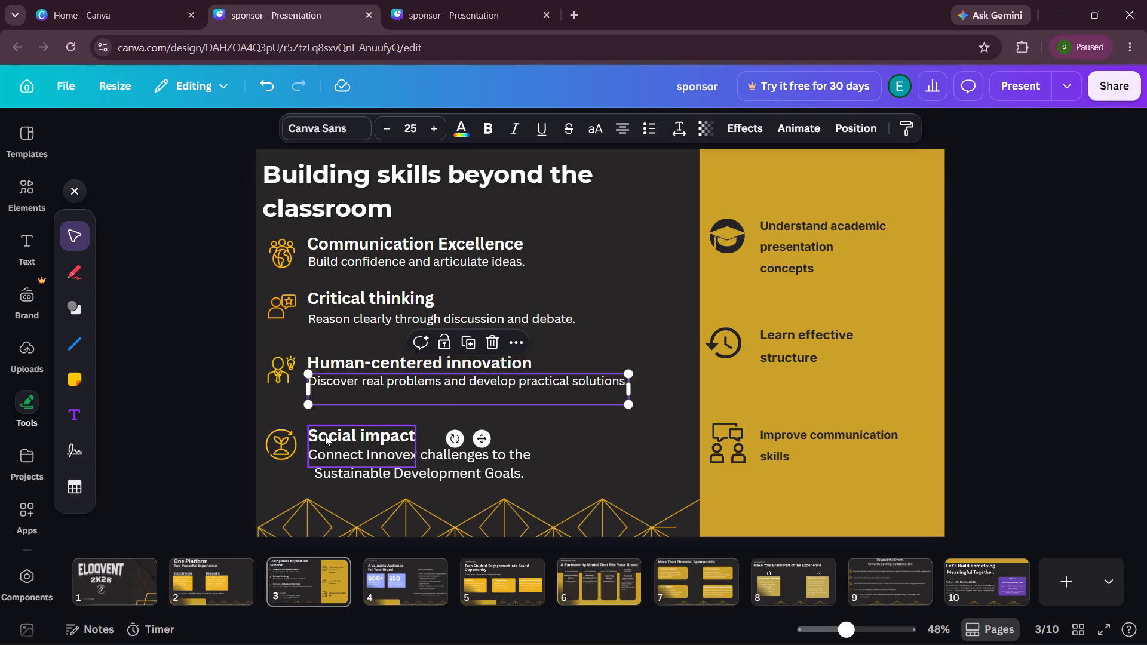
# Nudge the "Social impact" icon up so its top lines up with the top of the heading's text box.
pyautogui.click(287, 449)
pyautogui.press('Up')
pyautogui.press('Up')
pyautogui.press('Up')
pyautogui.press('Up')
pyautogui.press('Up')
pyautogui.press('Up')
pyautogui.press('Up')
pyautogui.press('Up')
pyautogui.press('Up')
pyautogui.press('Up')
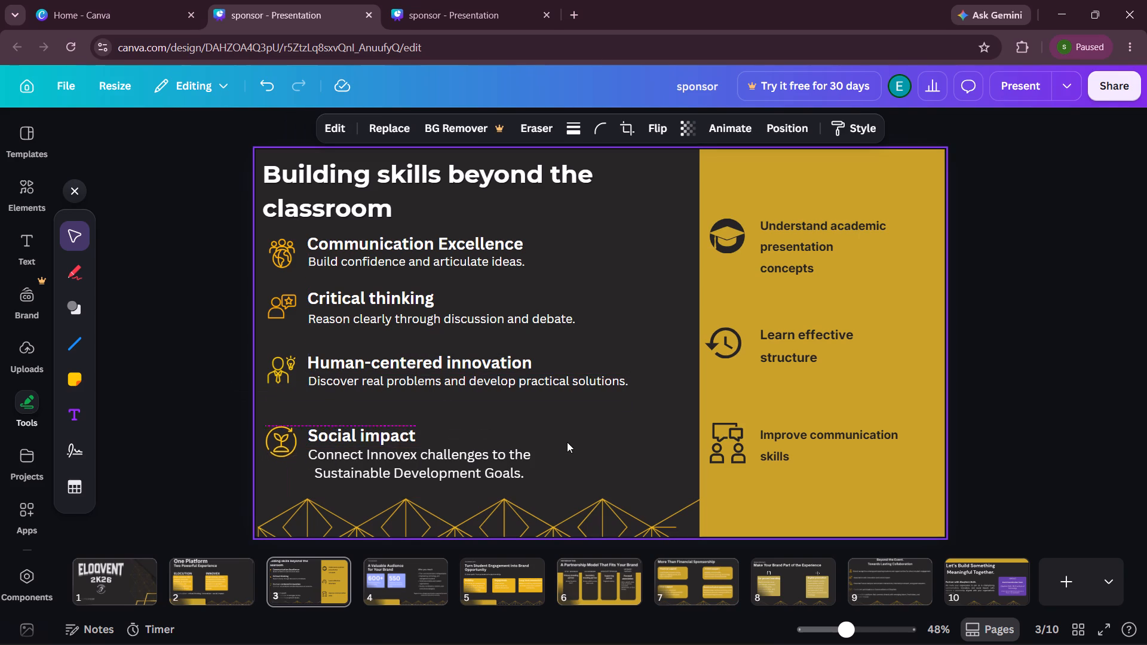
# Reduce the "Connect Innovex challenges to the Sustainable Development Goals." description to font size 25.
pyautogui.click(370, 441)
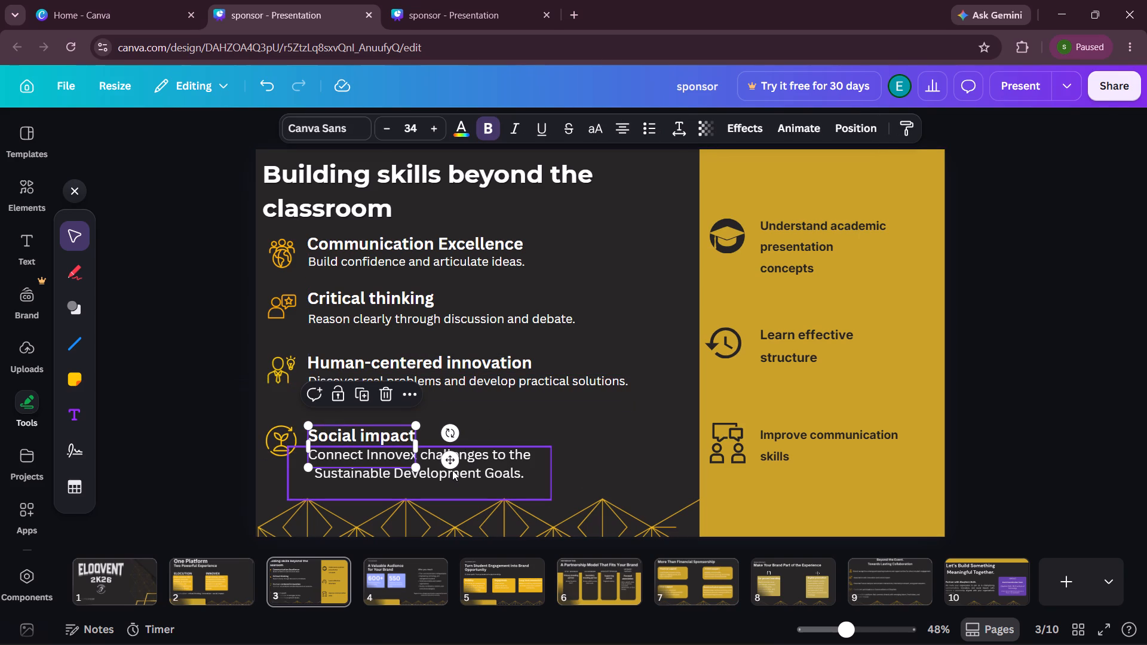
pyautogui.click(452, 470)
pyautogui.tripleClick(387, 125)
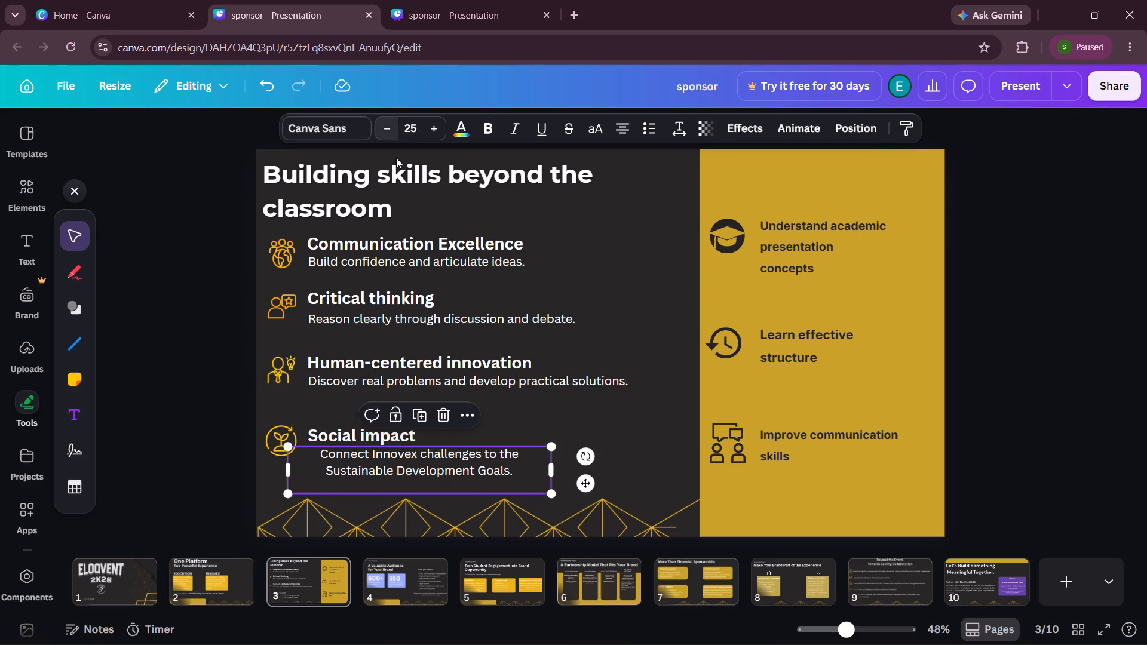
pyautogui.click(633, 365)
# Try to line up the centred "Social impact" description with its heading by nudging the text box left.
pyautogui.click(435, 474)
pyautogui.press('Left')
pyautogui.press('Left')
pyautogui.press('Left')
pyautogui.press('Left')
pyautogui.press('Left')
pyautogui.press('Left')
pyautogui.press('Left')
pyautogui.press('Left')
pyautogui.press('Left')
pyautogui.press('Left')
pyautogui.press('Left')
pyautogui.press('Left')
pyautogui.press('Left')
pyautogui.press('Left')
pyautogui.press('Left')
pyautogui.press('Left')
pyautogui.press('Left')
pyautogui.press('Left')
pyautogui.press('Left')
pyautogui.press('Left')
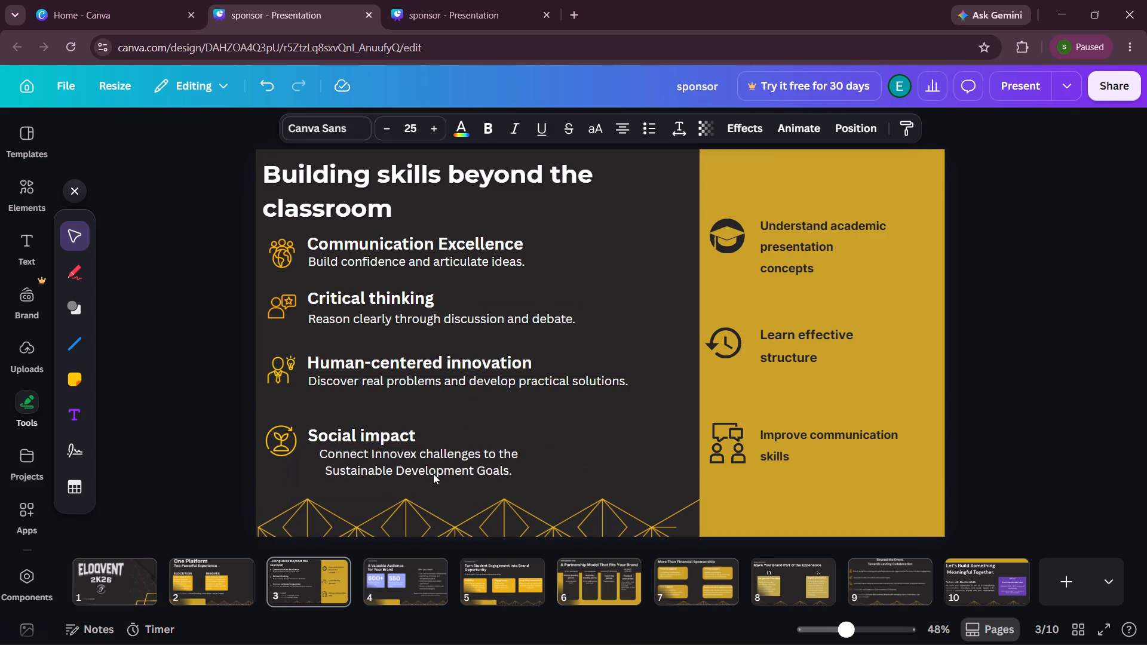
# Left-align the "Social impact" description's text and move its box so the left edge meets the heading's.
pyautogui.click(431, 463)
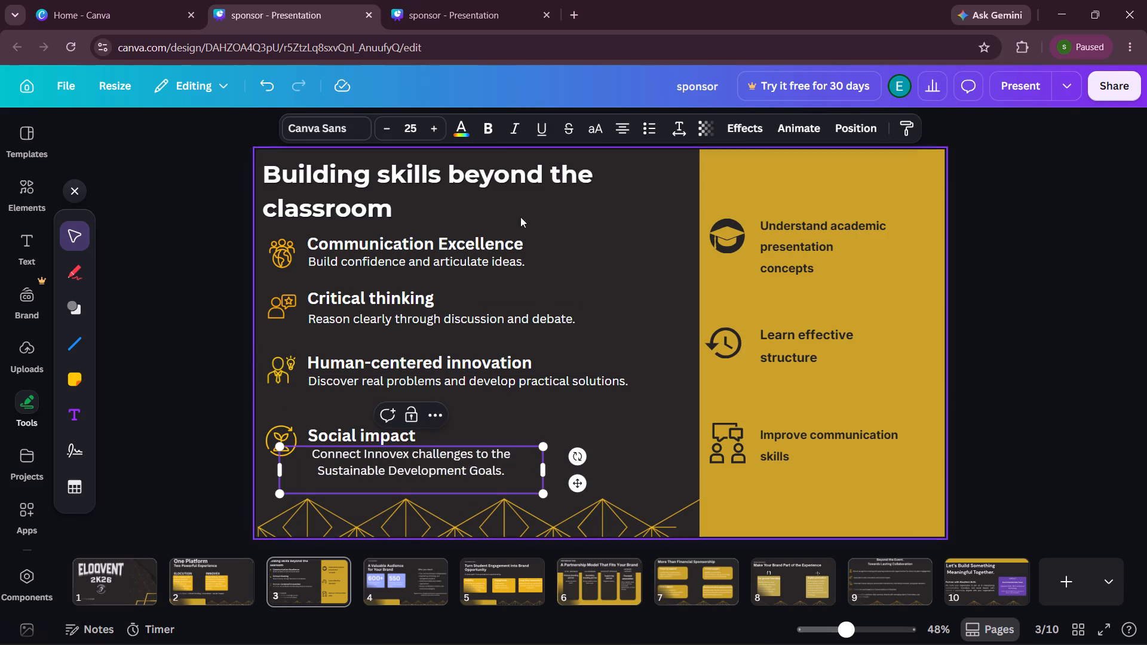
pyautogui.click(611, 127)
pyautogui.click(558, 400)
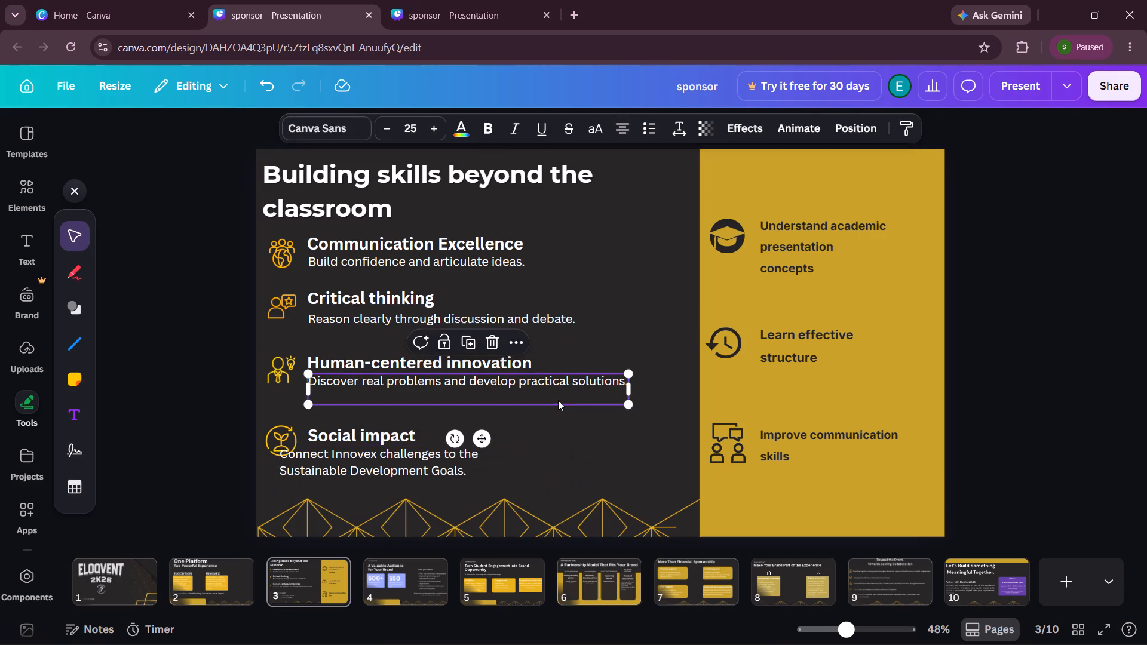
pyautogui.moveTo(462, 471); pyautogui.dragTo(490, 469)
pyautogui.click(564, 416)
pyautogui.click(459, 466)
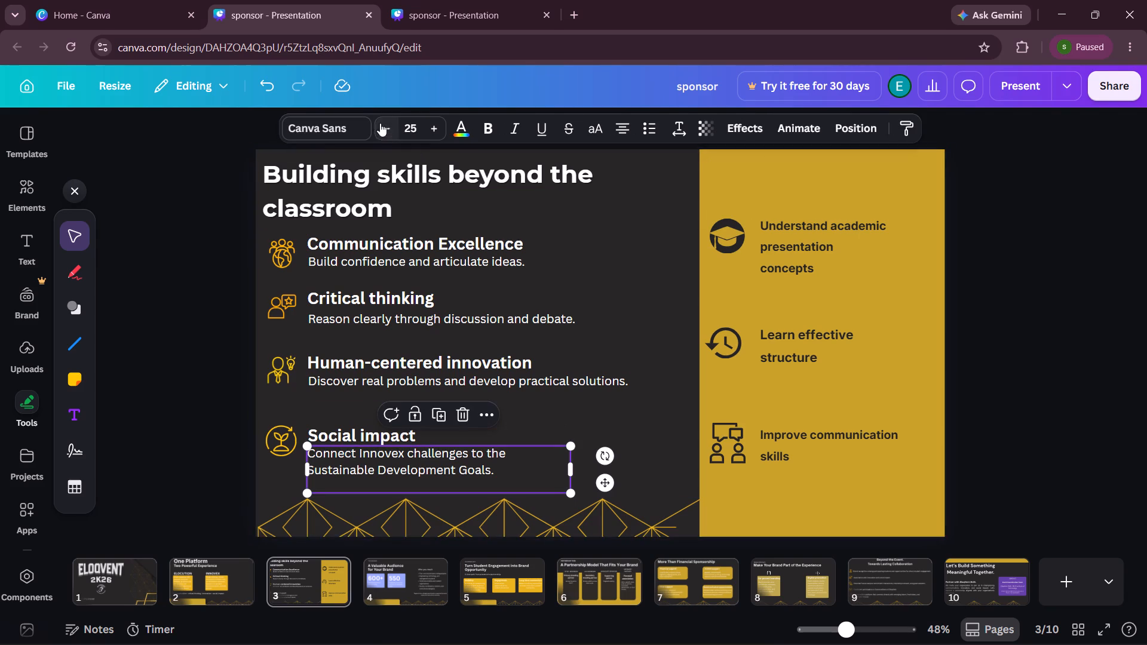
pyautogui.click(640, 350)
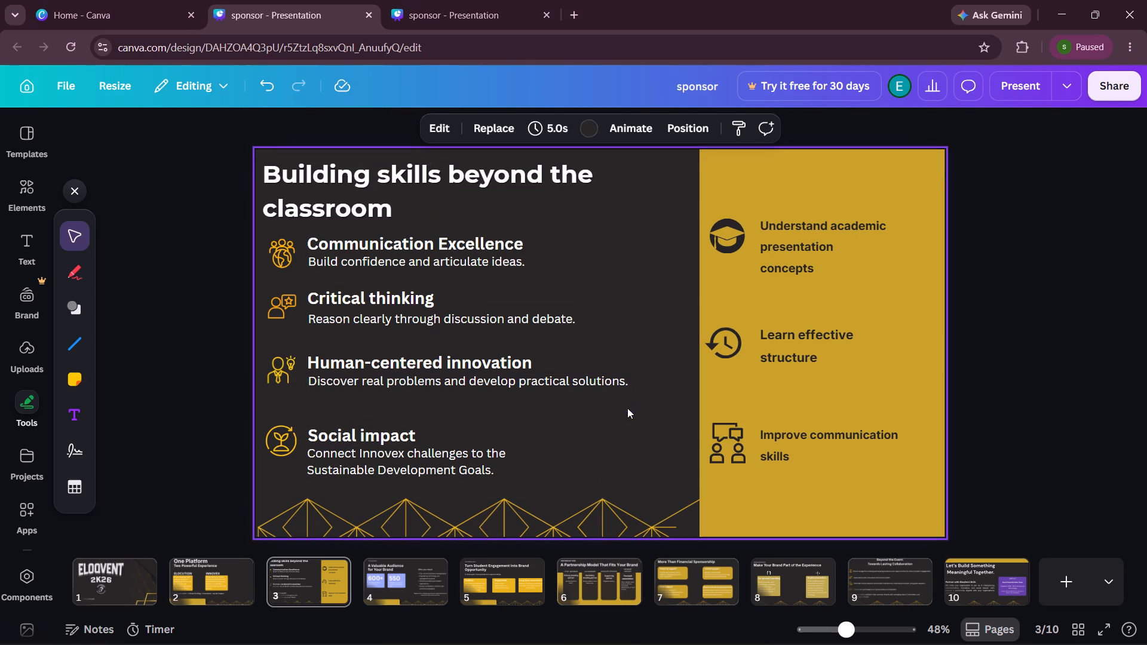
# Widen the "Social impact" description's text box so the word "Sustainable" fits on its first line.
pyautogui.click(439, 448)
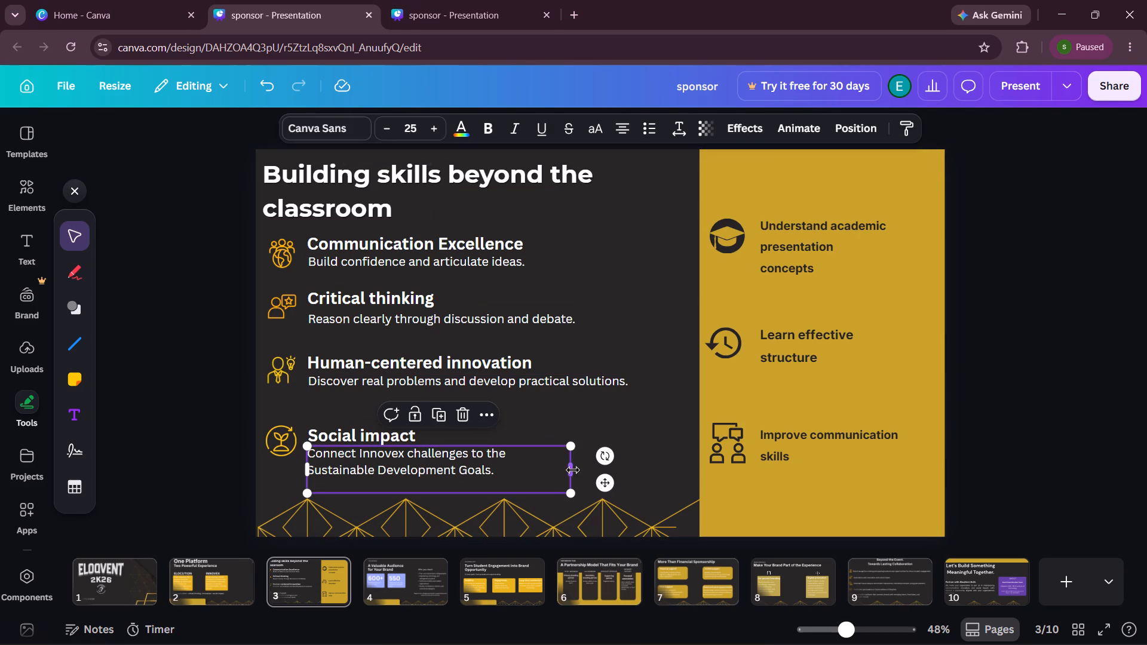
pyautogui.moveTo(573, 470); pyautogui.dragTo(615, 472)
pyautogui.click(646, 422)
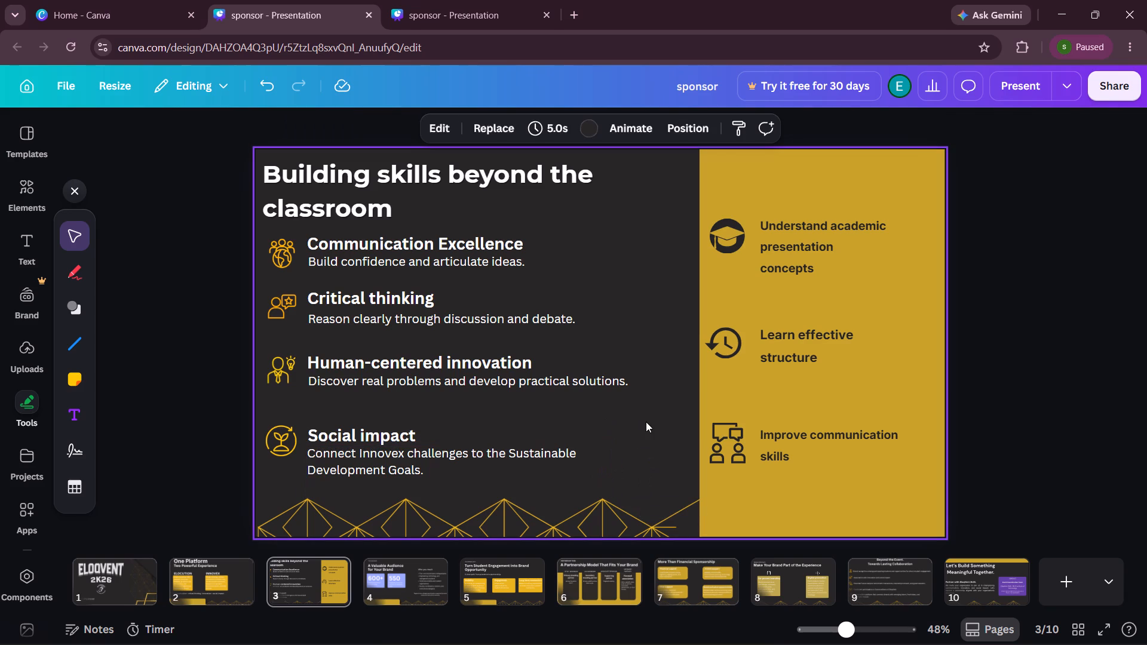
# Nudge the "Social impact" icon further up so it sits level with the "Social impact" heading.
pyautogui.click(287, 442)
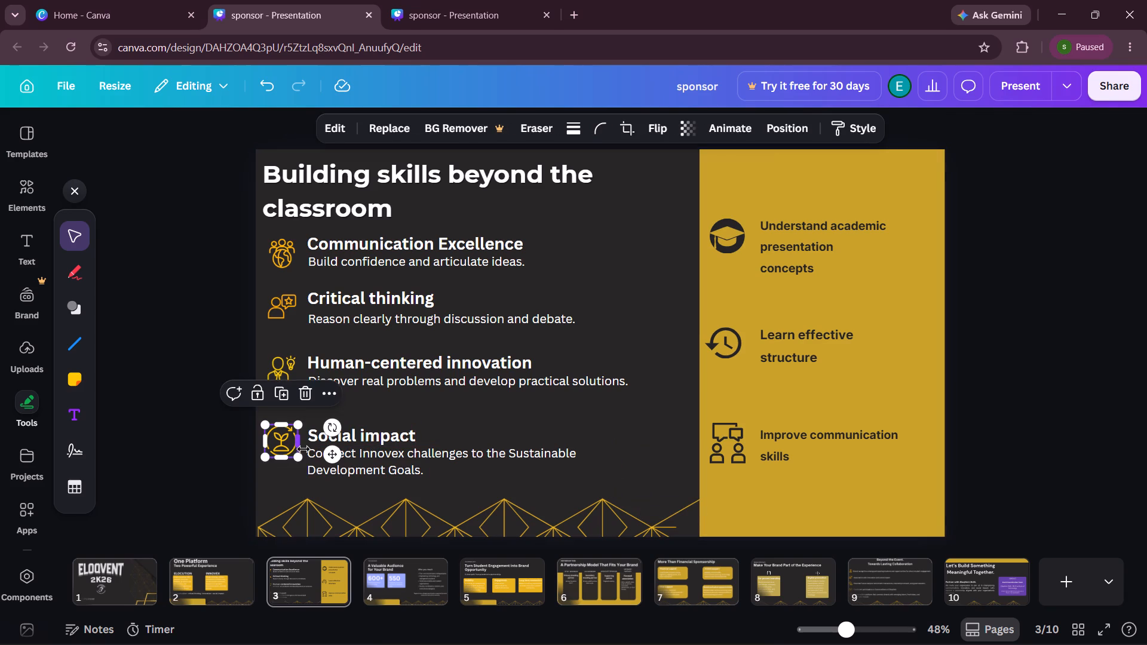
pyautogui.press('Up')
pyautogui.press('Up')
pyautogui.press('Up')
pyautogui.press('Up')
pyautogui.press('Up')
pyautogui.press('Up')
pyautogui.press('Up')
pyautogui.press('Up')
pyautogui.press('Up')
pyautogui.press('Up')
pyautogui.press('Up')
pyautogui.press('Up')
pyautogui.press('Up')
pyautogui.press('Up')
pyautogui.press('Up')
pyautogui.press('Up')
pyautogui.press('Up')
pyautogui.press('Up')
pyautogui.press('Up')
pyautogui.press('Up')
pyautogui.press('Down')
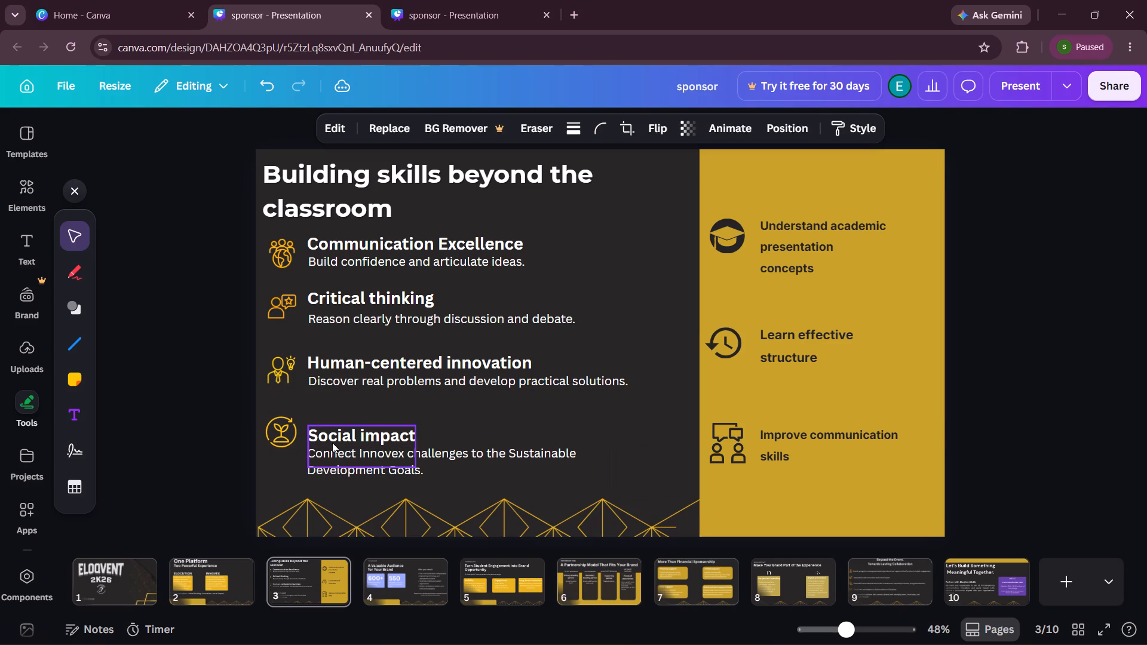
pyautogui.press('Down')
pyautogui.press('Down')
pyautogui.press('Down')
pyautogui.press('Down')
pyautogui.press('Down')
pyautogui.press('Down')
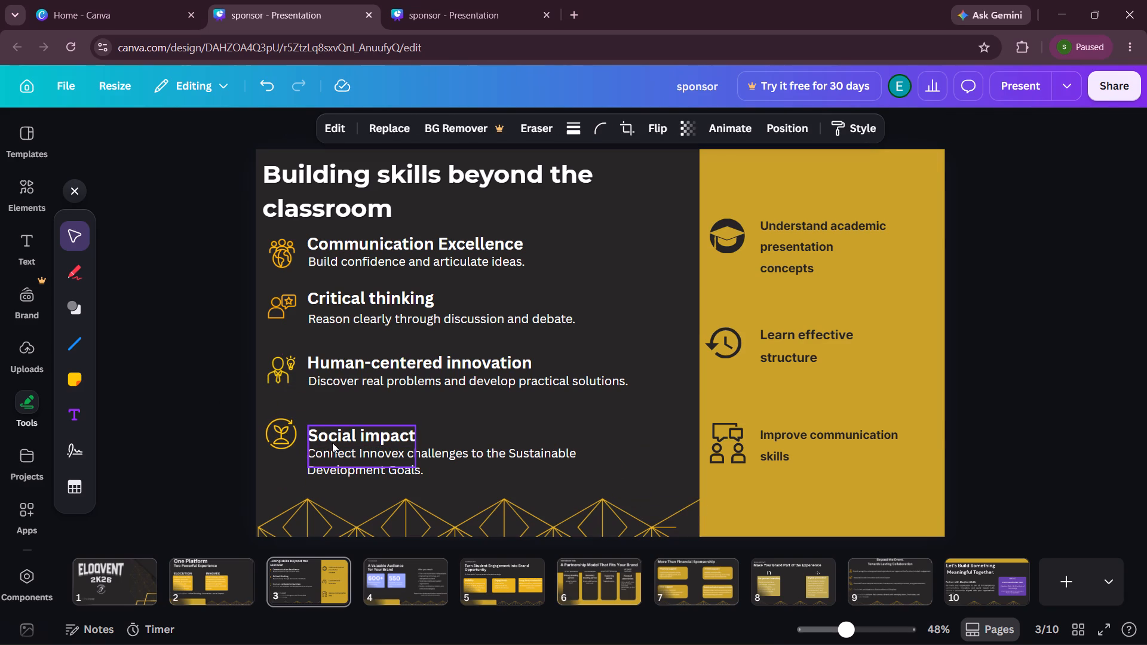
pyautogui.click(455, 400)
# Nudge the "Social impact" heading on page 3 up, closer to the "Human-centered innovation" block.
pyautogui.click(372, 438)
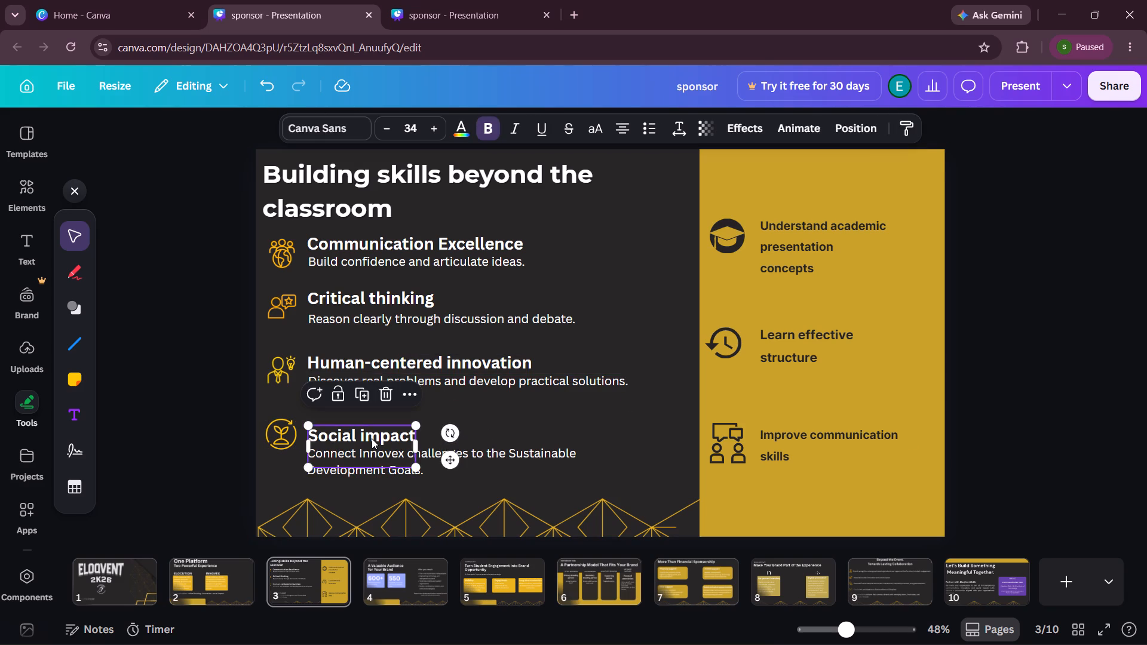
pyautogui.press('Up')
pyautogui.press('Up')
pyautogui.press('Up')
pyautogui.press('Up')
pyautogui.press('Up')
pyautogui.press('Up')
pyautogui.press('Up')
pyautogui.press('Up')
pyautogui.press('Up')
pyautogui.press('Up')
pyautogui.press('Up')
pyautogui.press('Up')
pyautogui.press('Up')
pyautogui.press('Up')
pyautogui.press('Up')
pyautogui.press('Up')
pyautogui.press('Up')
pyautogui.press('Up')
pyautogui.press('Up')
pyautogui.press('Up')
# Nudge the "Social impact" description up by the same amount so it sits directly beneath its heading.
pyautogui.click(359, 470)
pyautogui.press('Up')
pyautogui.press('Up')
pyautogui.press('Up')
pyautogui.press('Up')
pyautogui.press('Up')
pyautogui.press('Up')
pyautogui.press('Up')
pyautogui.press('Up')
pyautogui.press('Up')
pyautogui.press('Up')
pyautogui.press('Up')
pyautogui.press('Up')
pyautogui.press('Up')
pyautogui.press('Up')
pyautogui.press('Up')
pyautogui.press('Up')
pyautogui.press('Up')
pyautogui.press('Up')
pyautogui.press('Up')
pyautogui.press('Up')
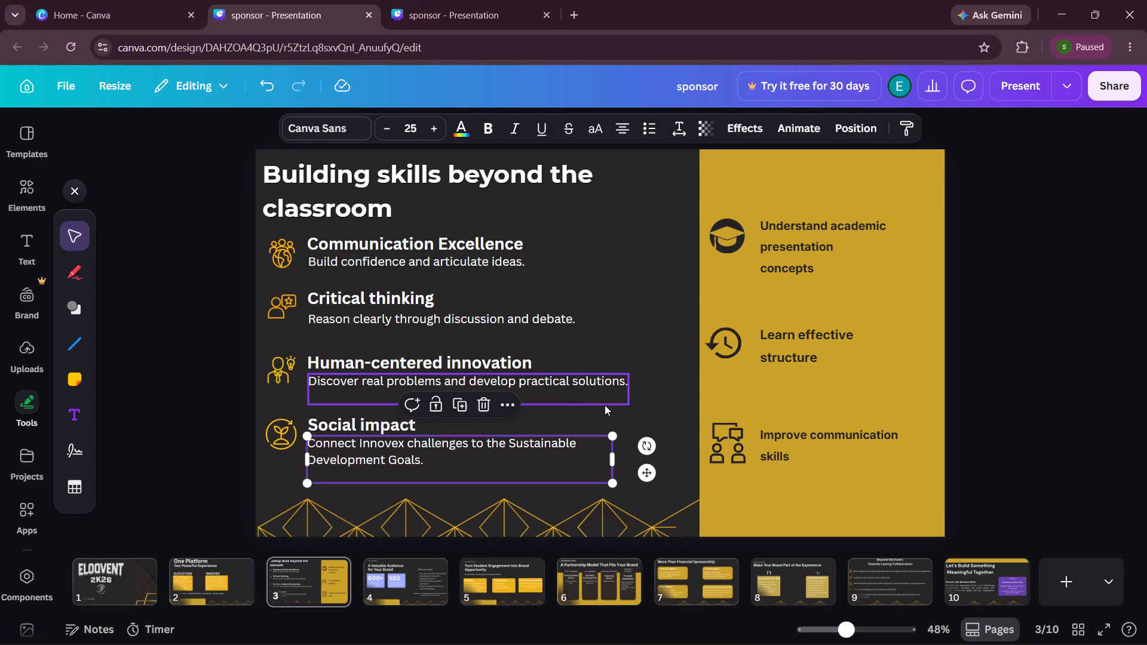
pyautogui.click(642, 425)
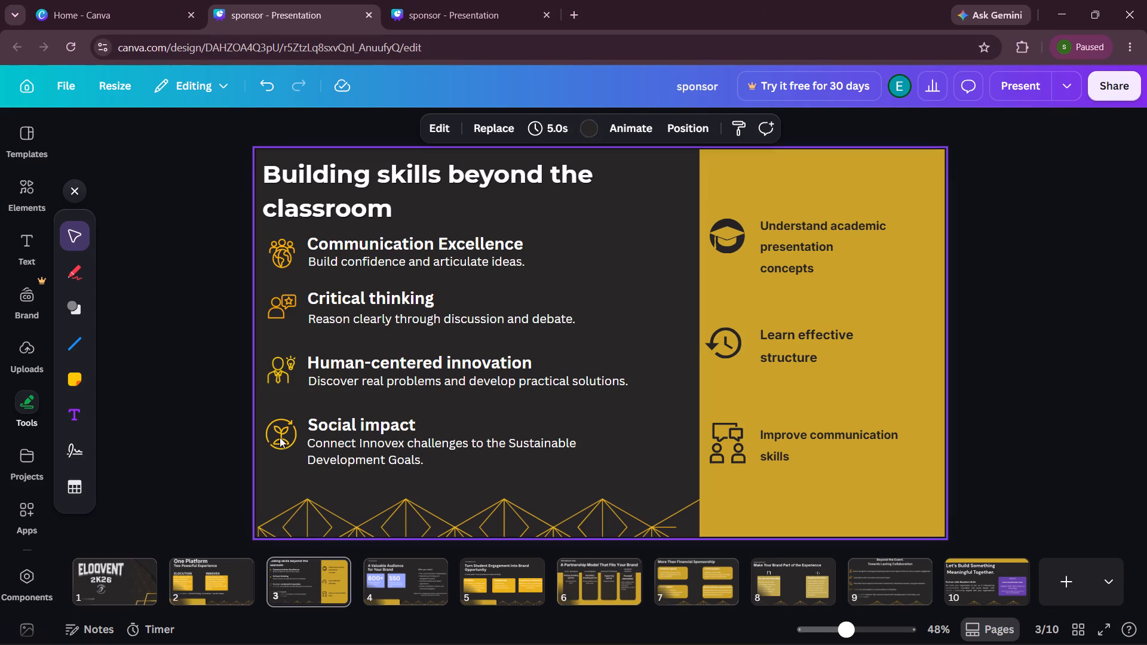
# Shift the Duotone shadows colour of the "Critical thinking" icon from orange to a brighter yellow.
pyautogui.click(272, 308)
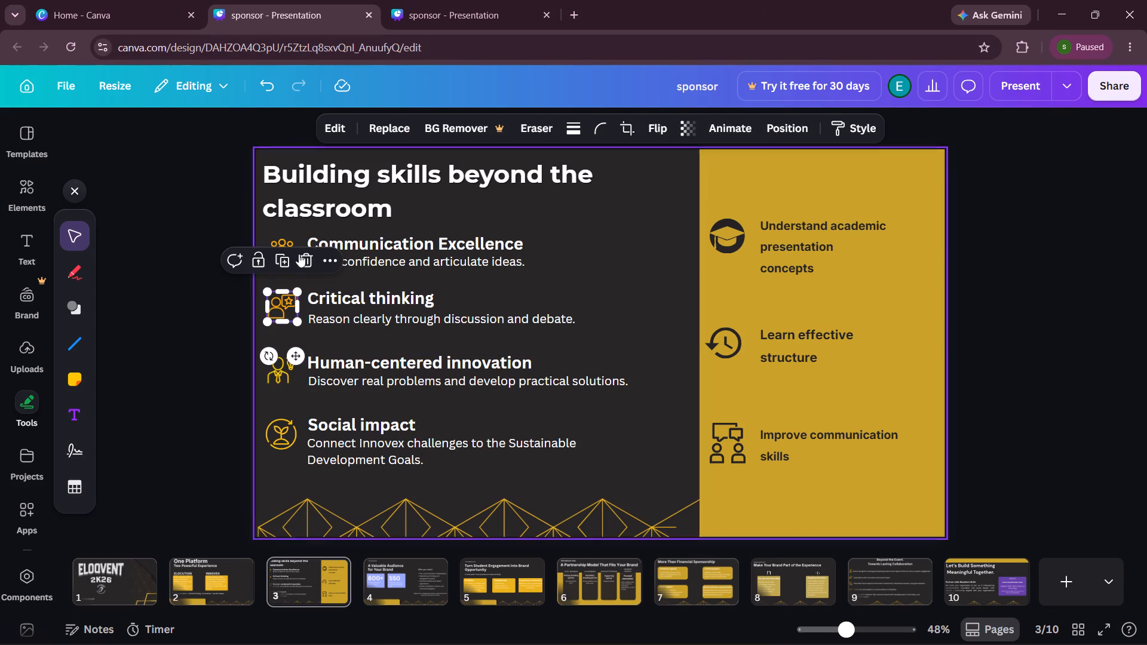
pyautogui.click(346, 125)
pyautogui.scroll(-2, 213, 477)
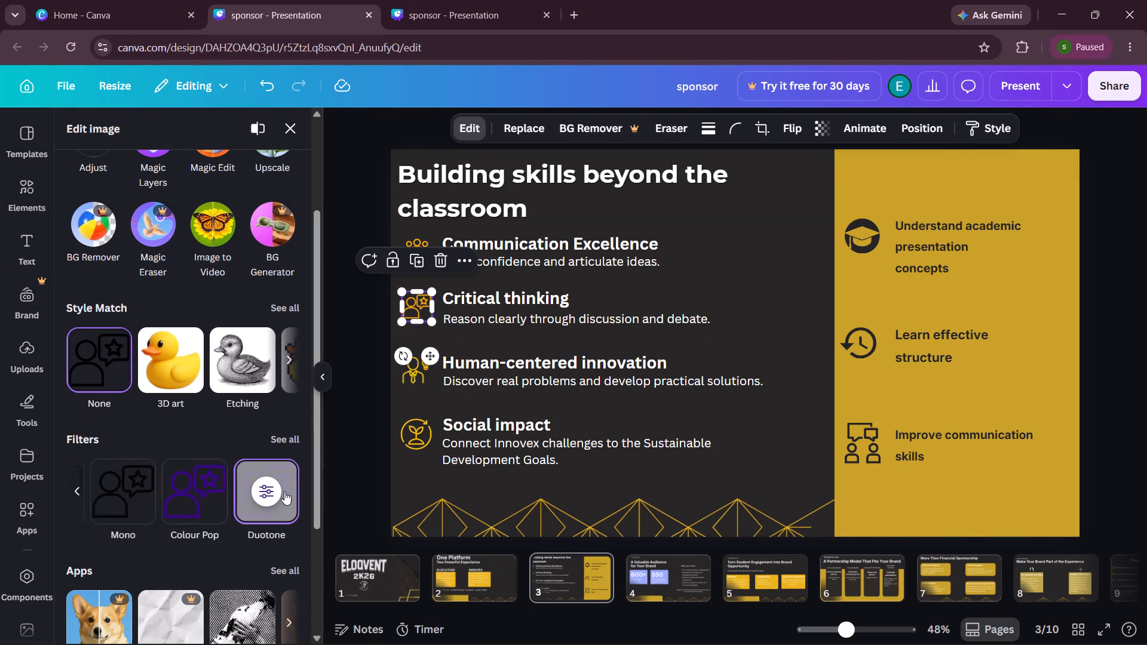
pyautogui.click(265, 492)
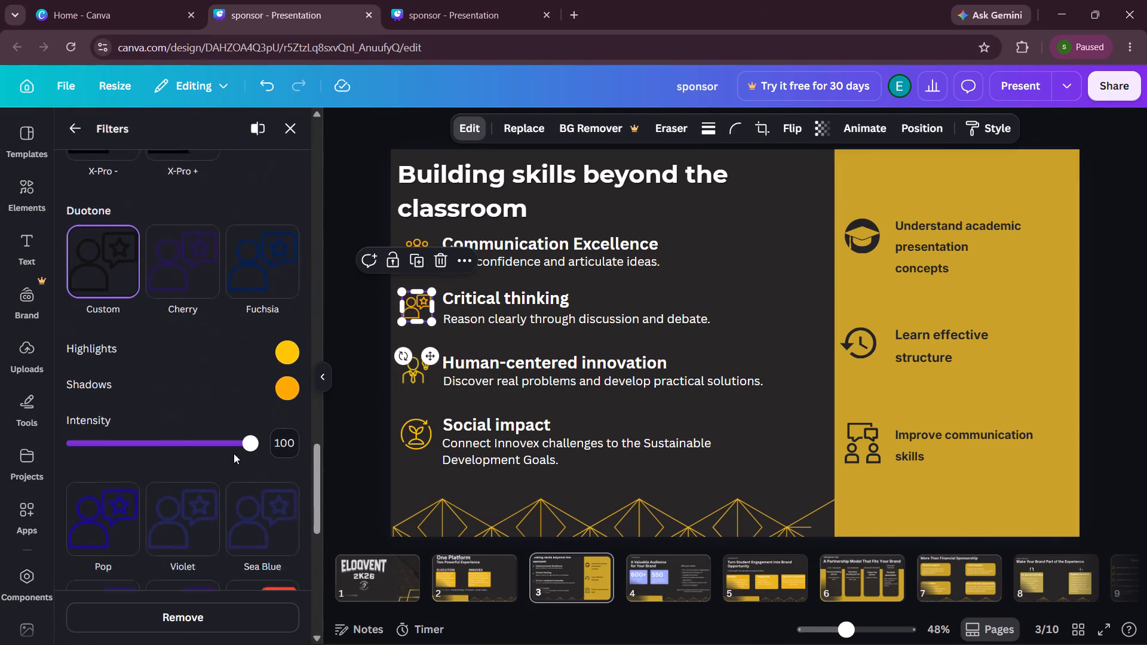
pyautogui.click(290, 331)
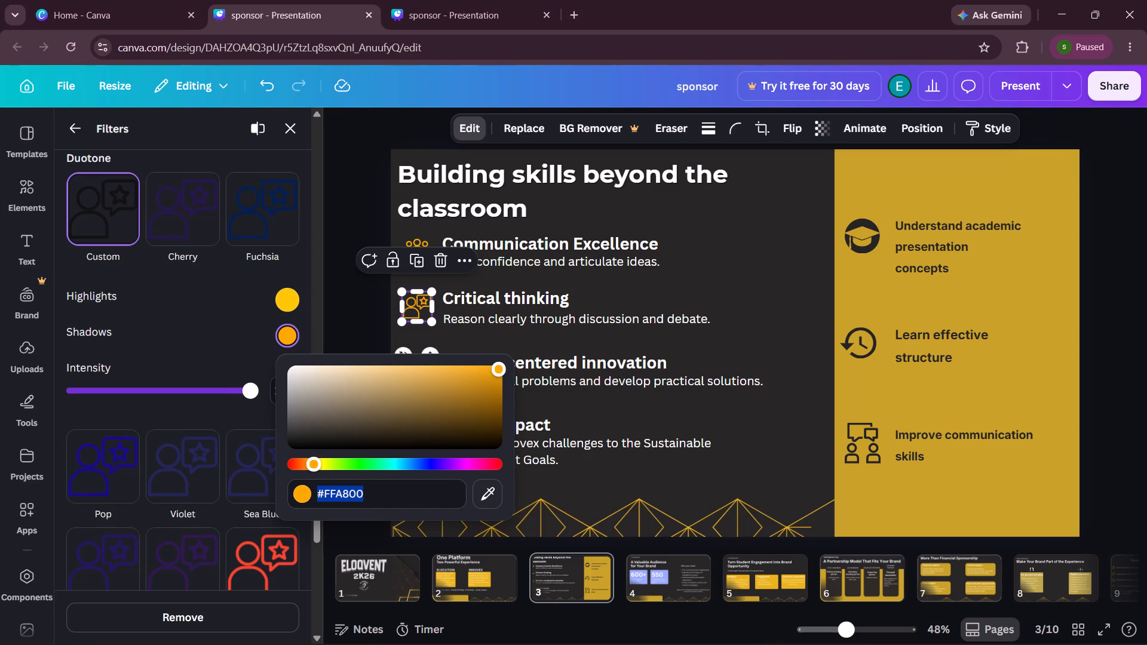
pyautogui.moveTo(312, 460); pyautogui.dragTo(317, 461)
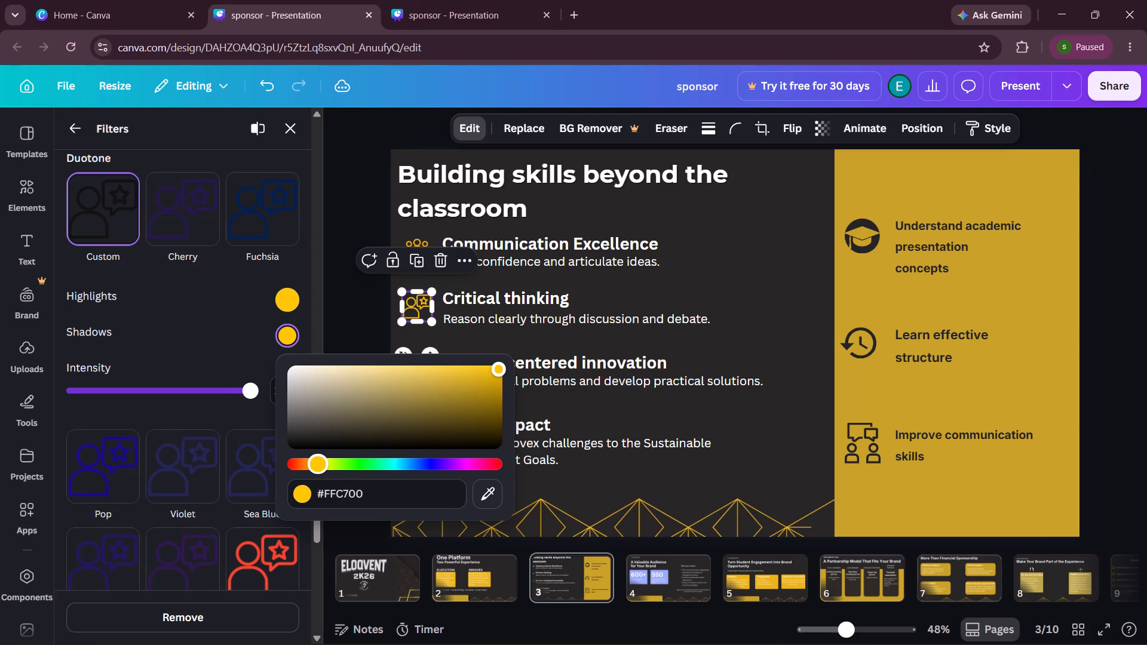
pyautogui.moveTo(317, 461); pyautogui.dragTo(322, 462)
pyautogui.doubleClick(328, 319)
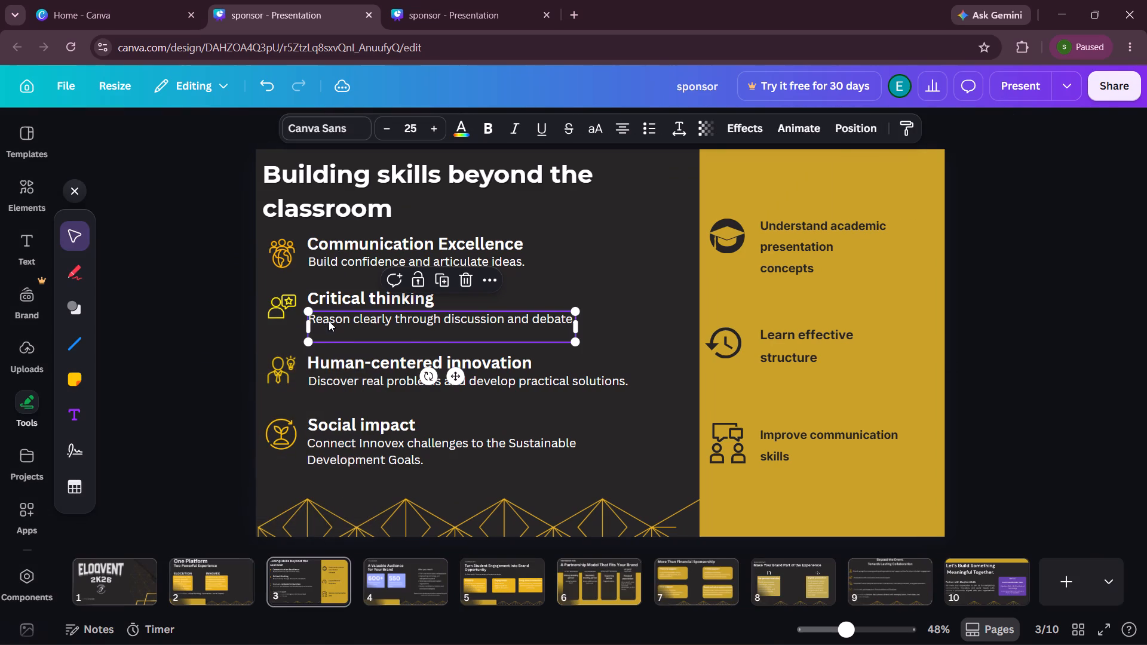
pyautogui.click(209, 411)
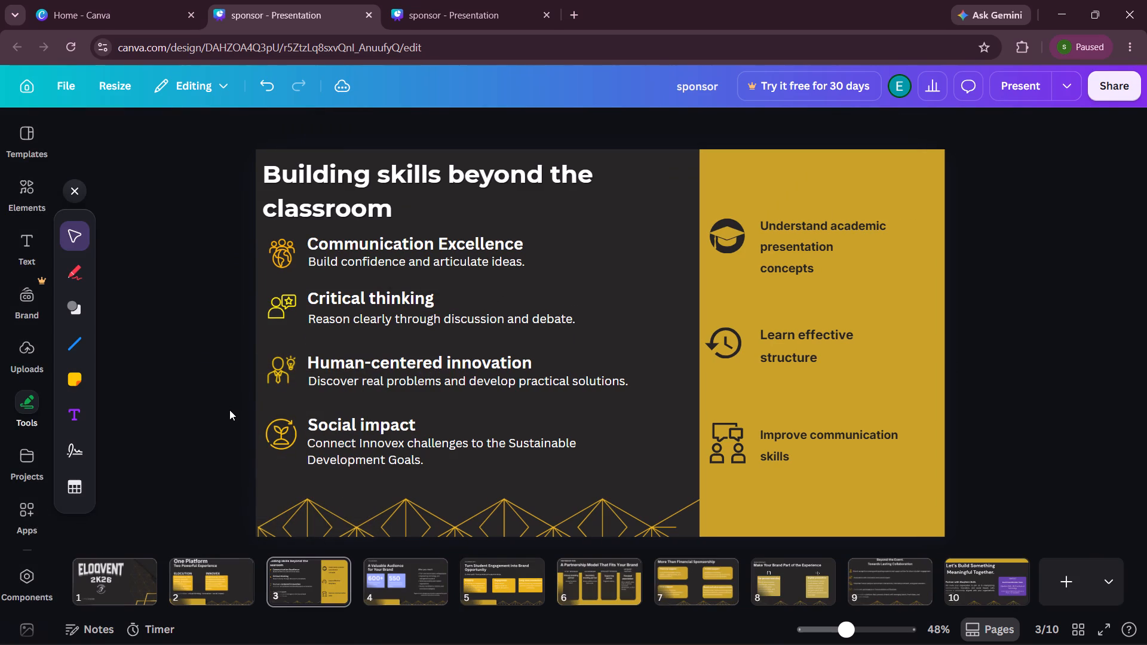
# On page 2, set the font of the "One Platform" title and "Two Powerful Experience" subtitle to DM Sans.
pyautogui.click(243, 590)
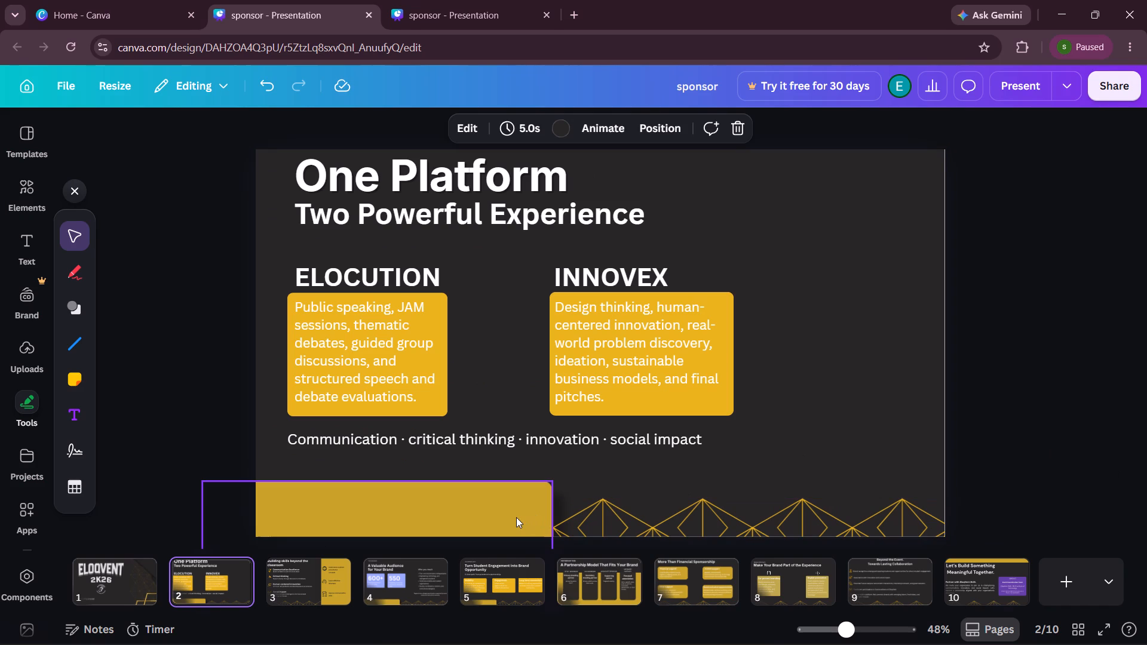
pyautogui.click(491, 165)
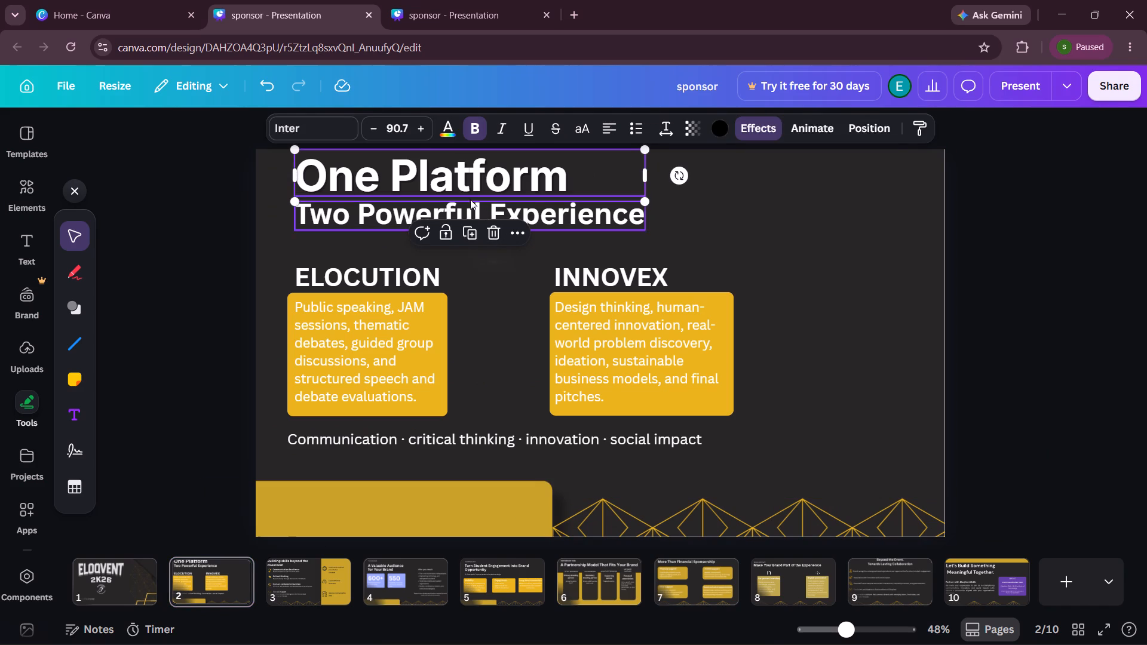
pyautogui.click(314, 128)
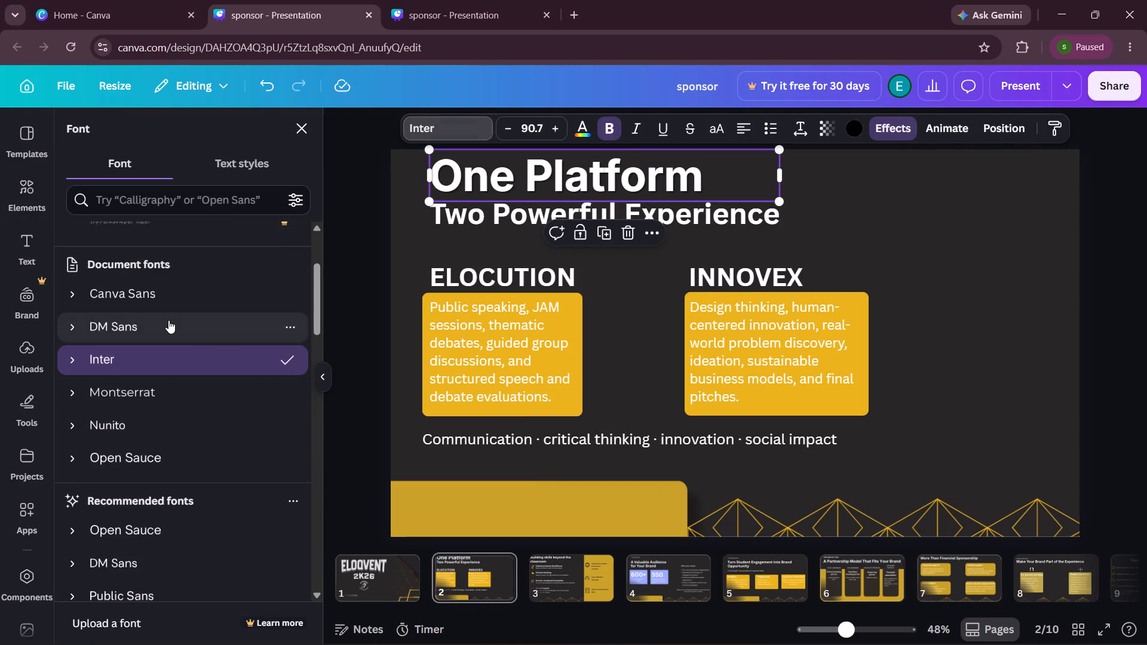
pyautogui.click(168, 320)
pyautogui.click(448, 212)
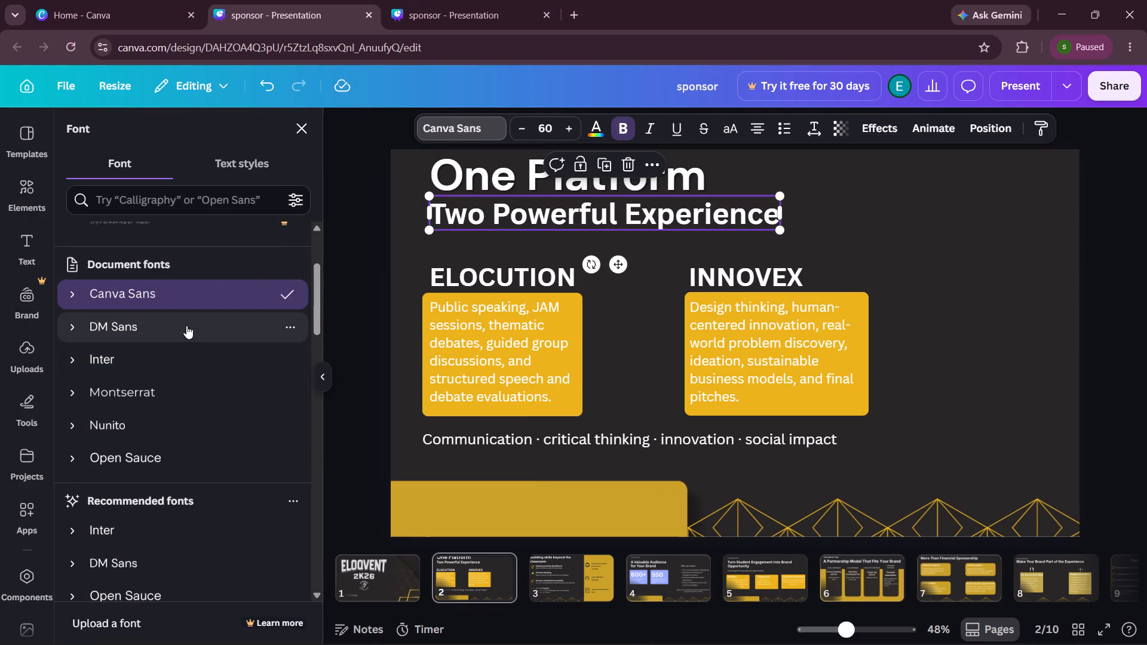
pyautogui.click(186, 325)
pyautogui.click(834, 241)
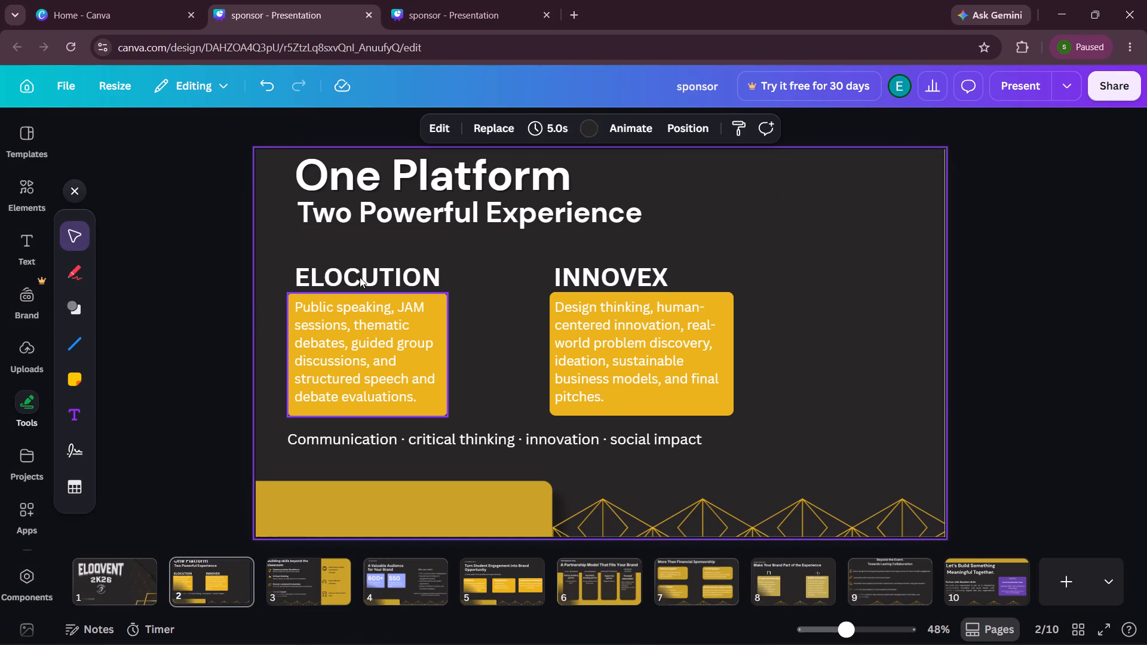
# Set the font of the "ELOCUTION" and "INNOVEX" headings on page 2 to Montserrat.
pyautogui.click(360, 277)
pyautogui.click(339, 128)
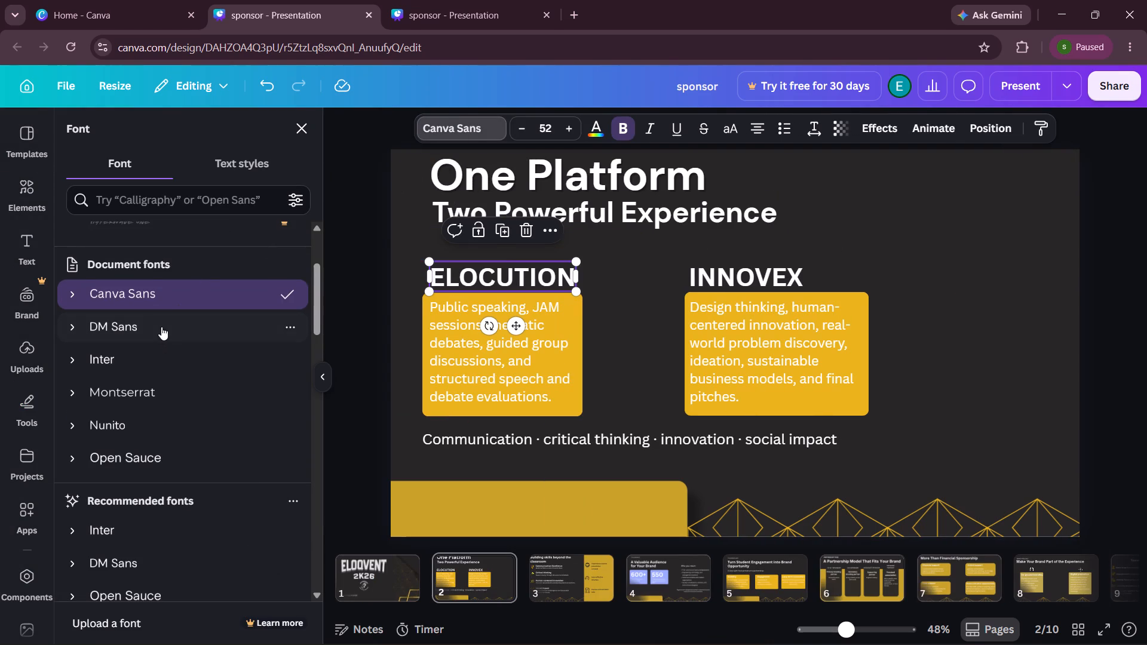
pyautogui.click(154, 390)
pyautogui.click(747, 279)
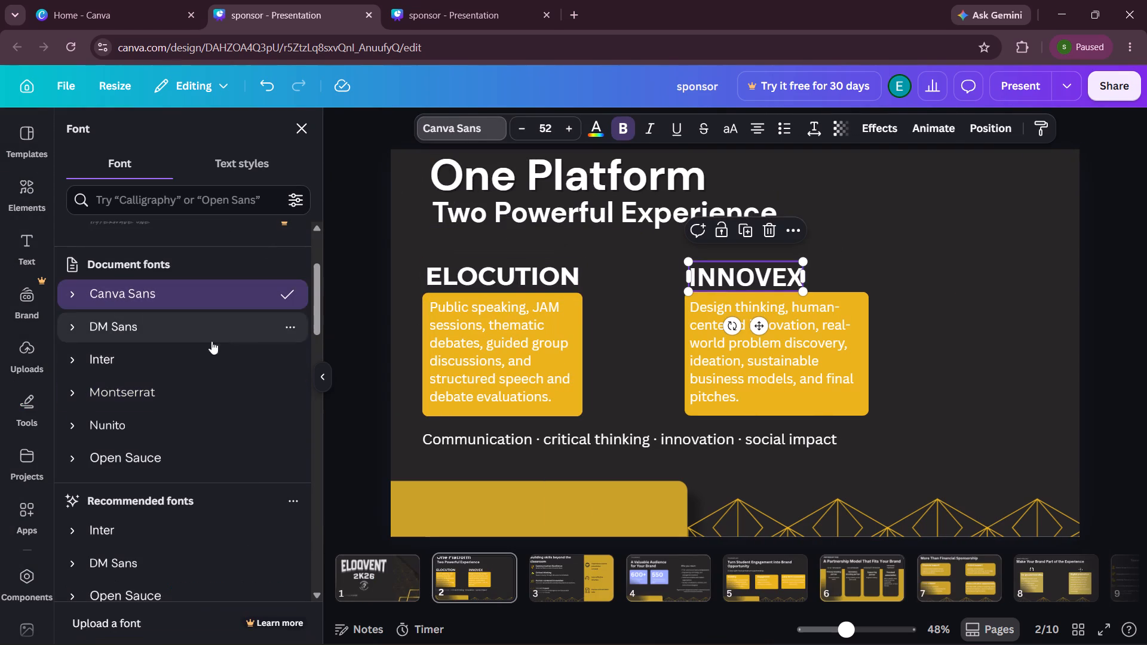
pyautogui.click(183, 385)
pyautogui.click(1146, 202)
pyautogui.click(1041, 260)
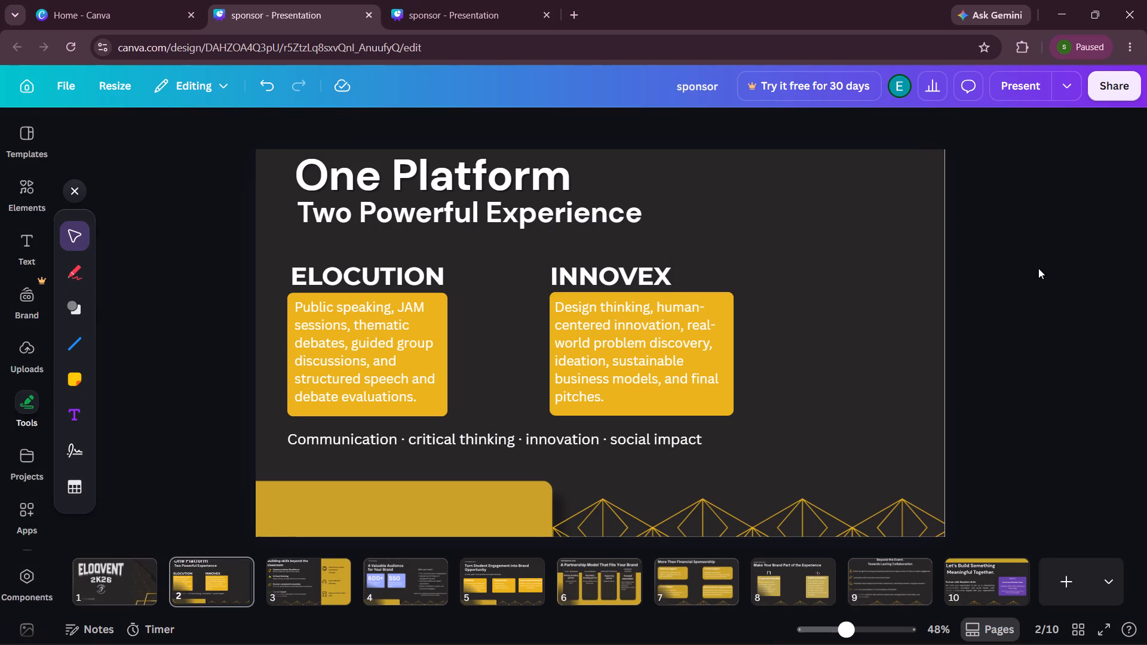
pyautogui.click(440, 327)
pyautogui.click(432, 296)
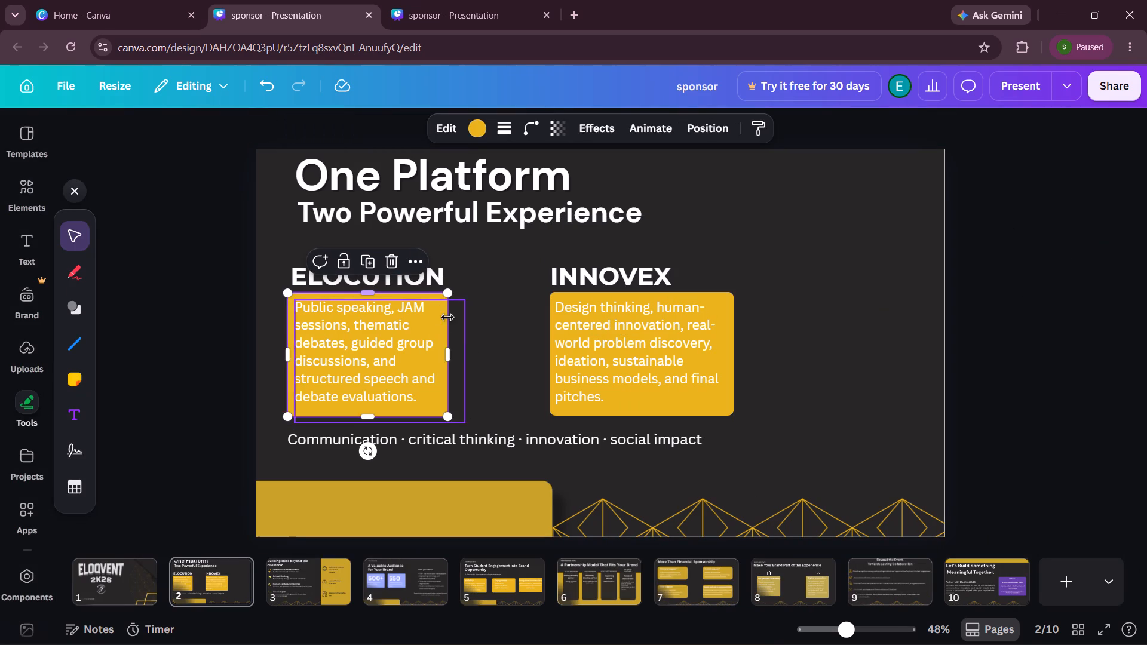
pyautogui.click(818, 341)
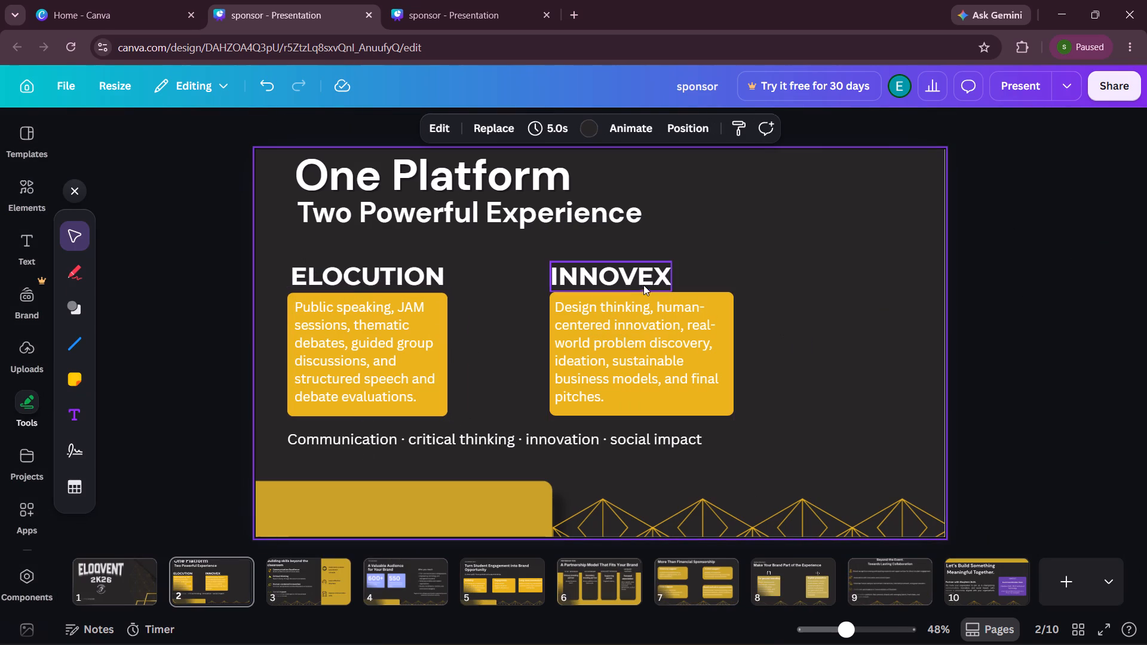
# Move the "INNOVEX" heading right so it is centred above its description card.
pyautogui.moveTo(635, 279); pyautogui.dragTo(667, 278)
pyautogui.click(862, 293)
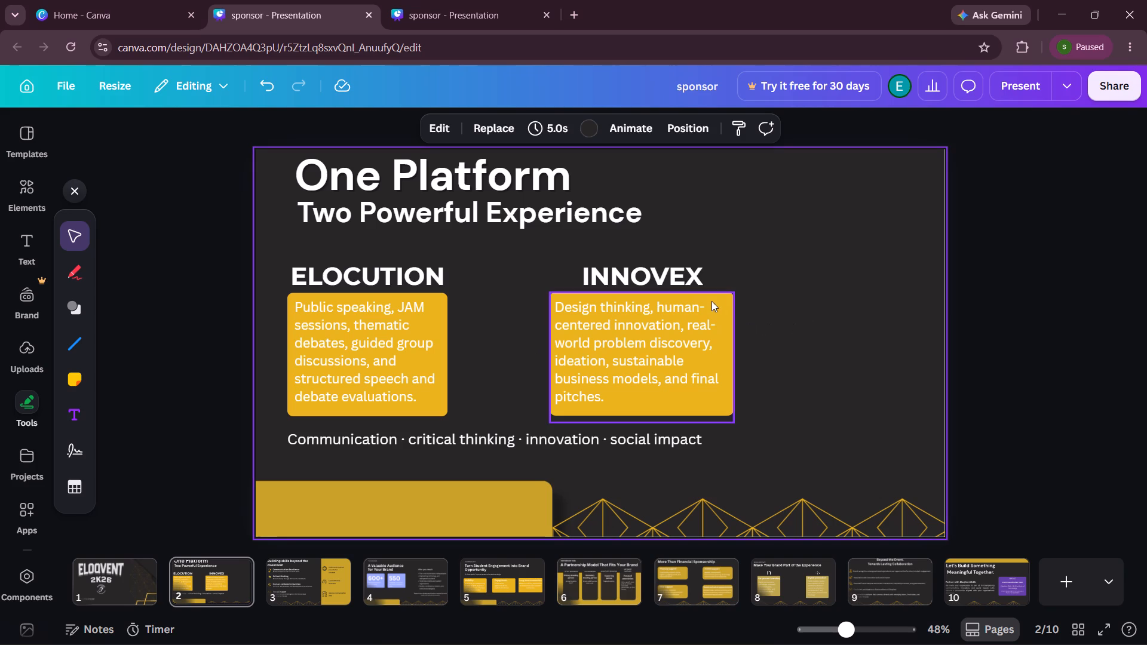
pyautogui.click(1100, 310)
# Nudge the "ELOCUTION" heading slightly up and left, and the "INNOVEX" heading slightly up and right.
pyautogui.click(408, 276)
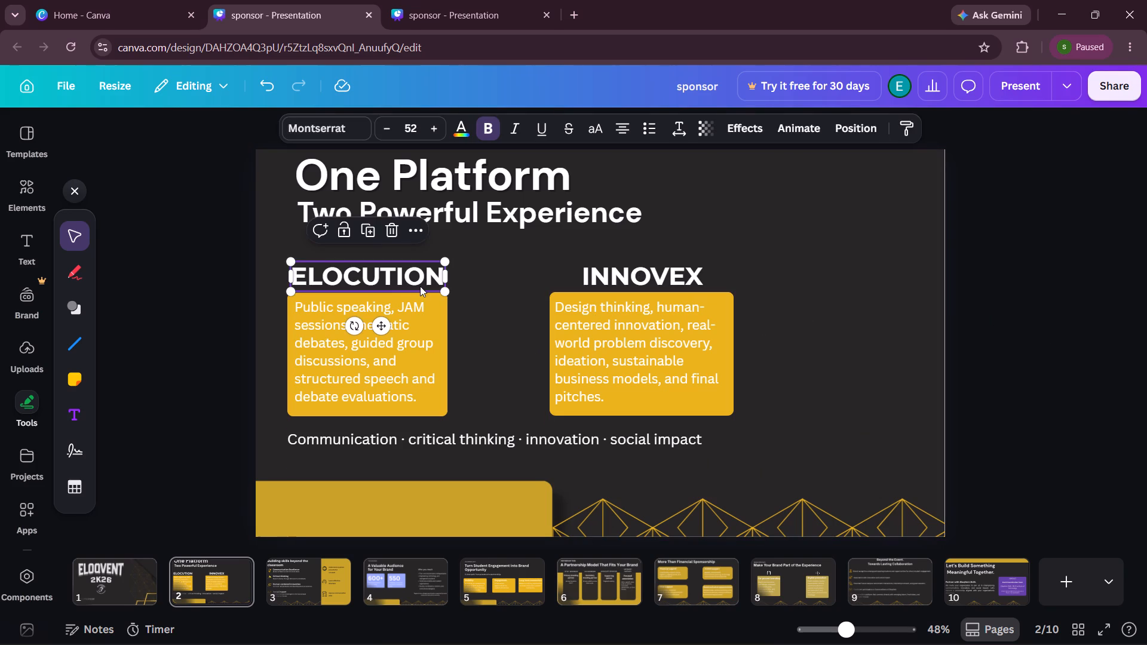
pyautogui.press('Up')
pyautogui.press('Left')
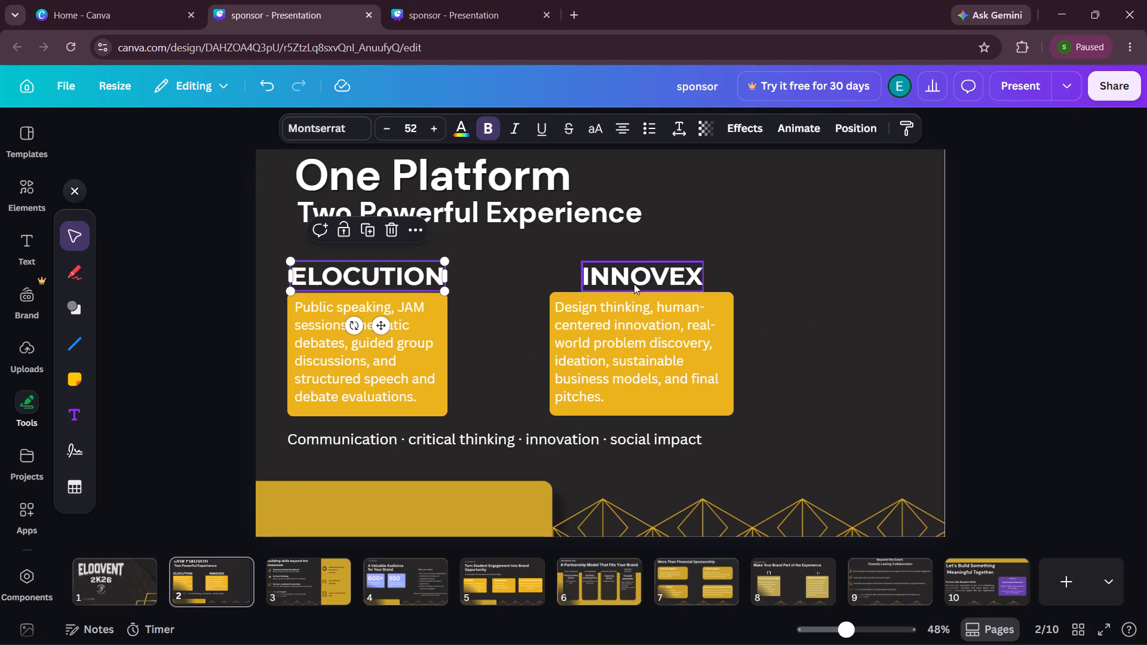
pyautogui.click(634, 284)
pyautogui.press('Up')
pyautogui.press('Right')
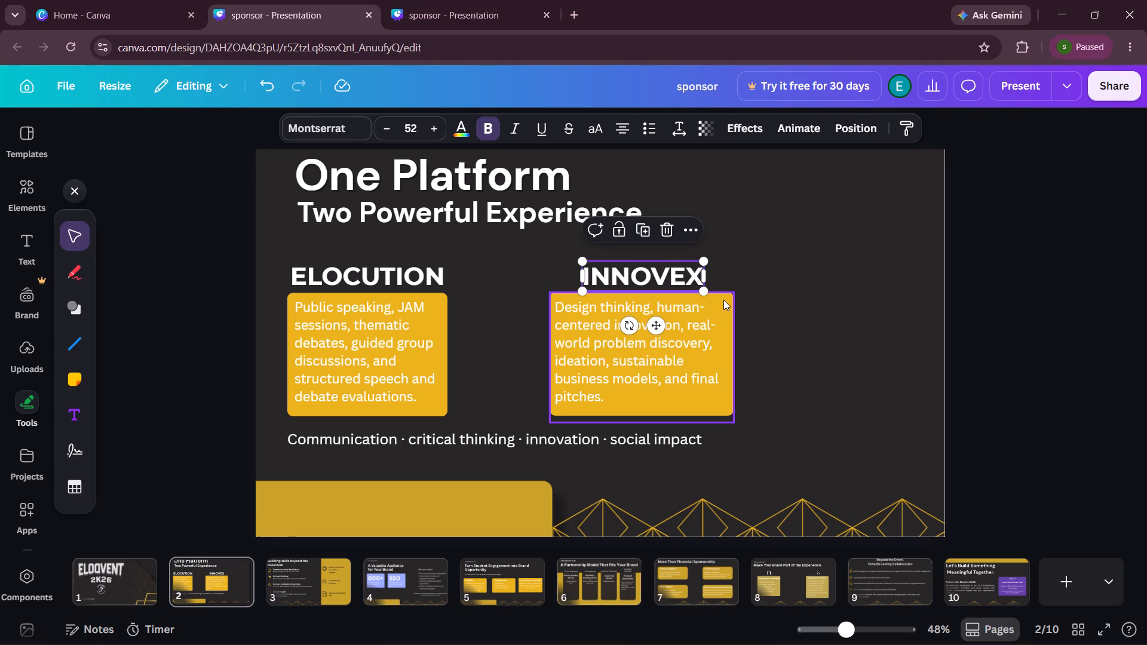
# Nudge the yellow card with the INNOVEX description right, fine-tuning its horizontal position beneath the "INNOVEX" heading.
pyautogui.click(723, 300)
pyautogui.press('Right')
pyautogui.press('Right')
pyautogui.press('Right')
pyautogui.press('Right')
pyautogui.press('Right')
pyautogui.press('Right')
pyautogui.press('Right')
pyautogui.press('Right')
pyautogui.press('Right')
pyautogui.press('Right')
pyautogui.press('Right')
pyautogui.press('Right')
pyautogui.press('Right')
pyautogui.press('Right')
pyautogui.press('Right')
pyautogui.press('Right')
pyautogui.press('Right')
pyautogui.press('Right')
pyautogui.press('Right')
pyautogui.press('Right')
pyautogui.press('Right')
pyautogui.press('Right')
pyautogui.press('Right')
pyautogui.press('Right')
pyautogui.press('Right')
pyautogui.press('Right')
pyautogui.press('Right')
pyautogui.press('Right')
pyautogui.press('Right')
pyautogui.press('Right')
pyautogui.press('Right')
pyautogui.press('Right')
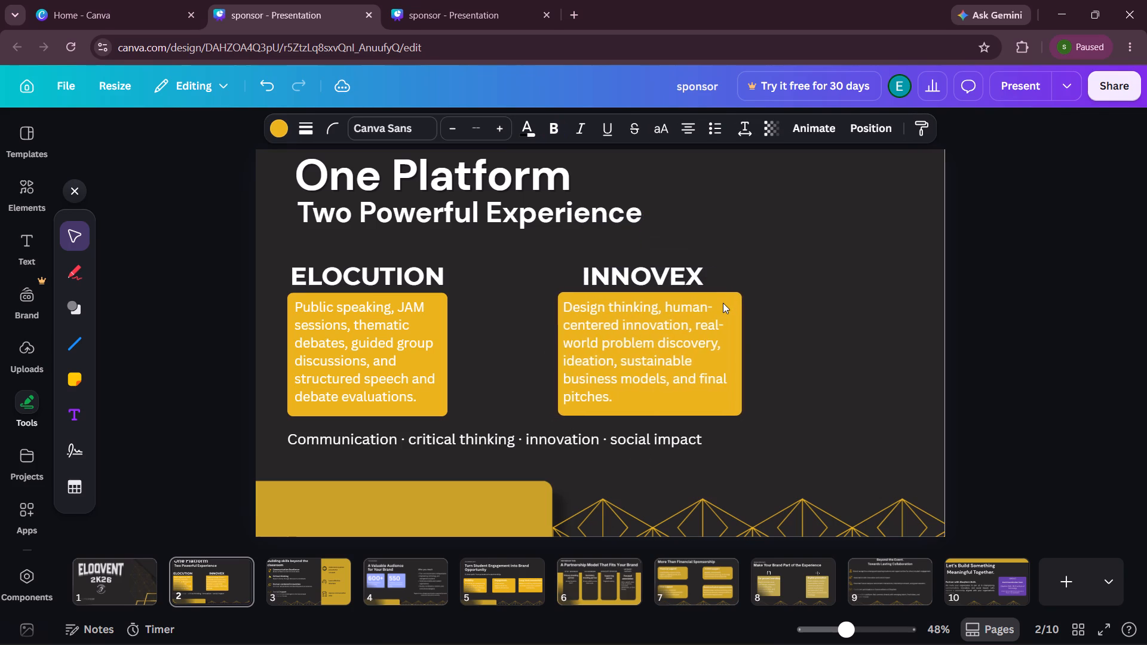
pyautogui.press('Left')
pyautogui.press('Left')
pyautogui.press('Left')
pyautogui.press('Left')
pyautogui.press('Left')
pyautogui.press('Left')
pyautogui.press('Left')
pyautogui.press('Left')
pyautogui.press('Left')
pyautogui.press('Left')
pyautogui.press('Left')
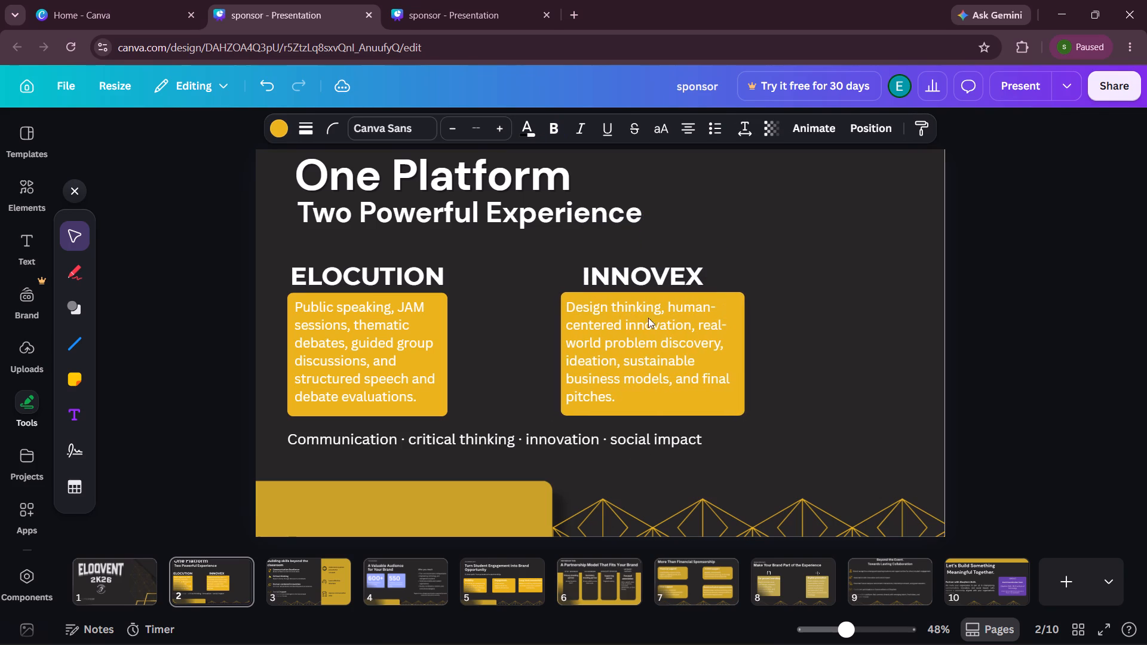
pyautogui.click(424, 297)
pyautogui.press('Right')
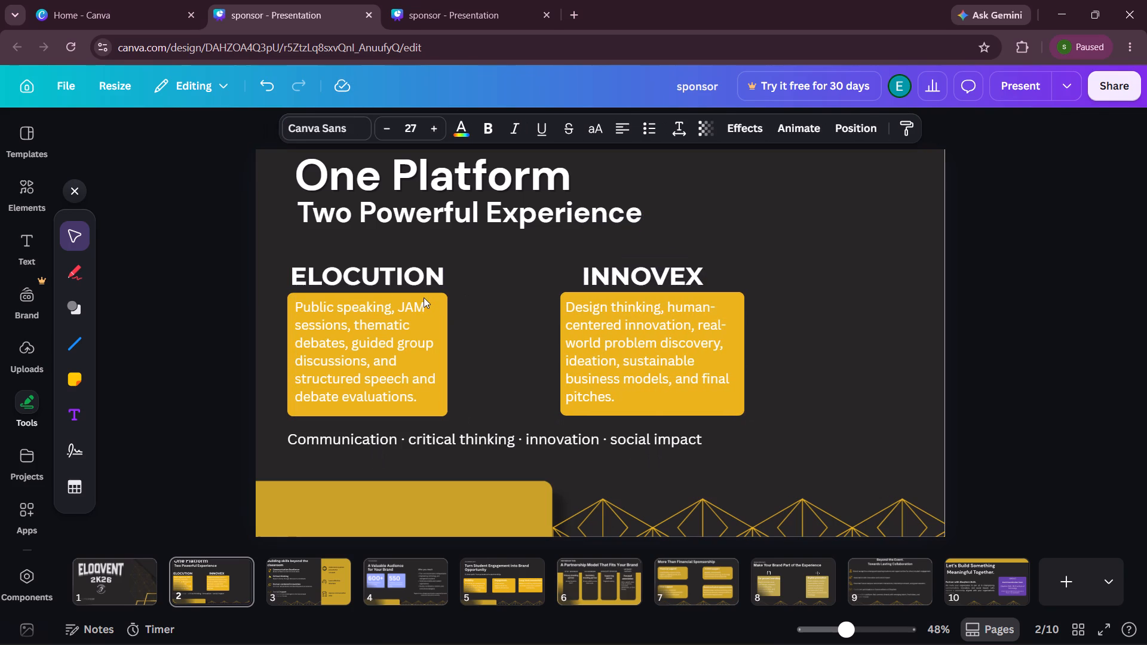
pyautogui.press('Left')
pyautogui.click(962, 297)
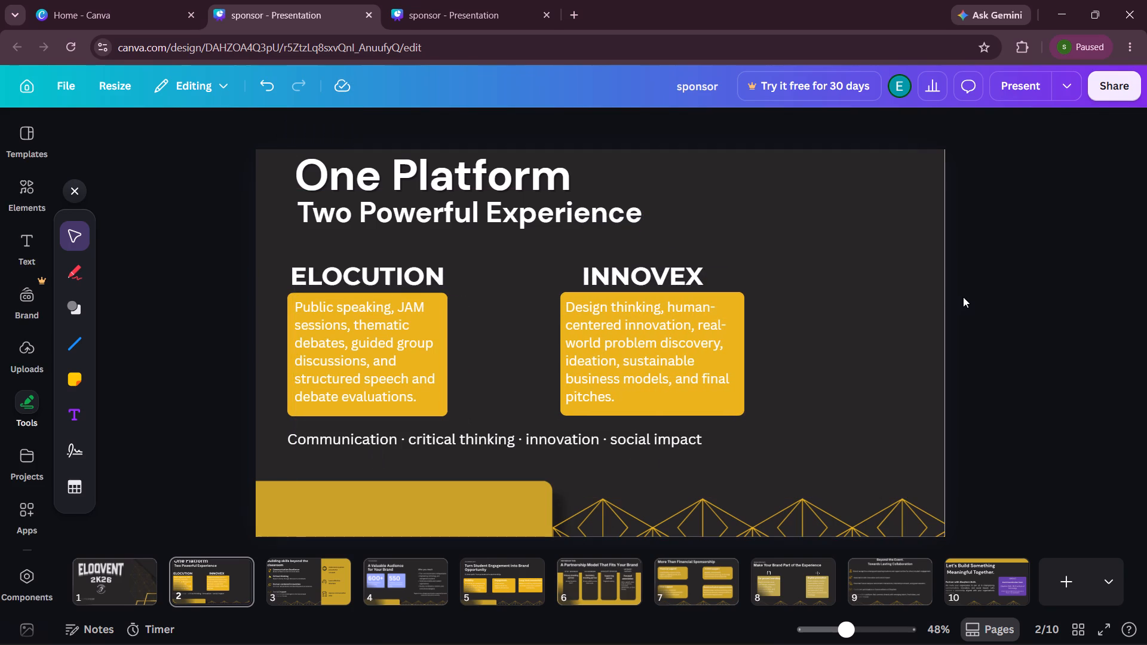
# Present the deck full screen from page 1 and review every slide through page 10, then exit the presentation.
pyautogui.click(157, 581)
pyautogui.click(133, 589)
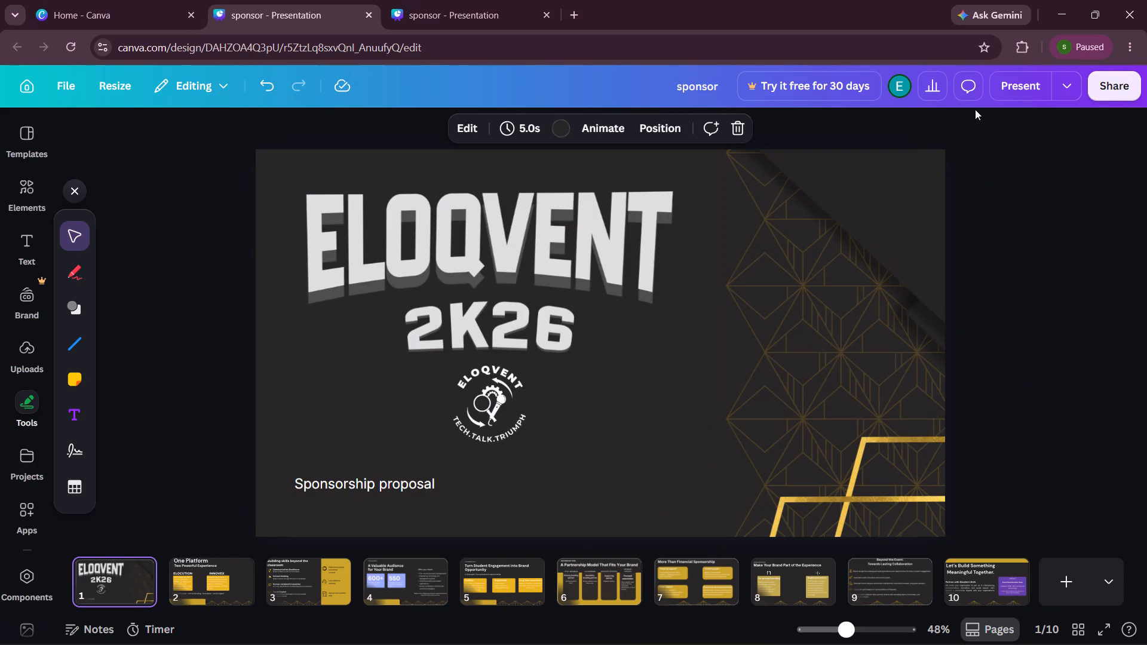
pyautogui.click(1011, 100)
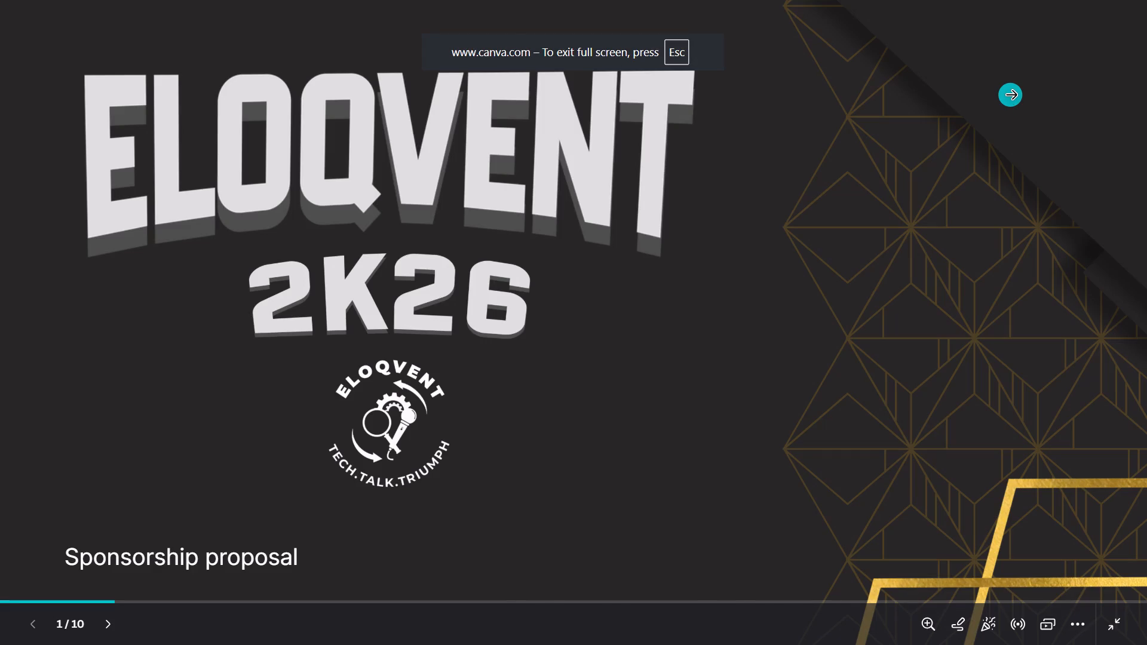
pyautogui.press('Right')
pyautogui.press('Right')
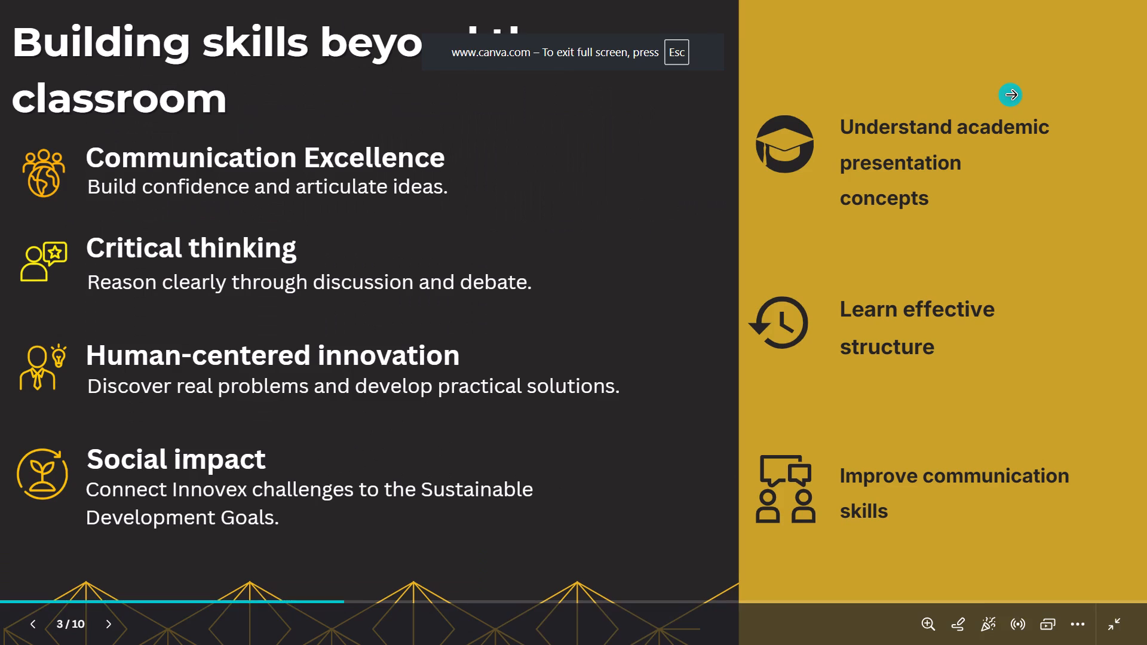
pyautogui.press('Right')
pyautogui.press('Left')
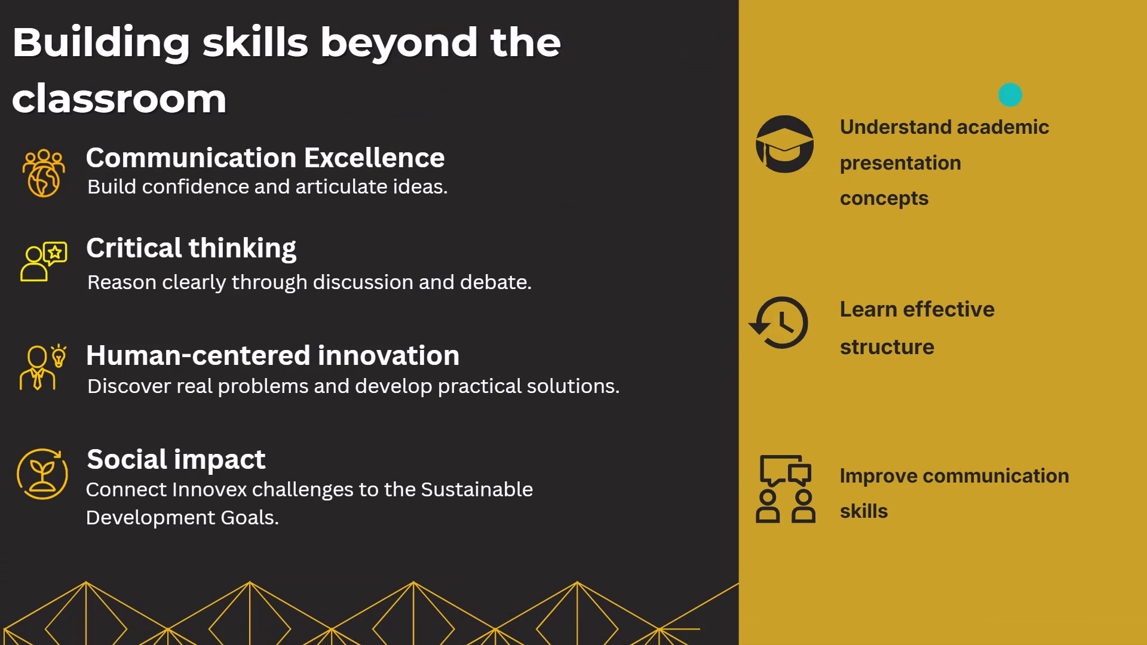
pyautogui.press('Right')
pyautogui.press('Right')
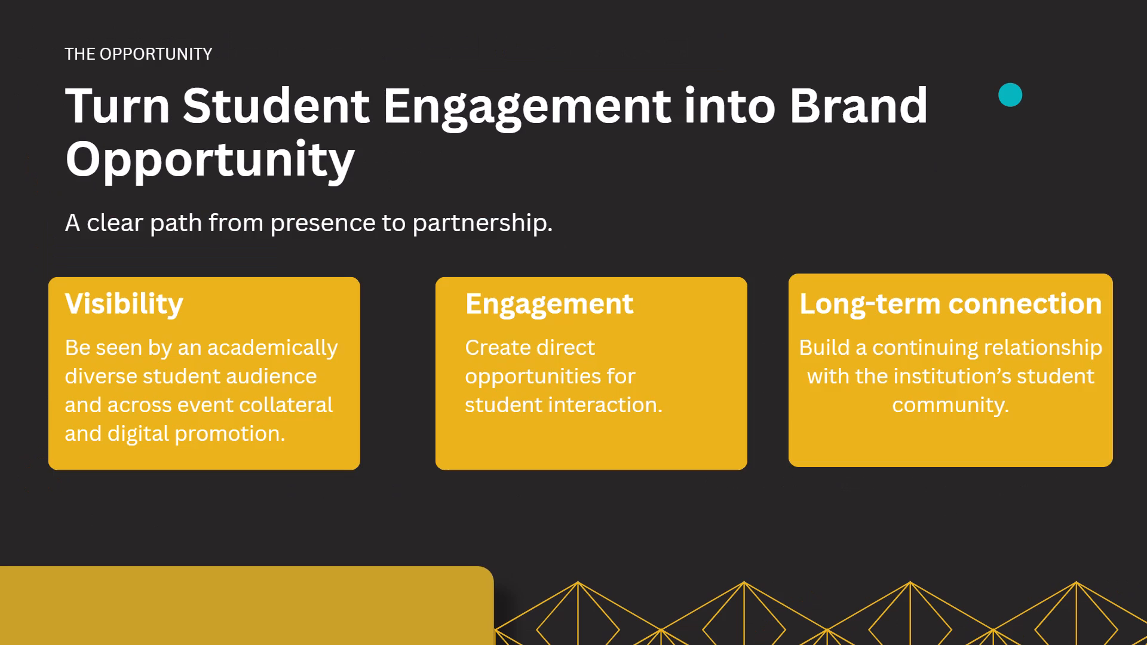
pyautogui.press('Right')
pyautogui.press('Right')
pyautogui.press('Right')
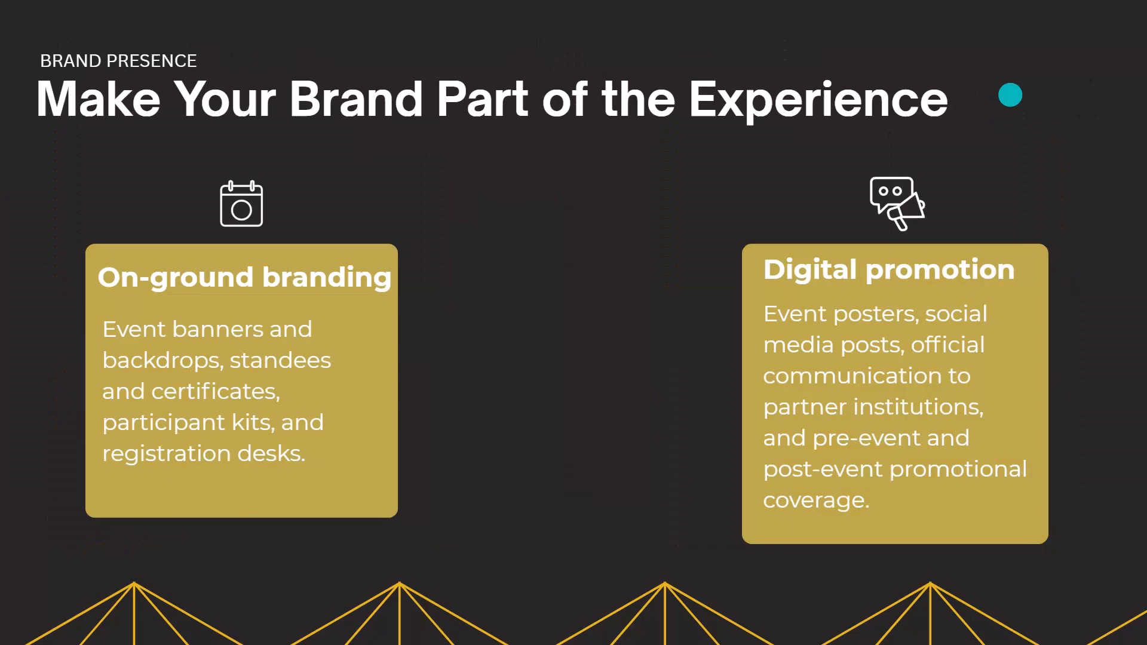
pyautogui.press('Right')
pyautogui.press('Right')
pyautogui.press('Right')
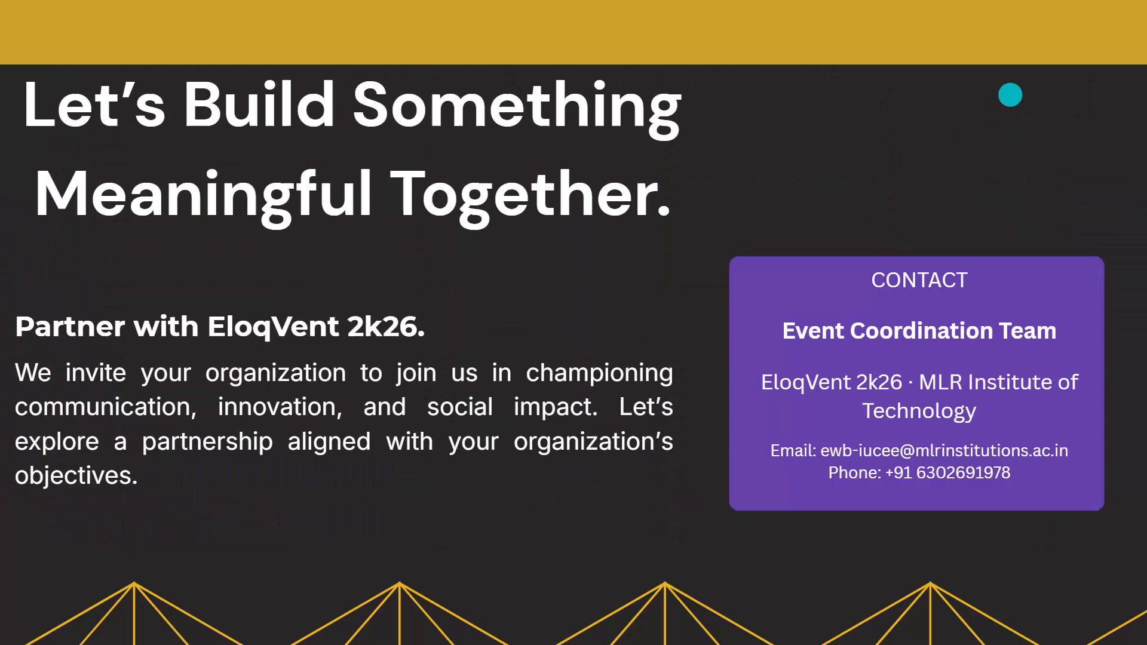
pyautogui.press('Escape')
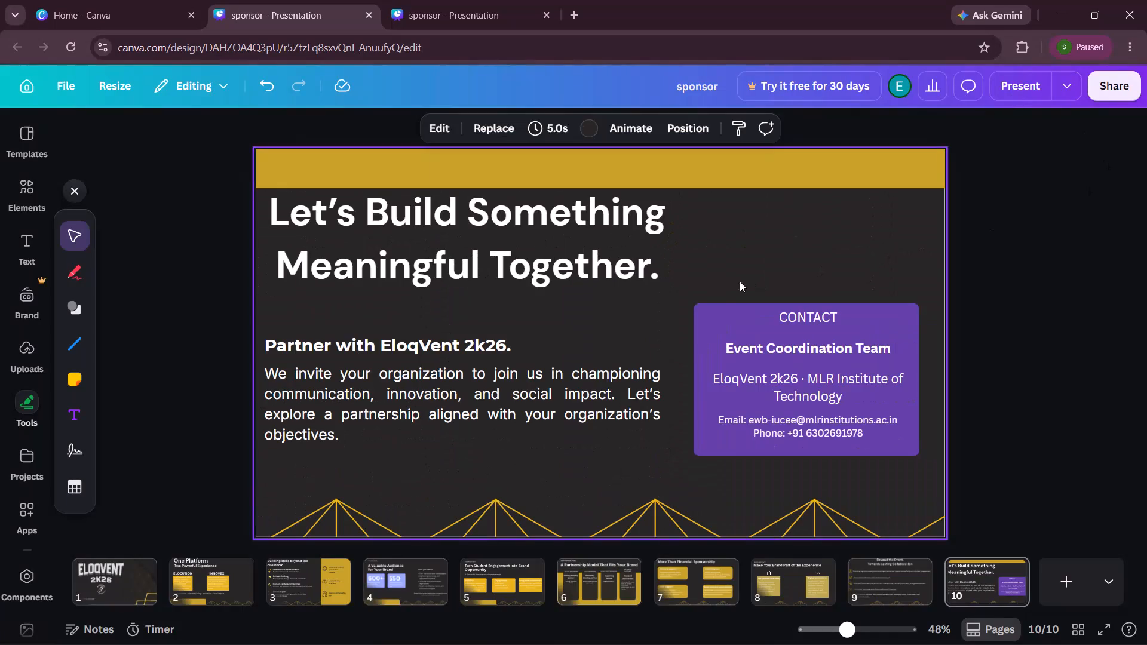
# Return to page 2, "One Platform", in the editor.
pyautogui.click(107, 578)
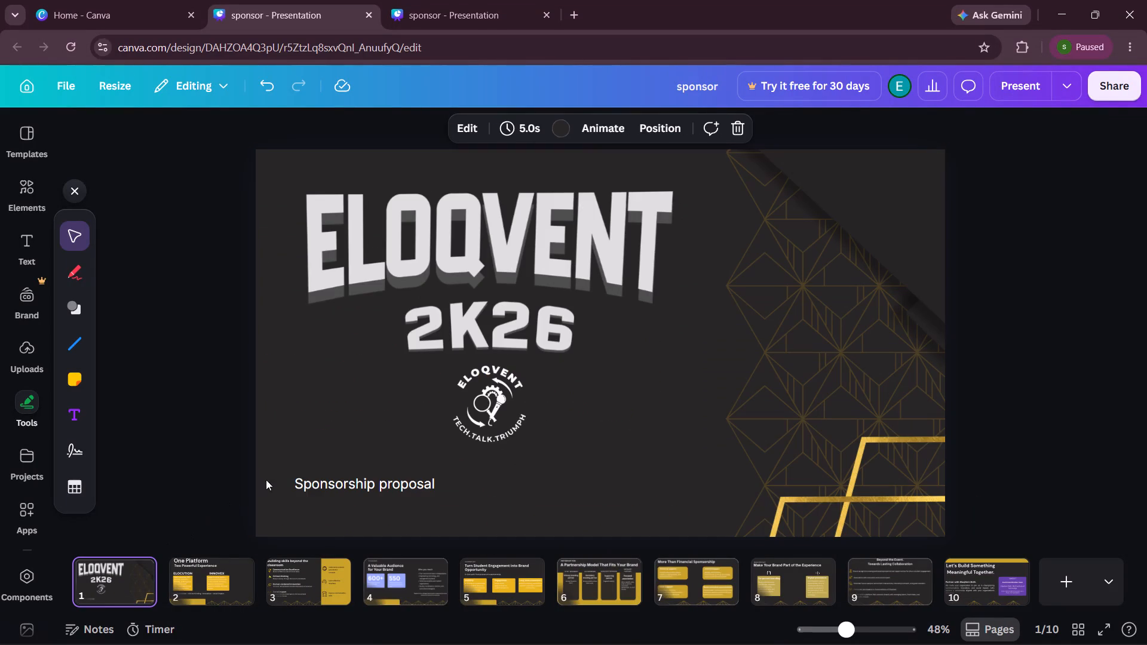
pyautogui.click(207, 600)
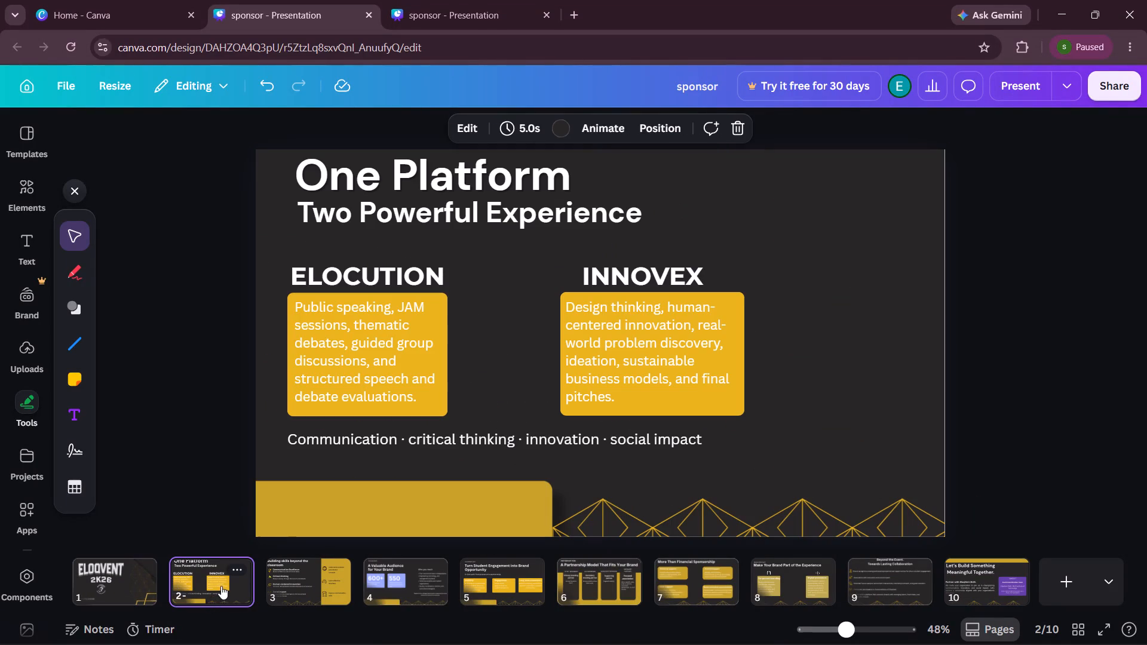
# Go to the cover page and download all pages of the sponsor presentation as a PDF using the Digital preset.
pyautogui.click(124, 583)
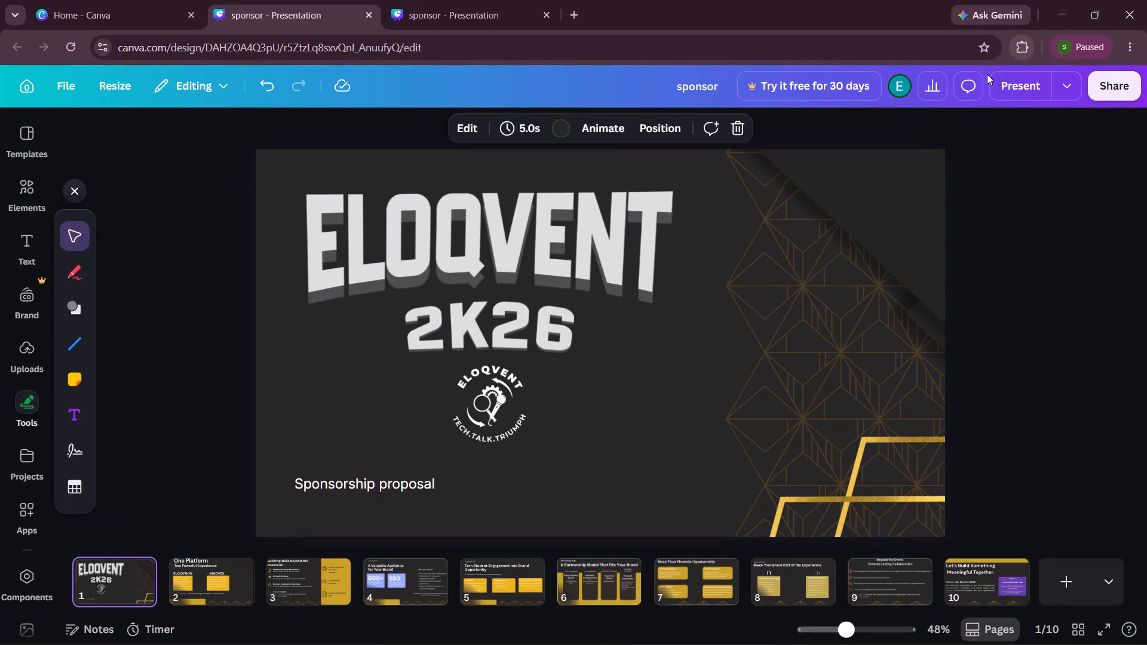
pyautogui.click(1111, 81)
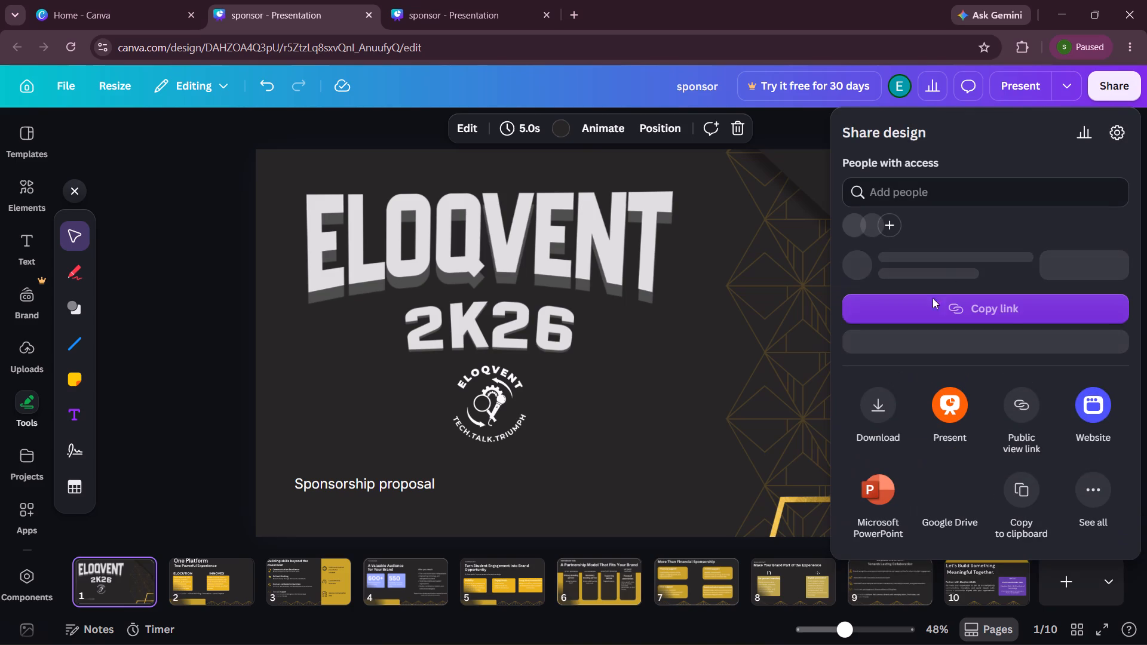
pyautogui.click(873, 420)
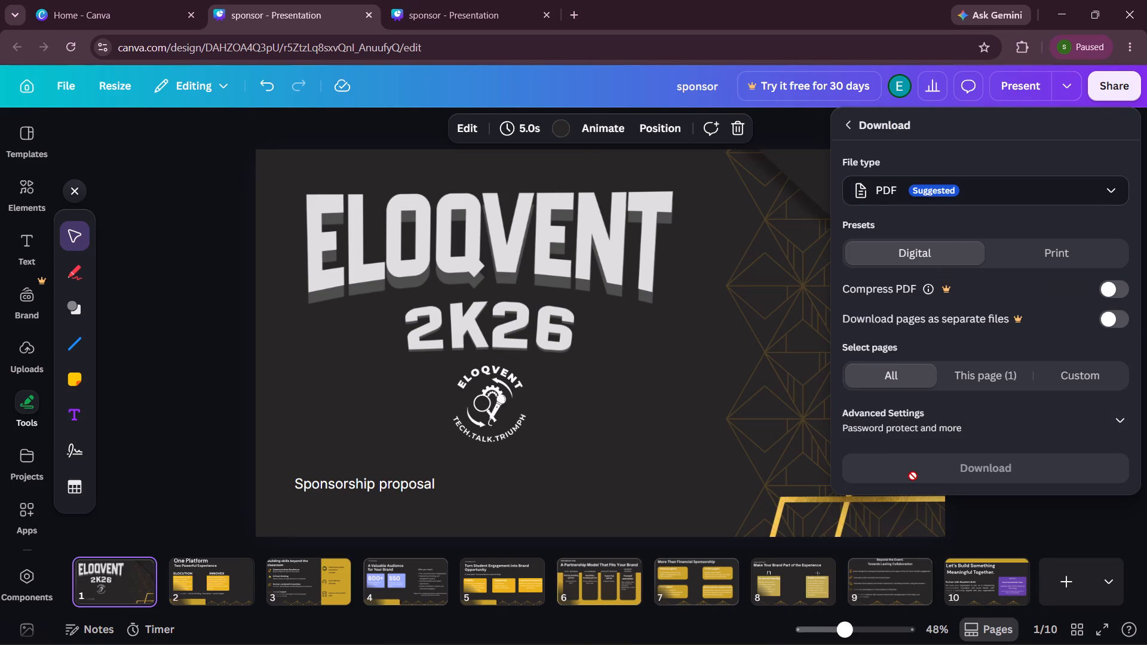
pyautogui.click(907, 459)
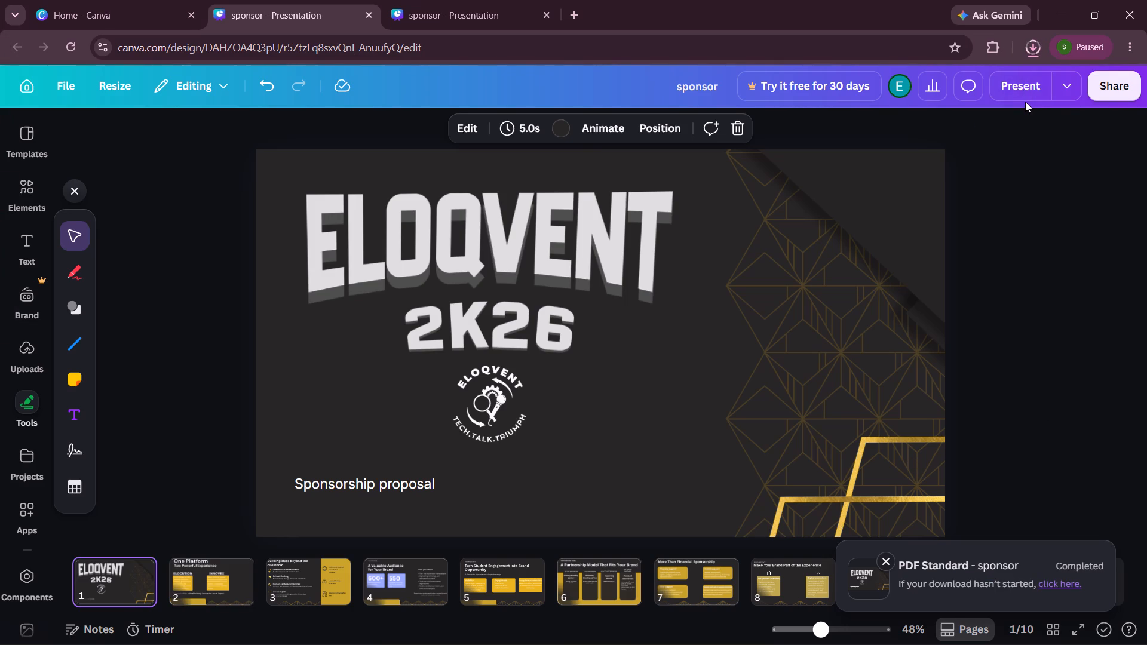
# Show the downloaded sponsor PDF in the Downloads folder in File Explorer and copy the file.
pyautogui.click(989, 87)
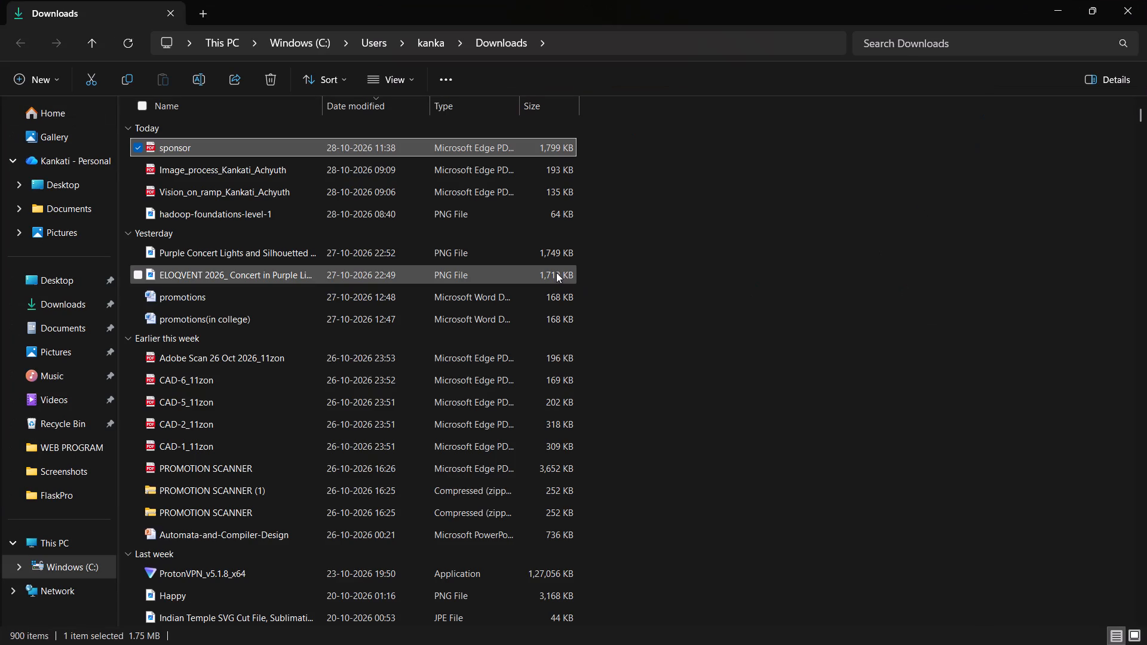
pyautogui.hotkey('ctrl', 'c')
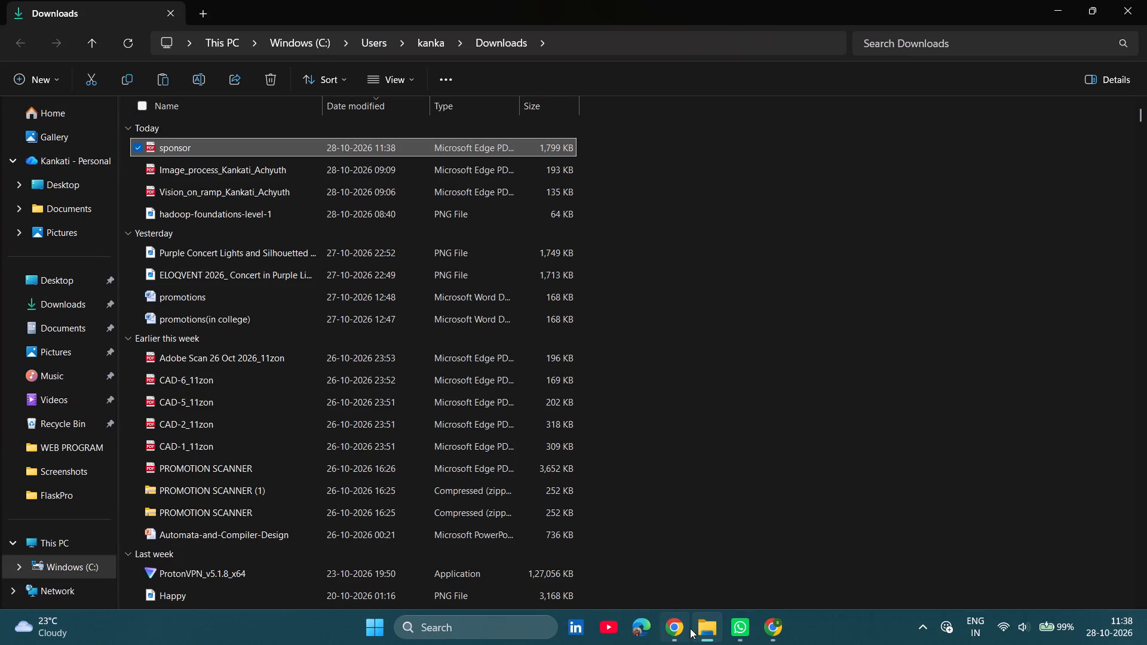
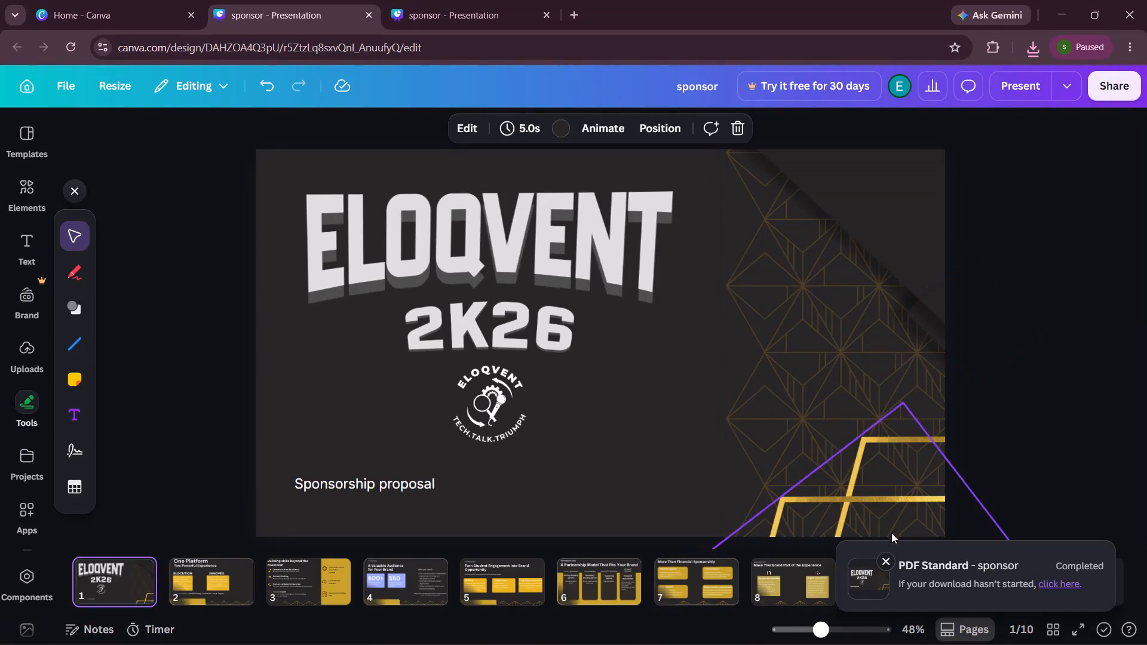
# Dismiss the PDF download notification and look through the sponsor deck's pages in order, from page 1 through page 10.
pyautogui.click(881, 560)
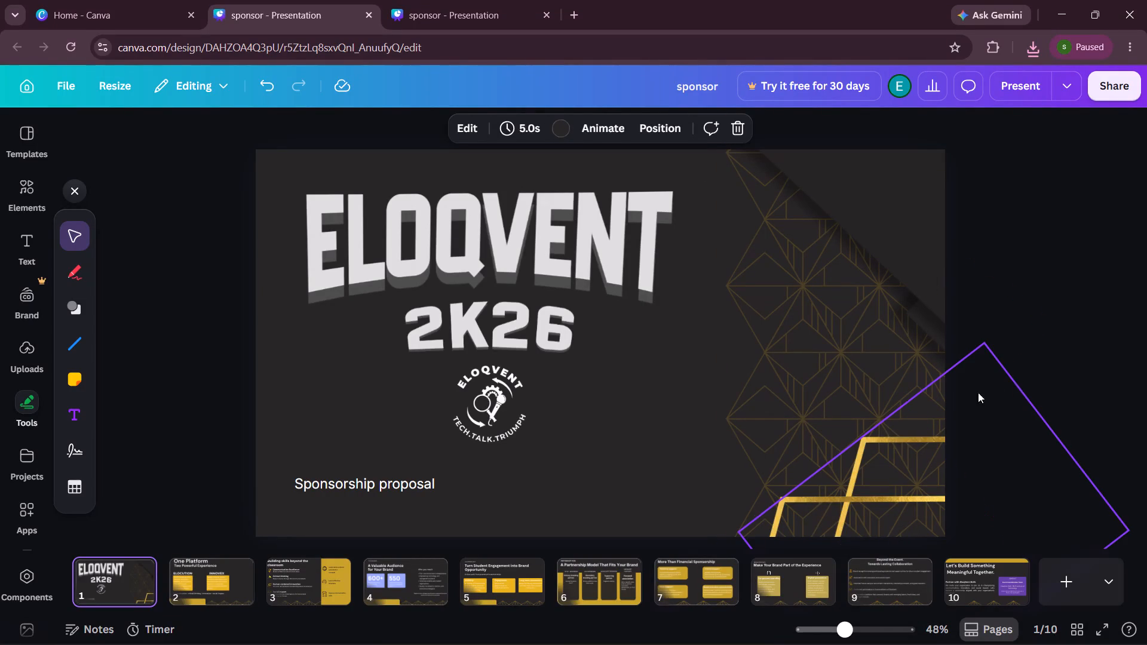
pyautogui.scroll(-4, 1014, 384)
pyautogui.scroll(-1, 802, 399)
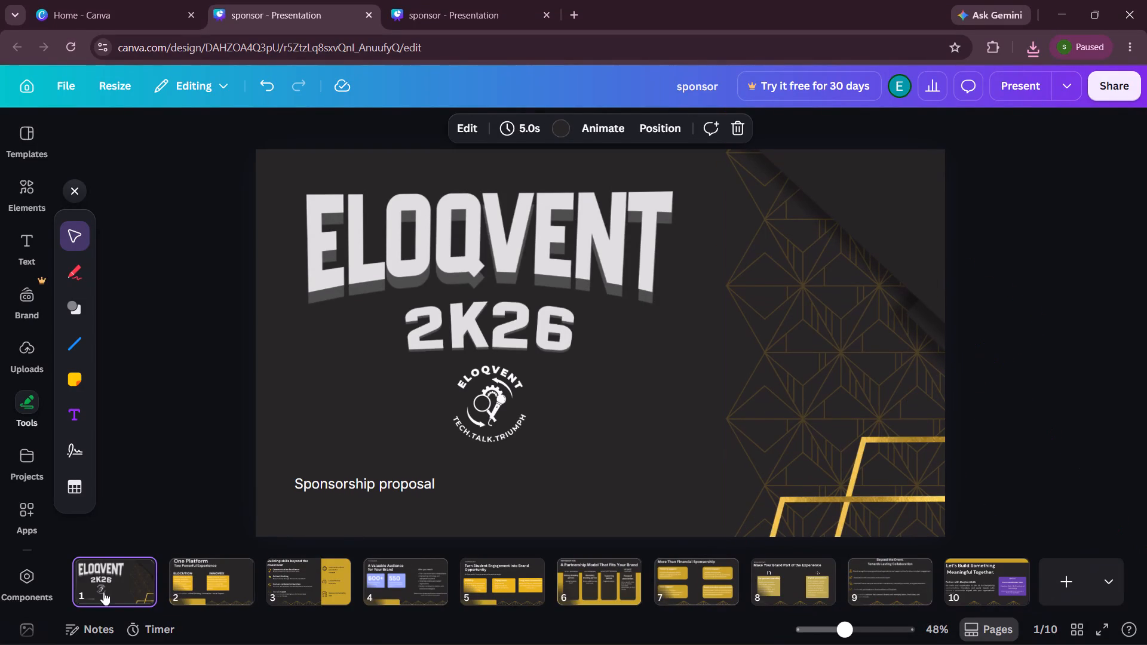
pyautogui.click(234, 590)
pyautogui.click(302, 585)
pyautogui.click(399, 592)
pyautogui.click(463, 592)
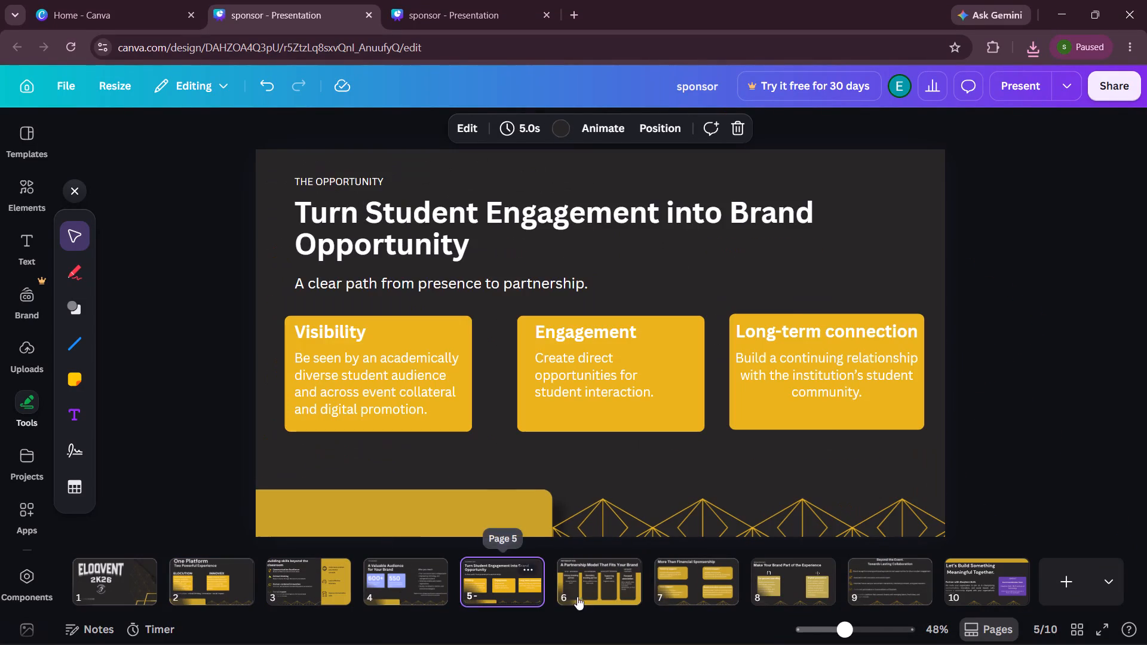
pyautogui.click(578, 597)
pyautogui.click(649, 589)
pyautogui.click(755, 584)
pyautogui.click(857, 587)
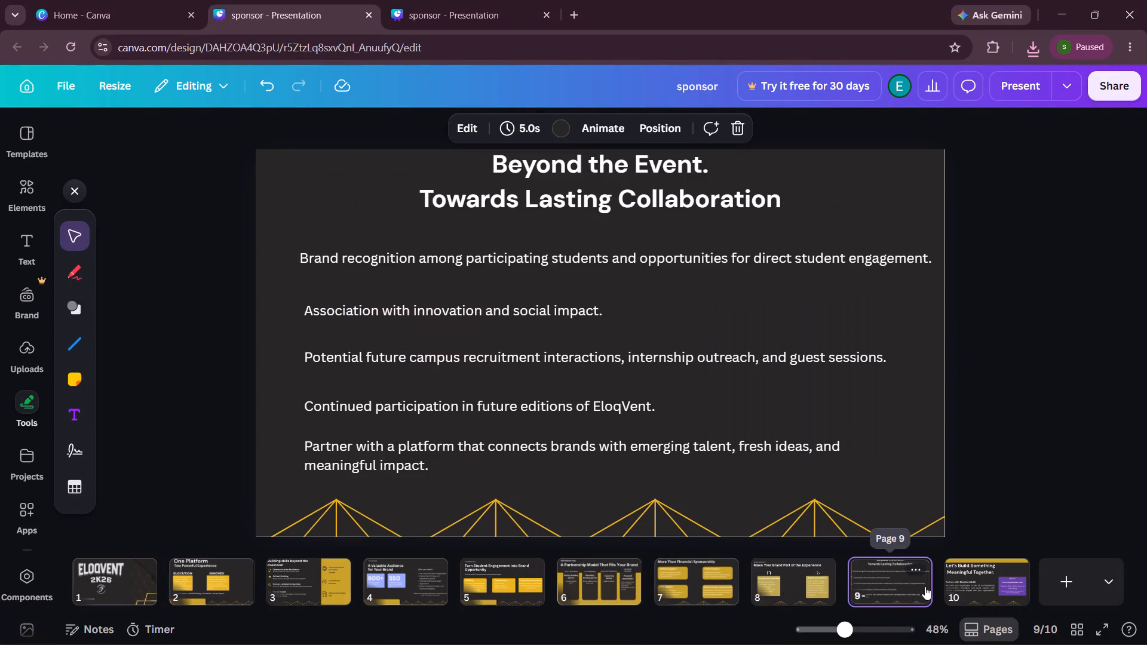
pyautogui.click(948, 586)
# Close the duplicate sponsor presentation tab, which holds the nine-page version, and close the browser window.
pyautogui.click(441, 0)
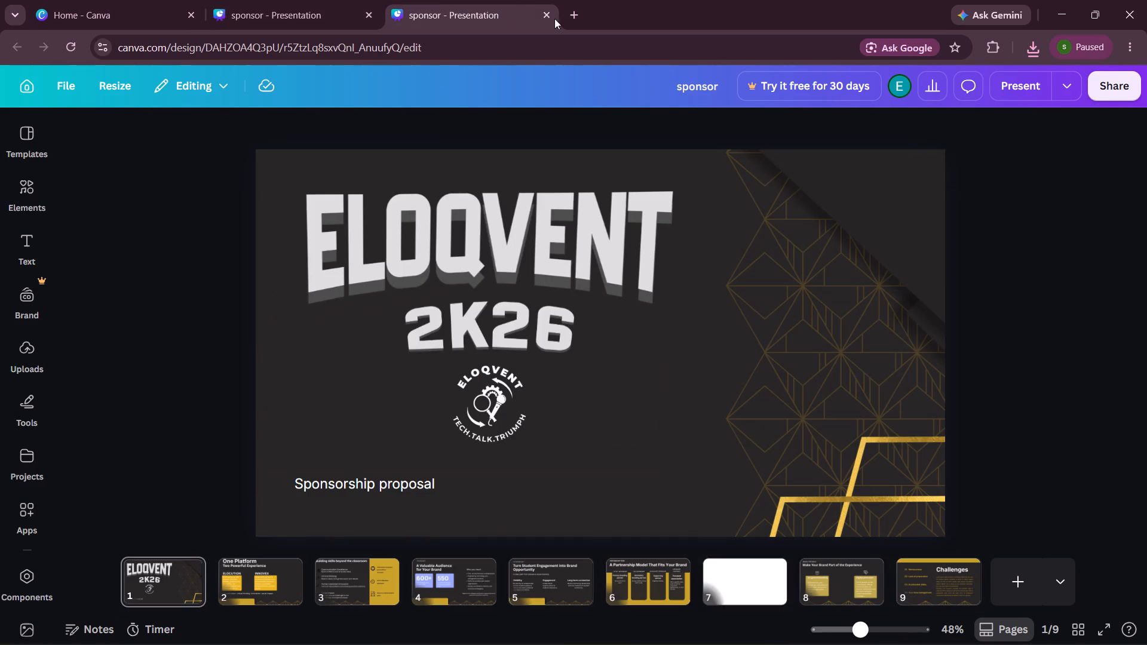
pyautogui.click(544, 13)
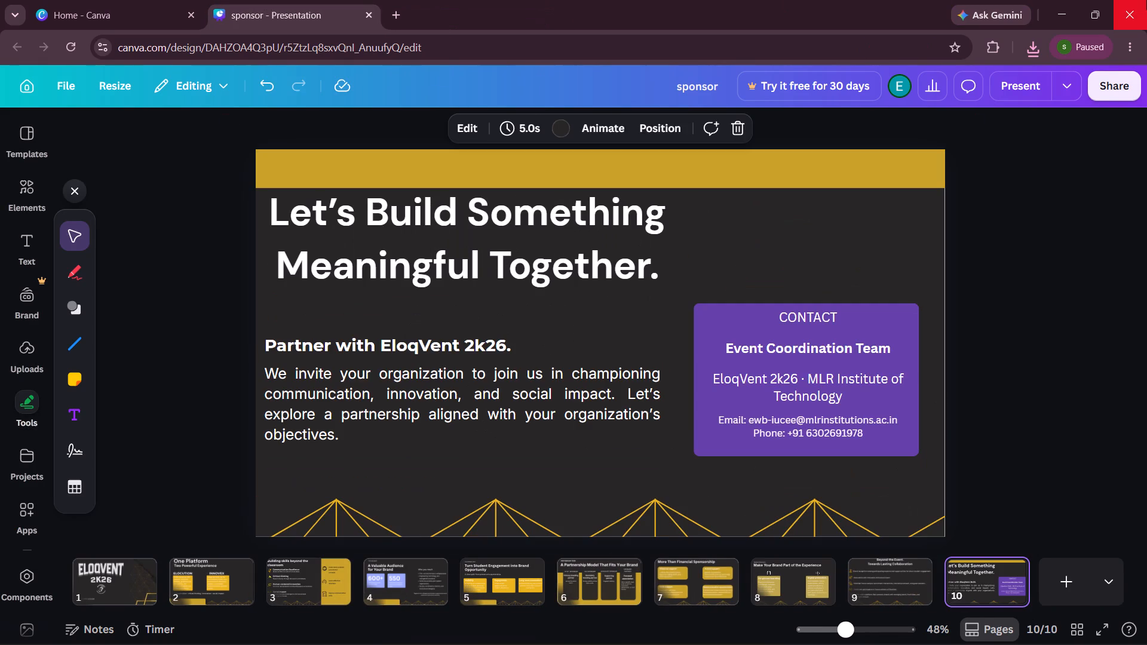
pyautogui.click(1146, 0)
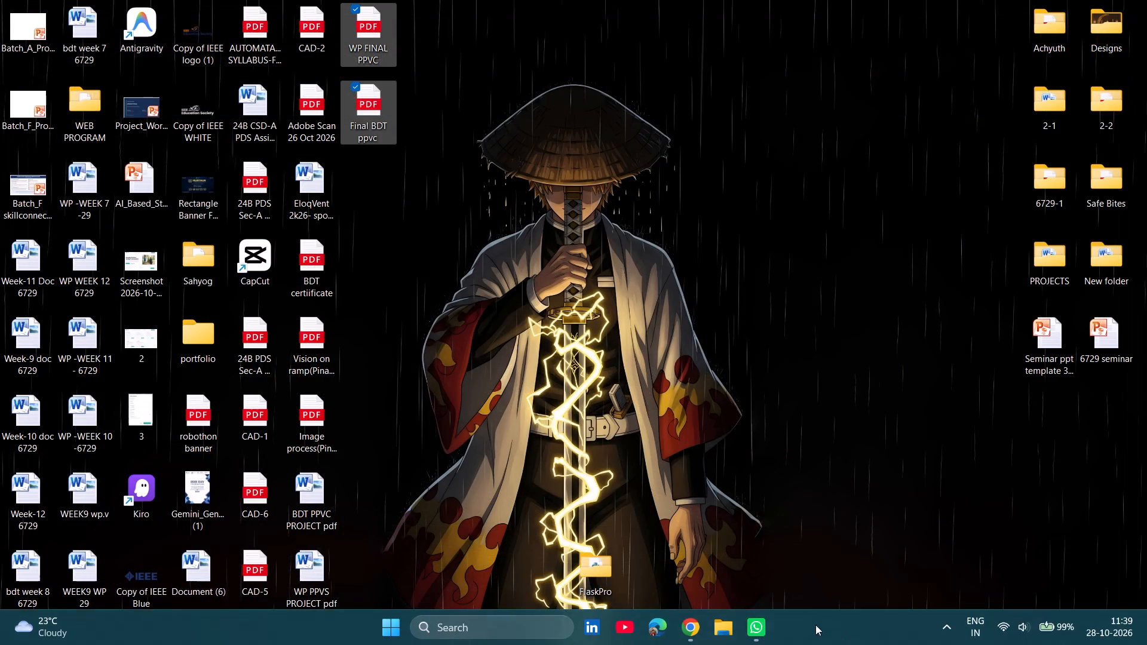